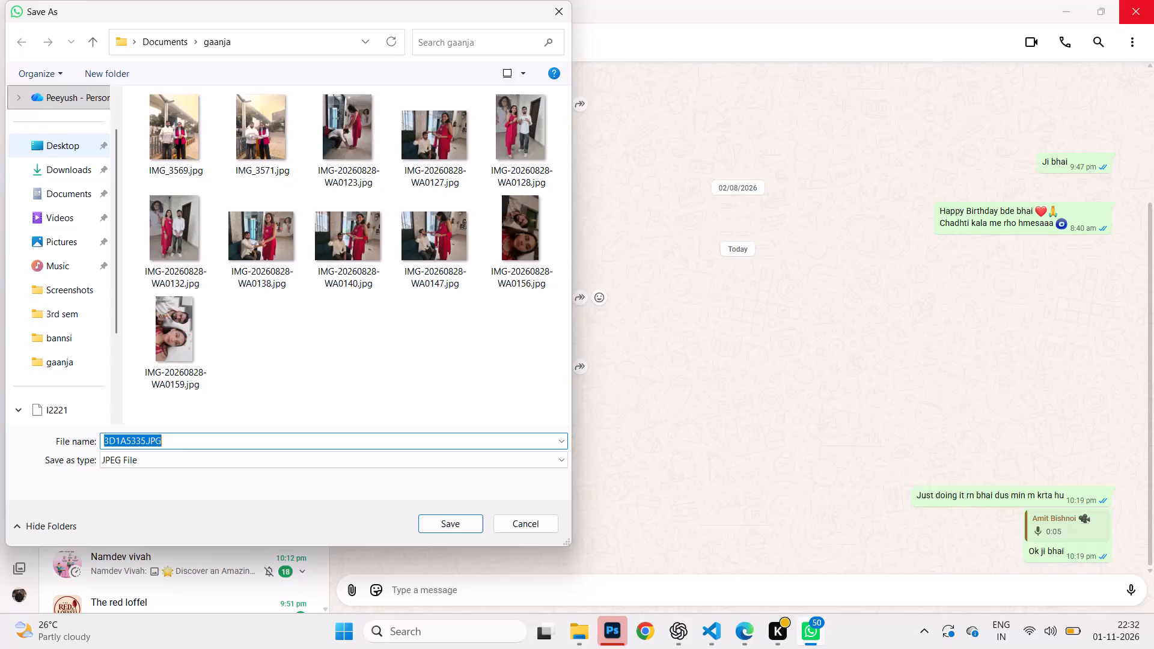
Open the folder named New folder inside Pictures as the save location for the image 3D1A5335.JPG.
left_click(75, 145)
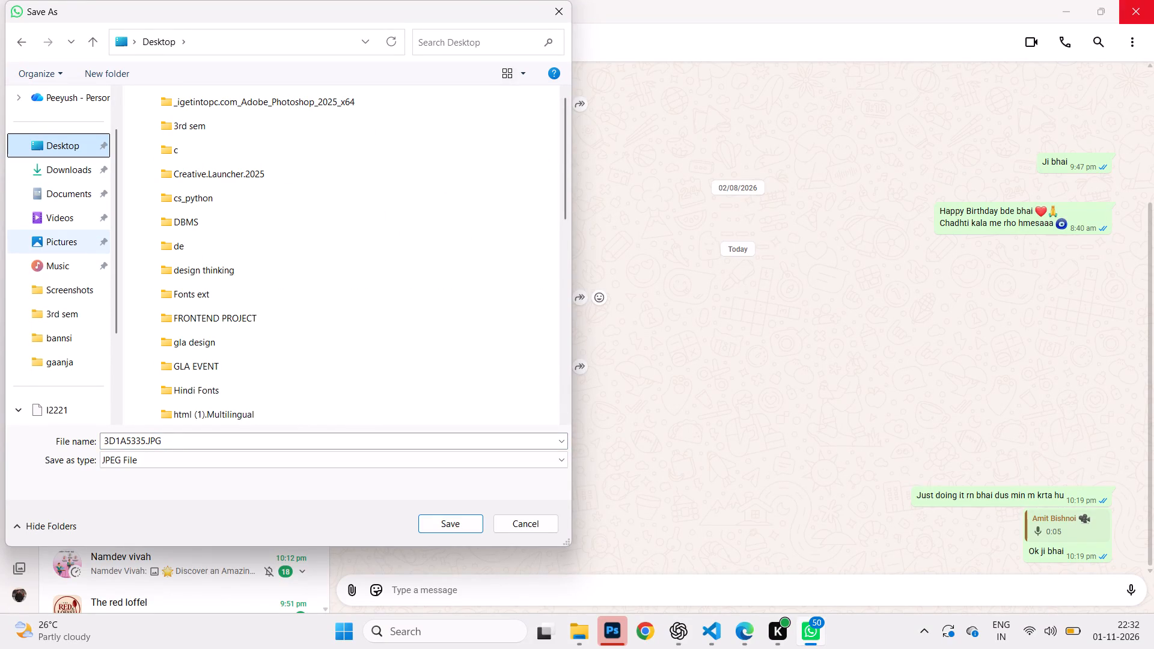
left_click(66, 240)
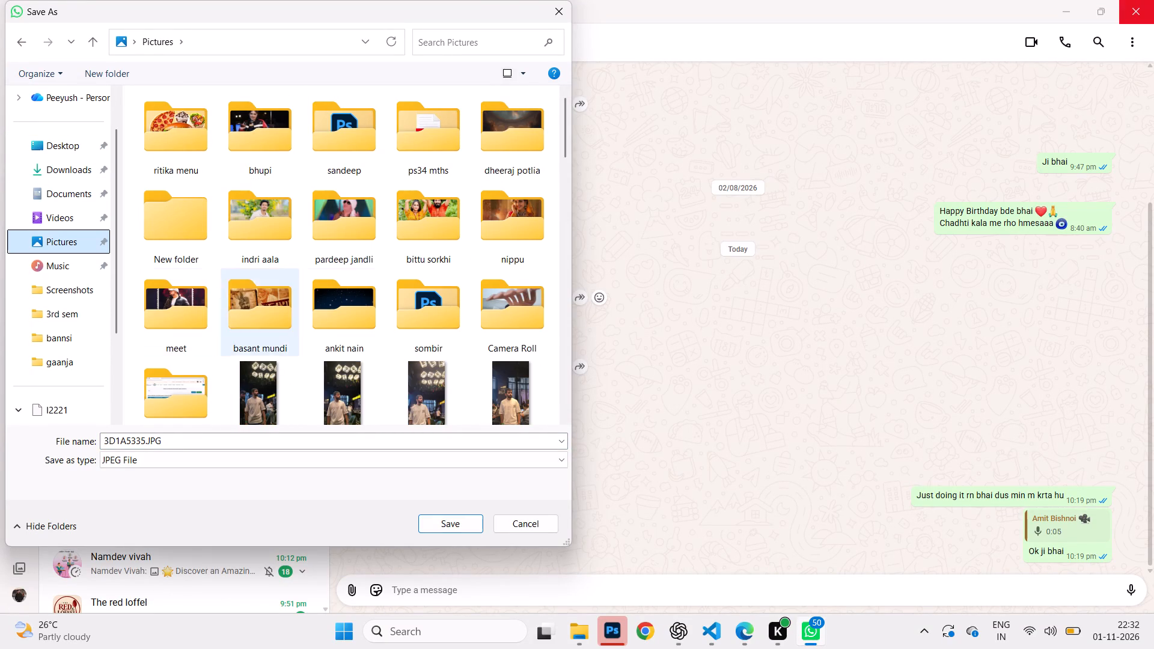
scroll(344, 270, "up", 1)
scroll(285, 218, "up", 1)
scroll(260, 264, "down", 1)
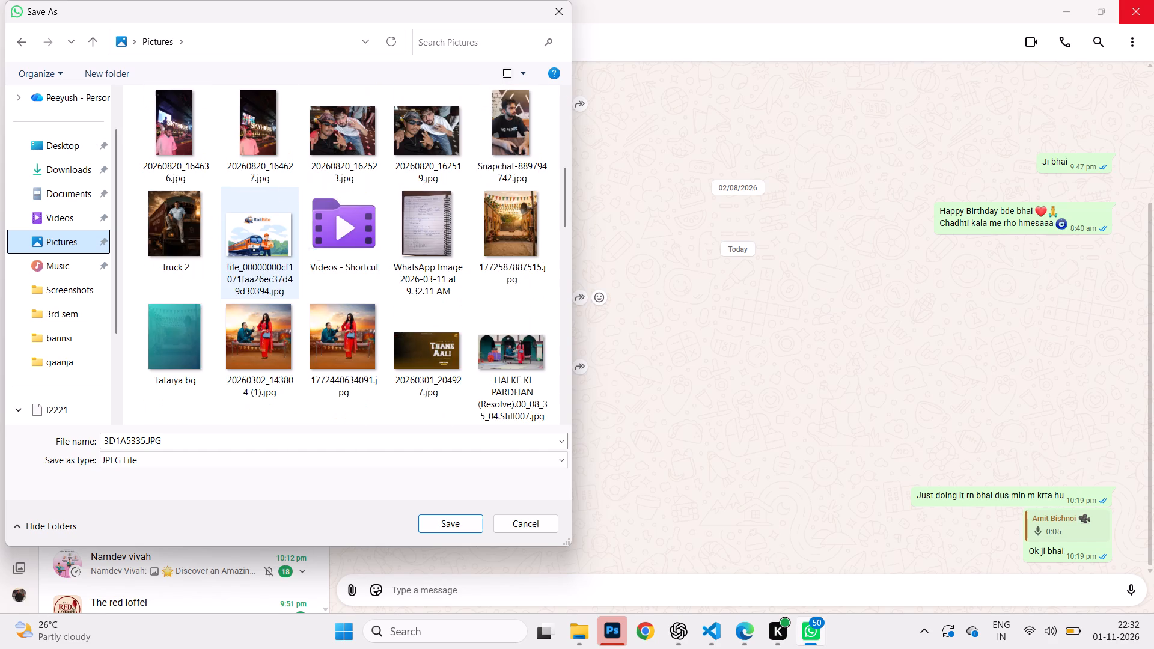
scroll(260, 264, "down", 1)
scroll(311, 233, "up", 2)
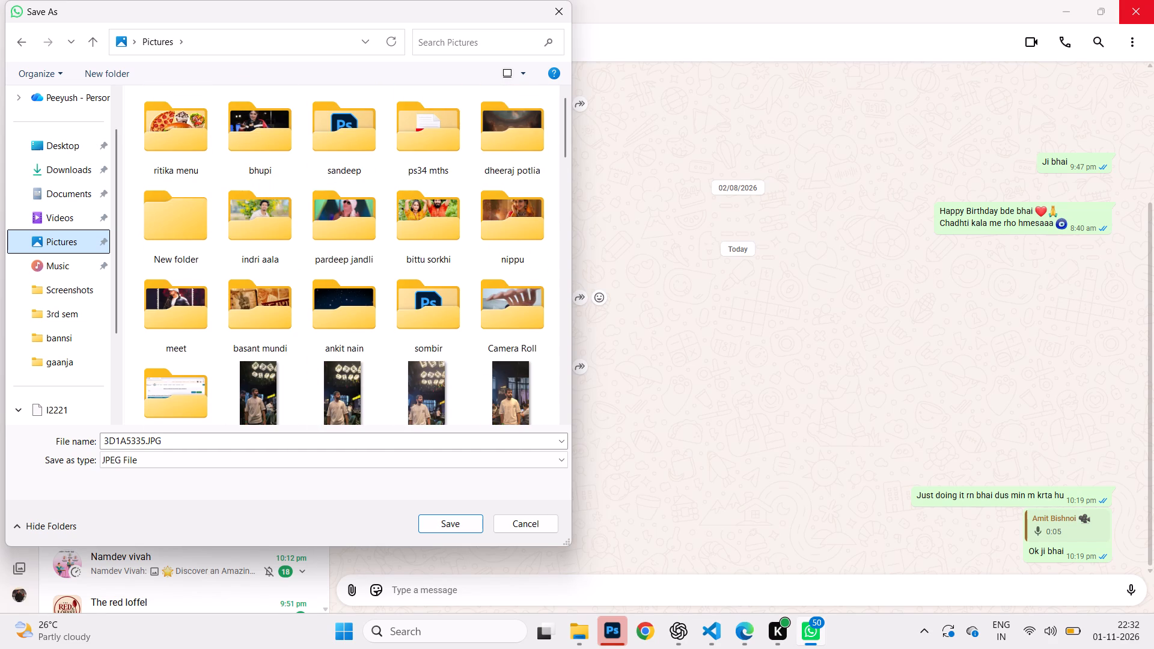
double_click(184, 238)
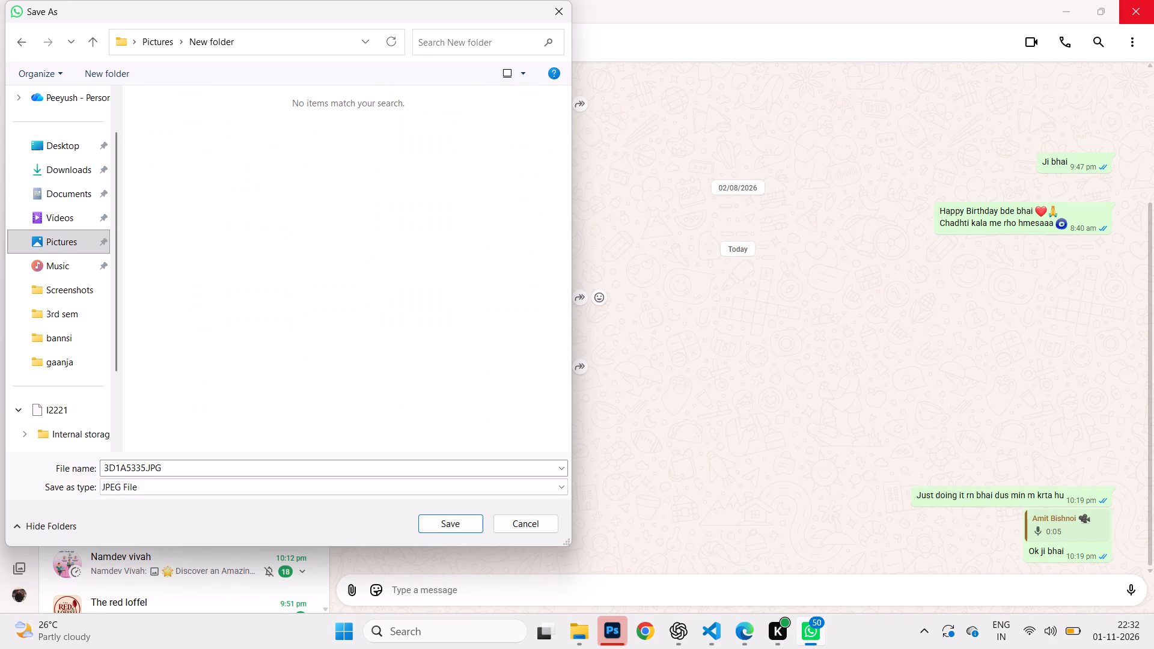
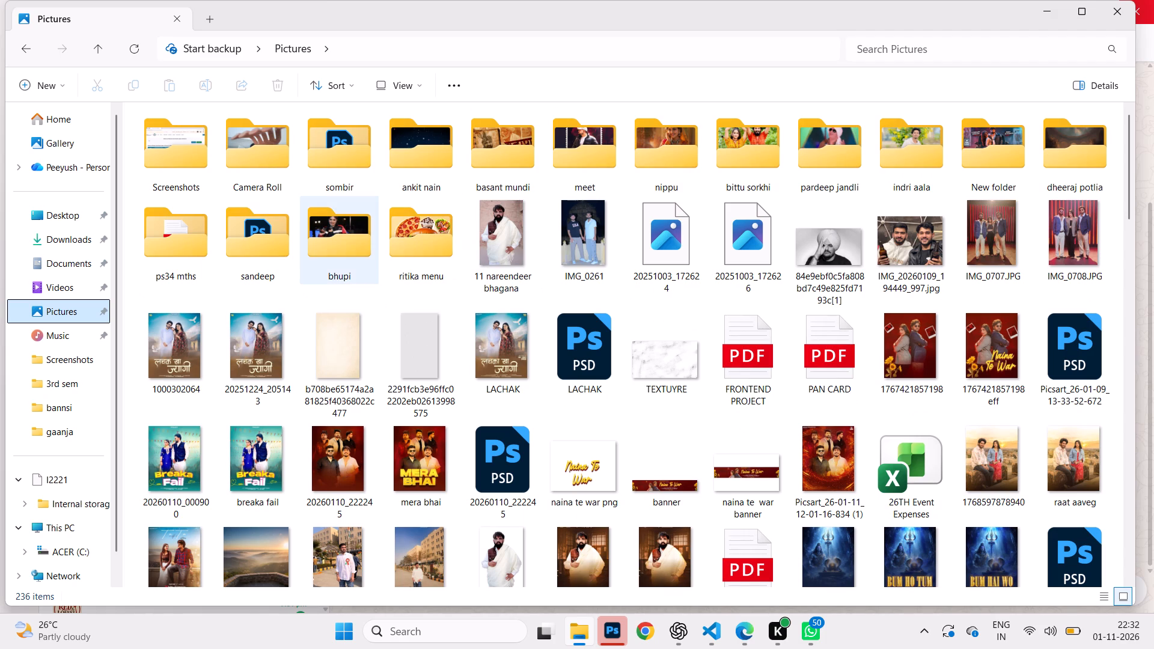
Select the folder named New folder in the Pictures library.
left_click(998, 162)
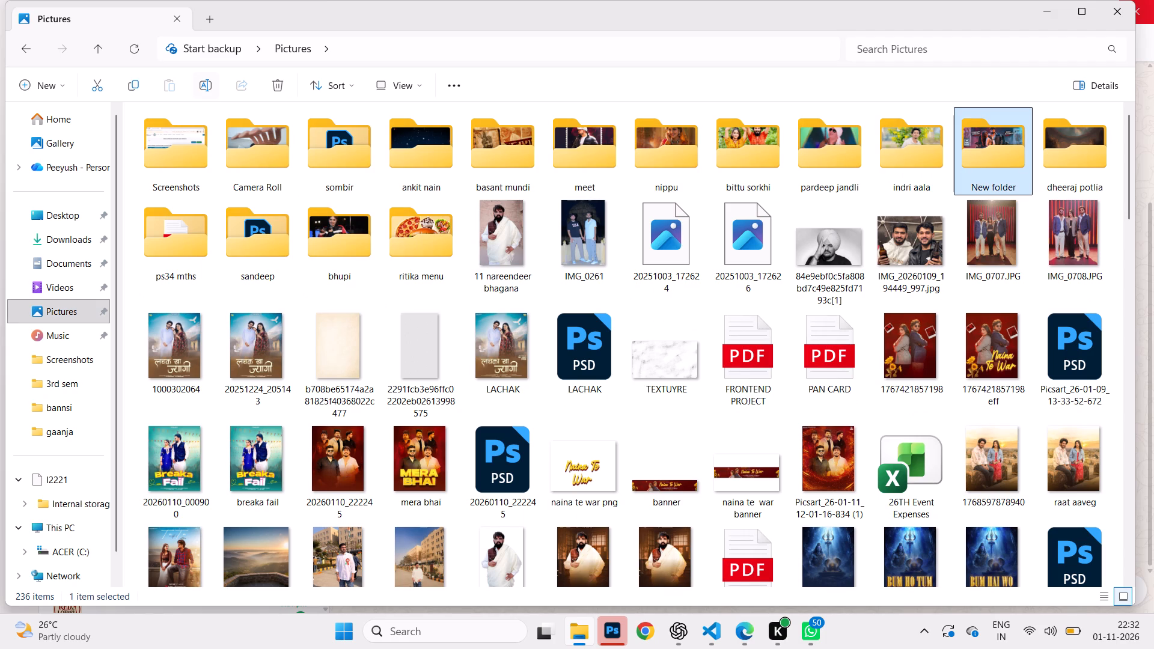
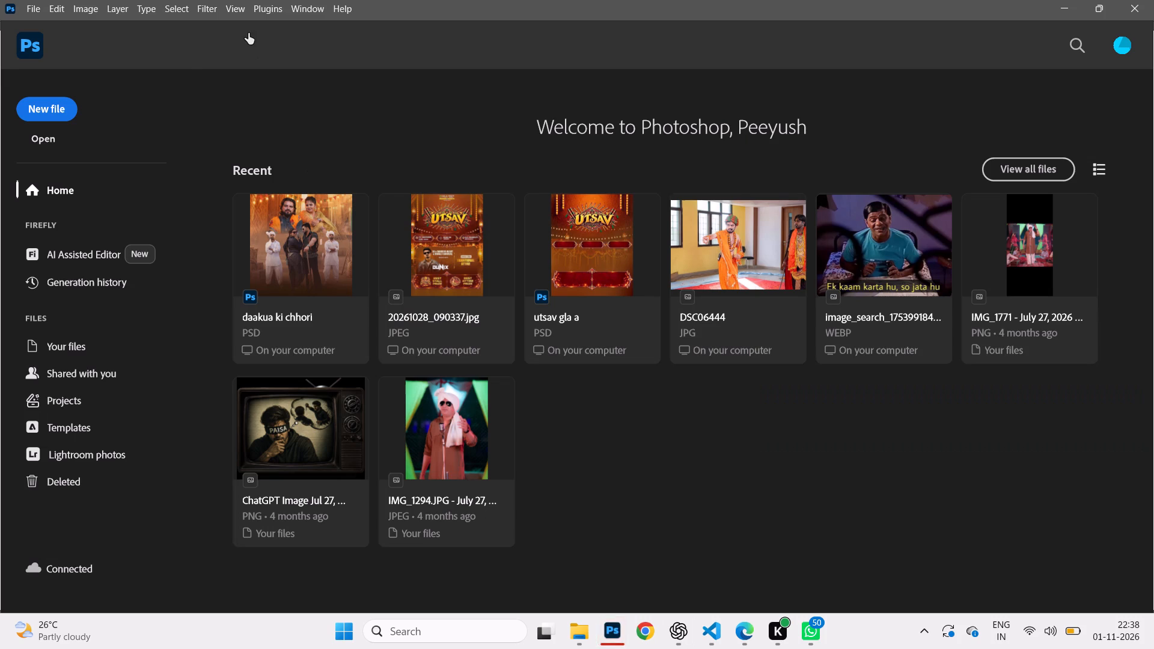
left_click(35, 133)
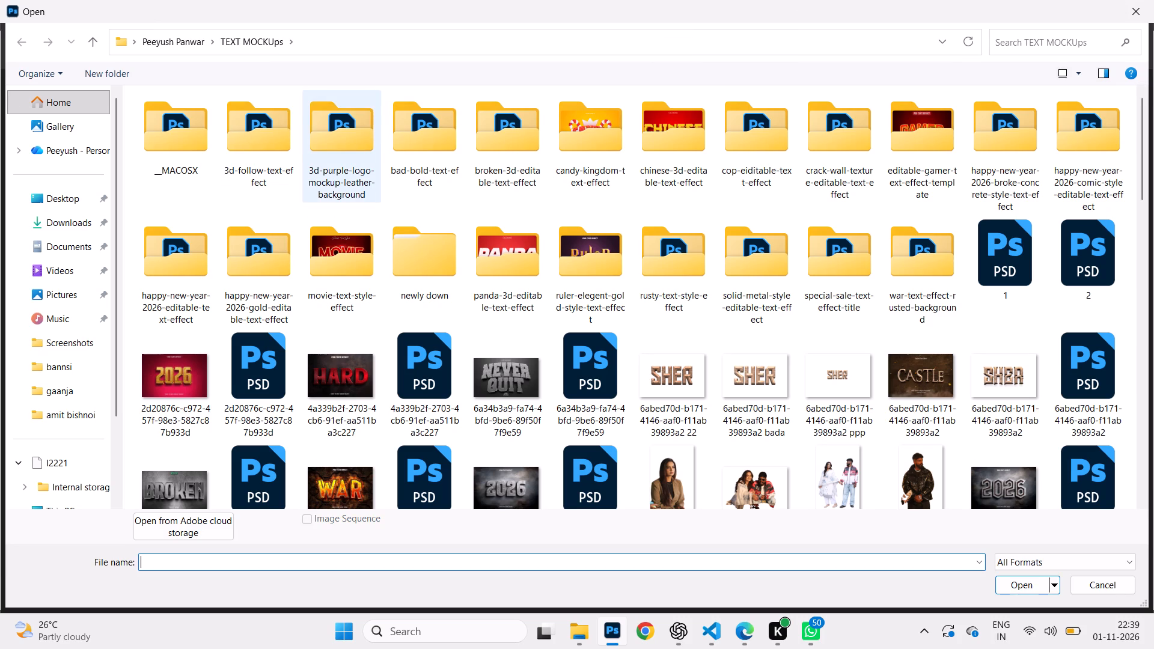
left_click(45, 296)
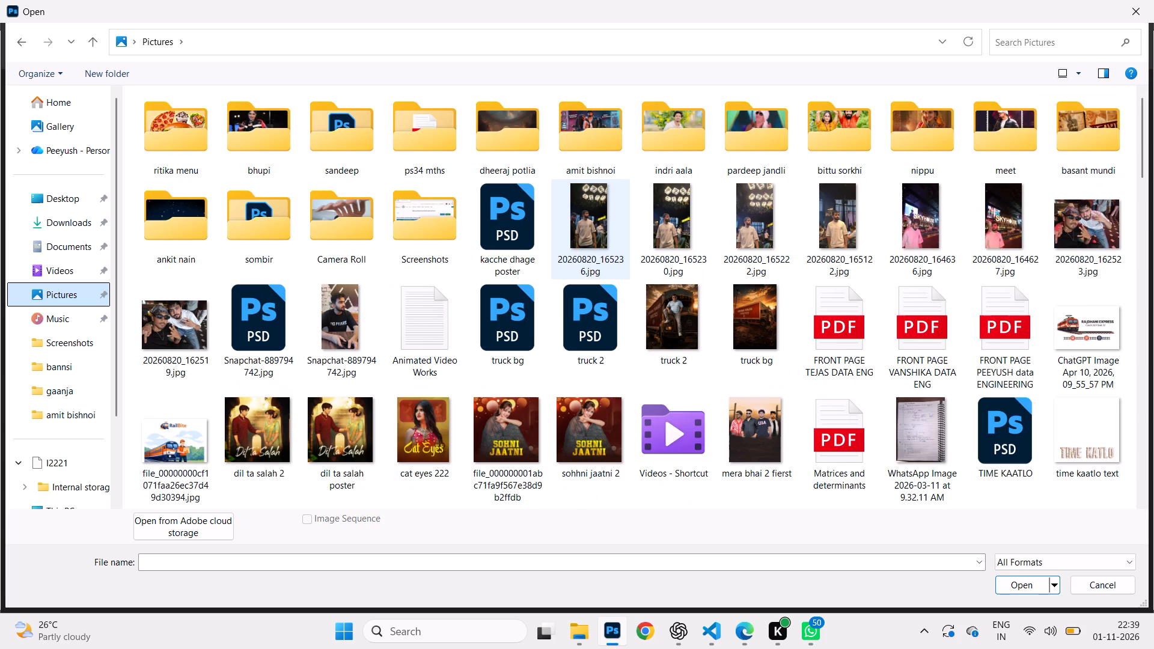
scroll(600, 263, "up", 16)
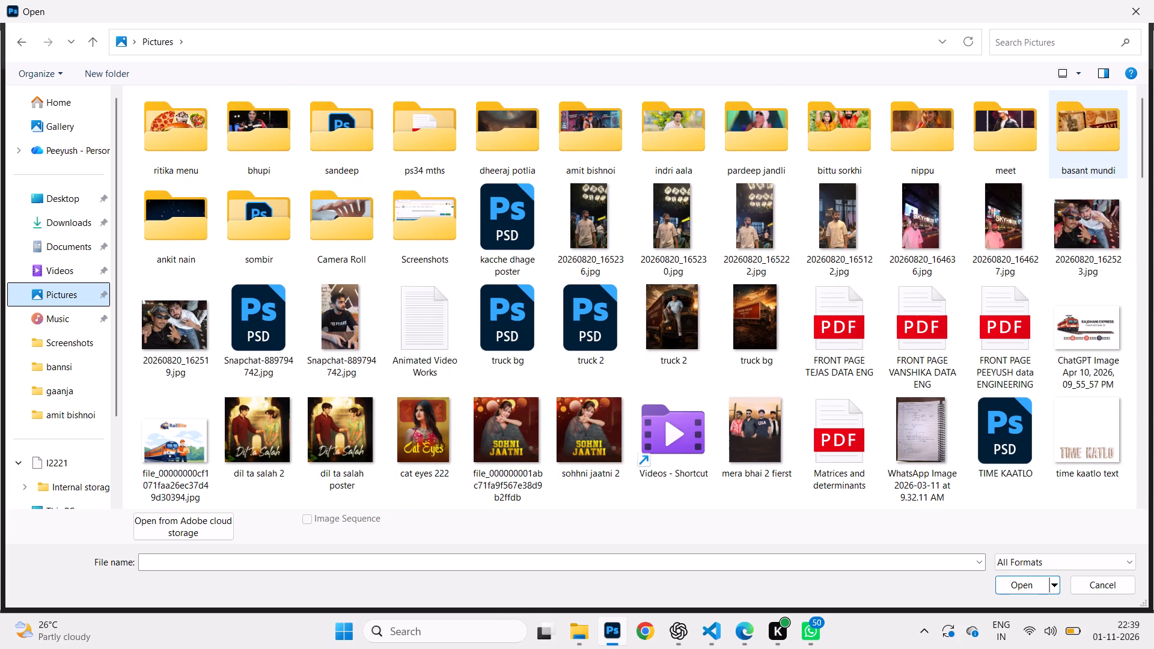
double_click(589, 153)
left_click(255, 115)
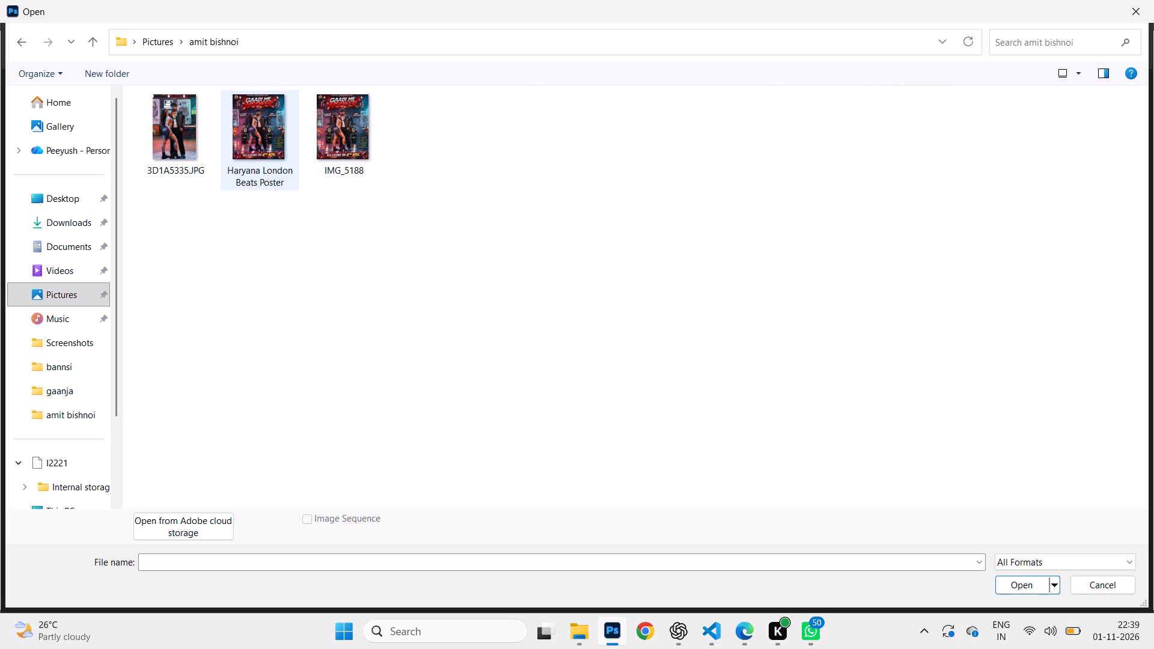
key("Return")
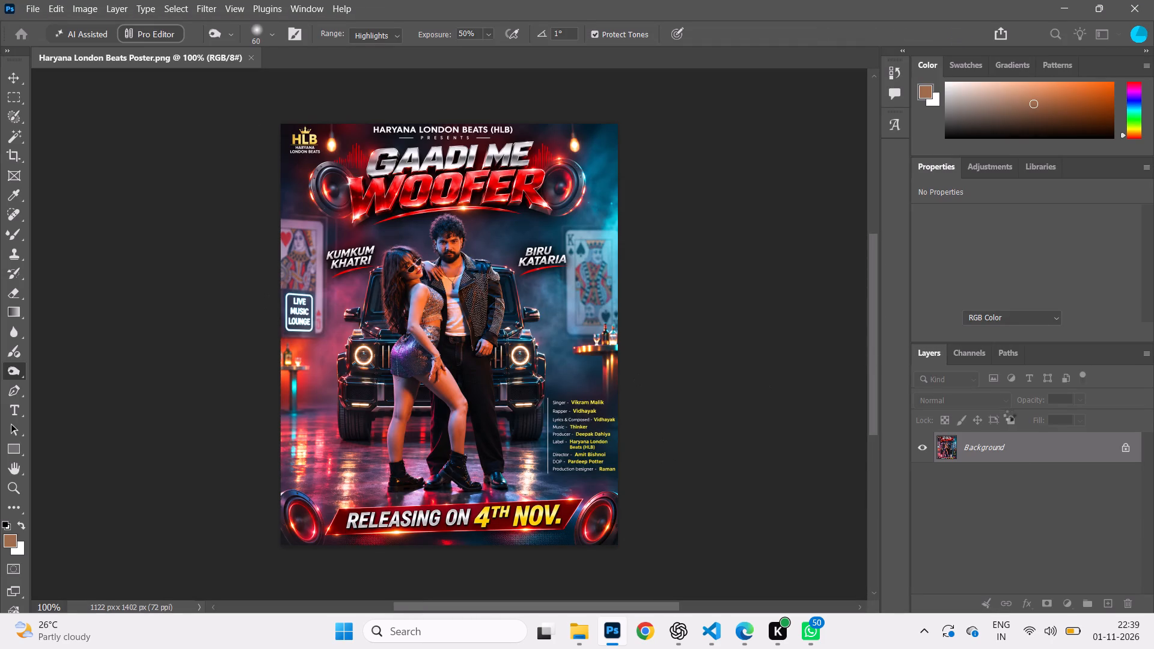
Add a new layer above the Background and place the poster file IMG_5188 in it as an embedded image.
left_click(1104, 602)
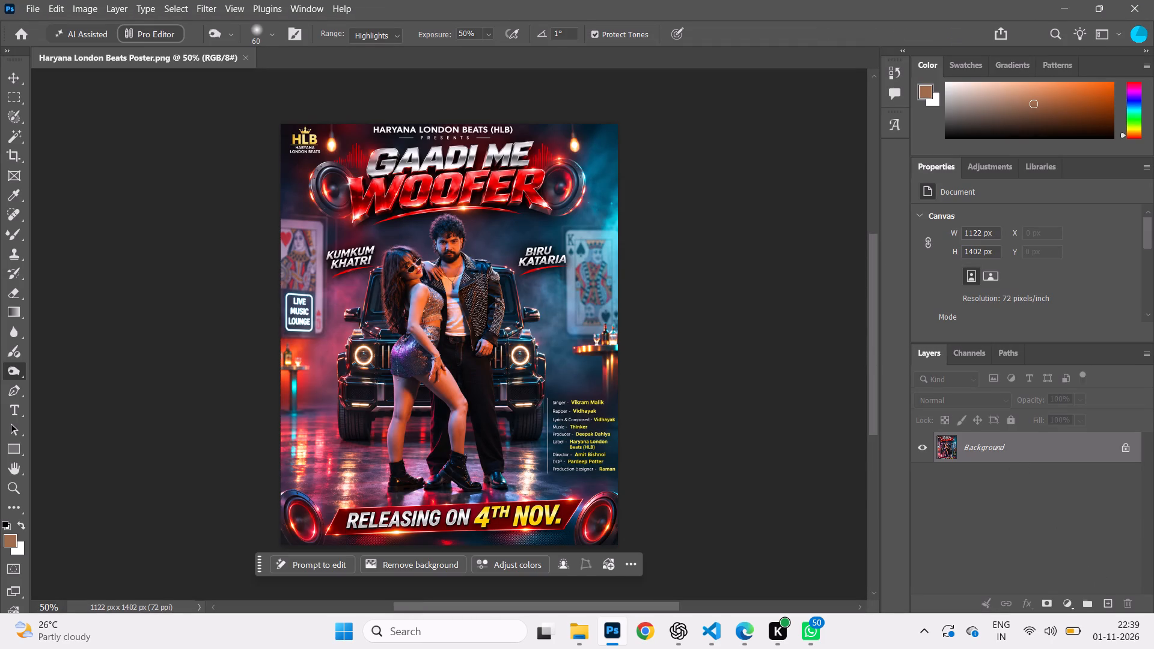
left_click(32, 1)
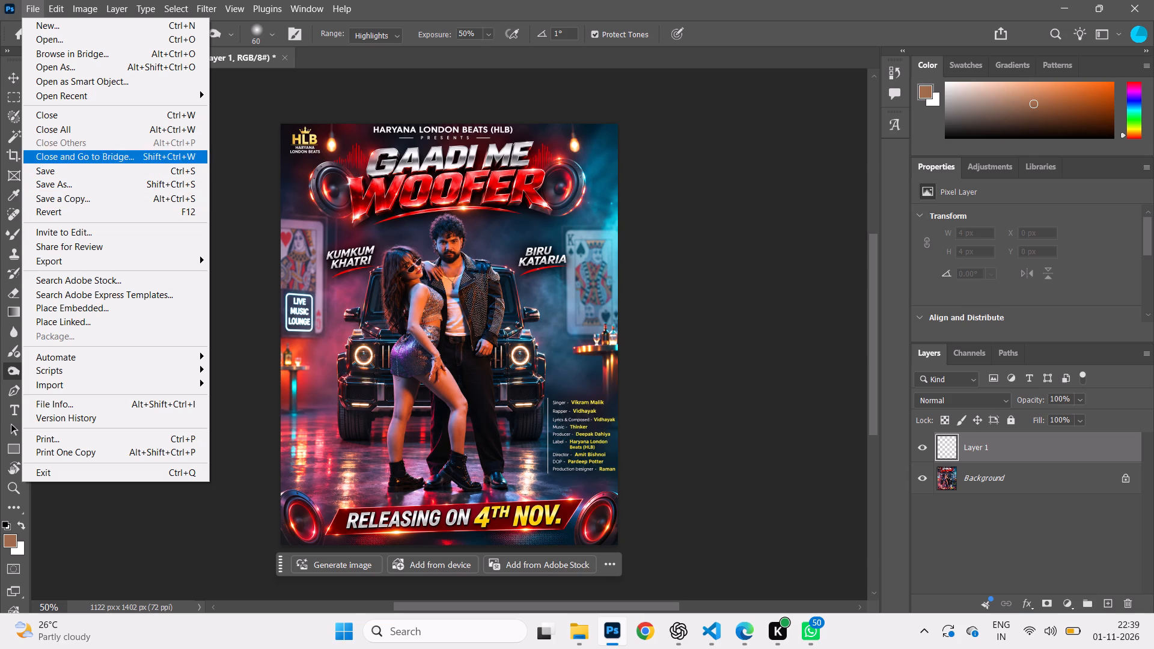
left_click(120, 303)
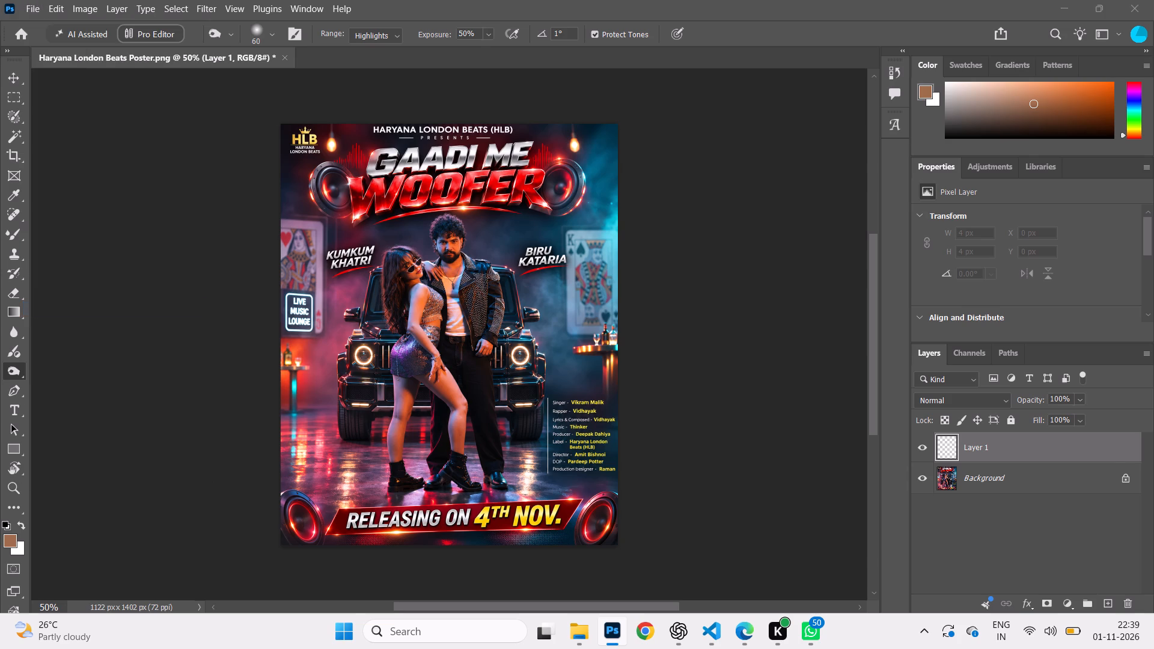
left_click(332, 123)
key("Return")
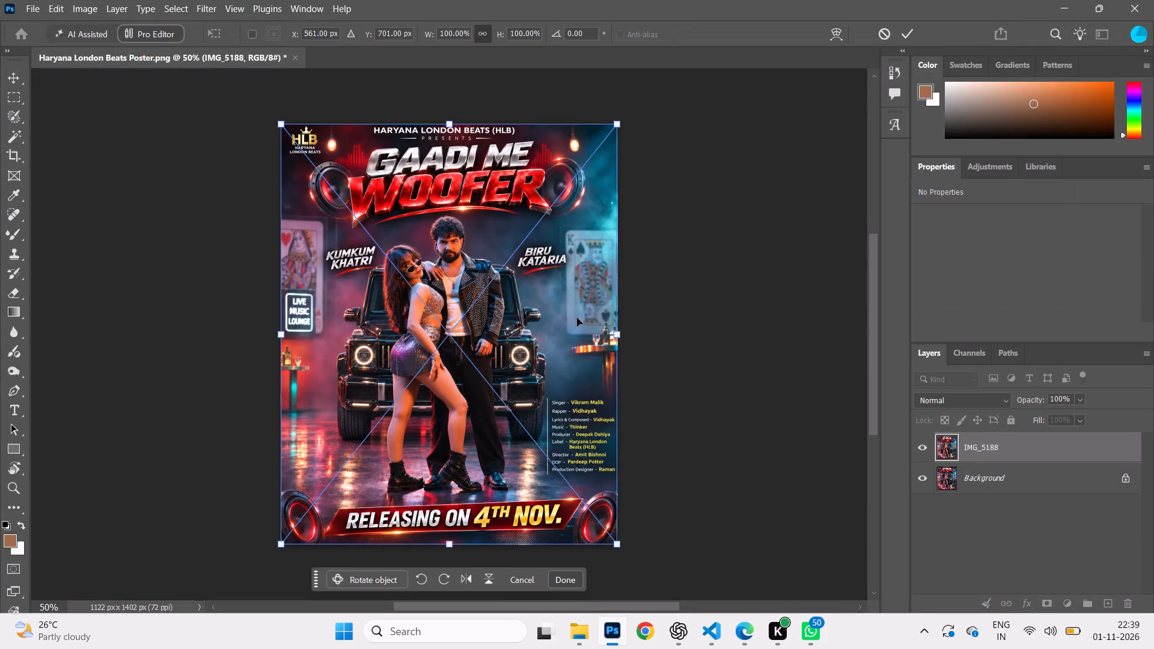
Compare IMG_5188 with the Background poster by toggling its layer visibility repeatedly, leaving the IMG_5188 layer hidden.
left_click(921, 448)
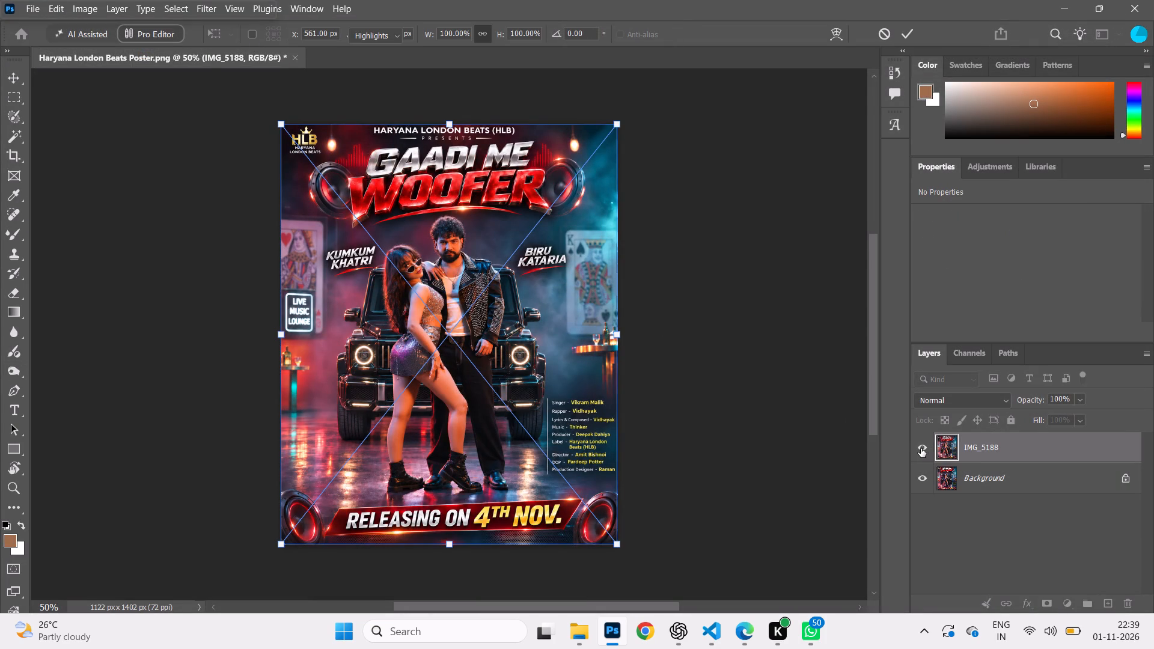
left_click(921, 448)
left_click(921, 448)
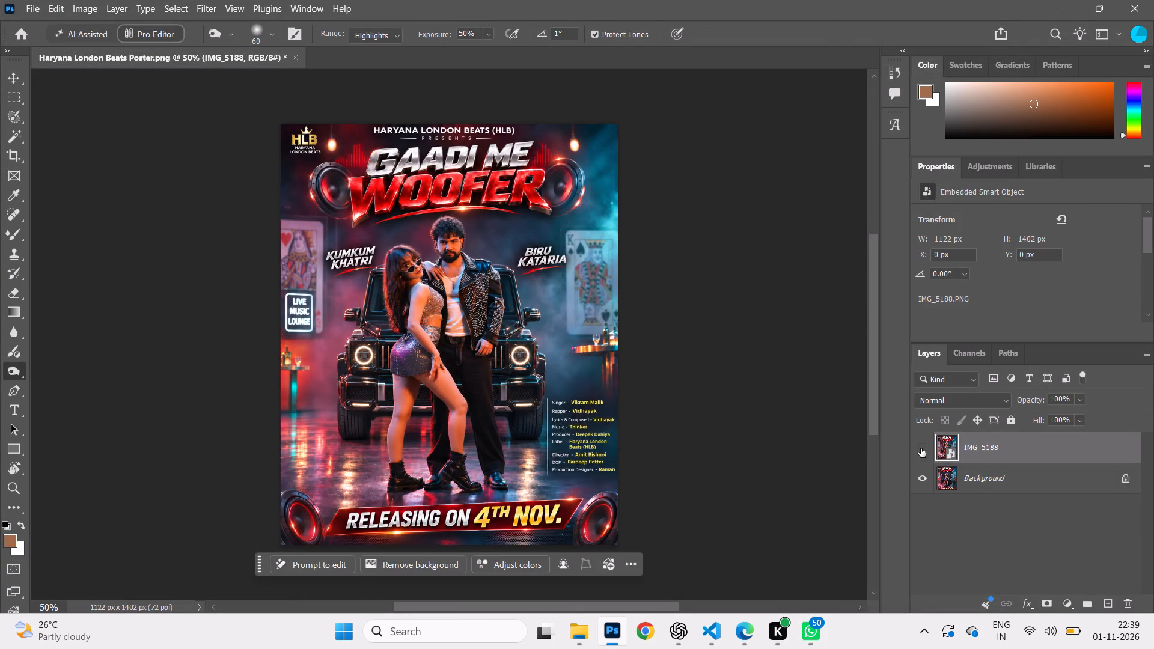
left_click(921, 448)
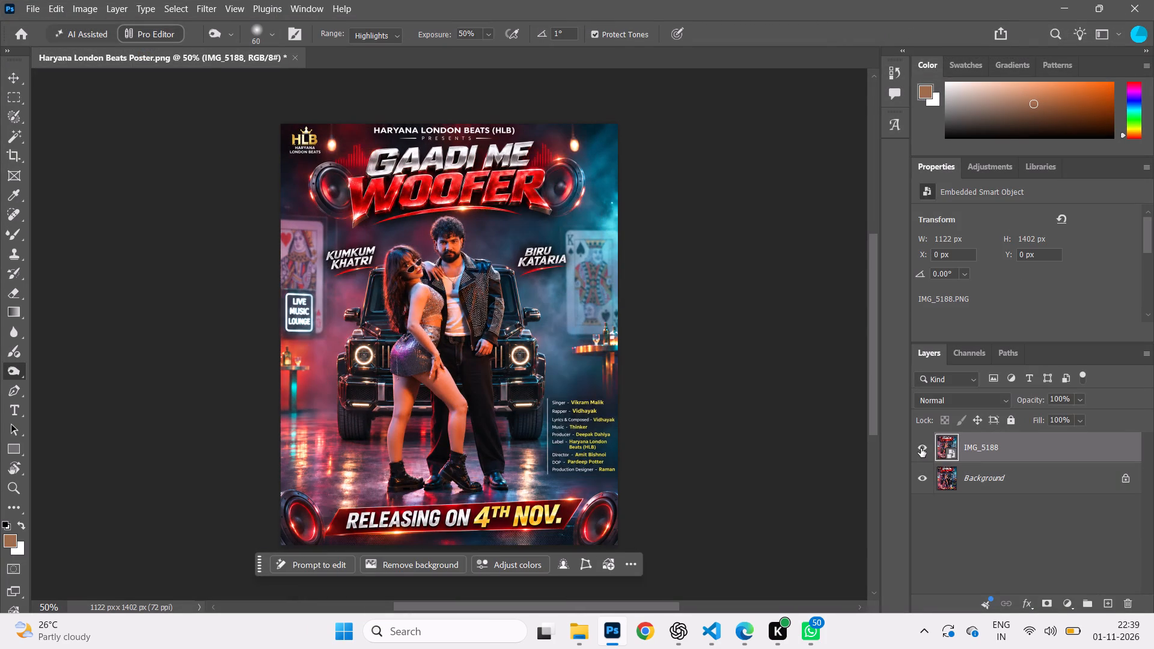
left_click(921, 448)
left_click(921, 448)
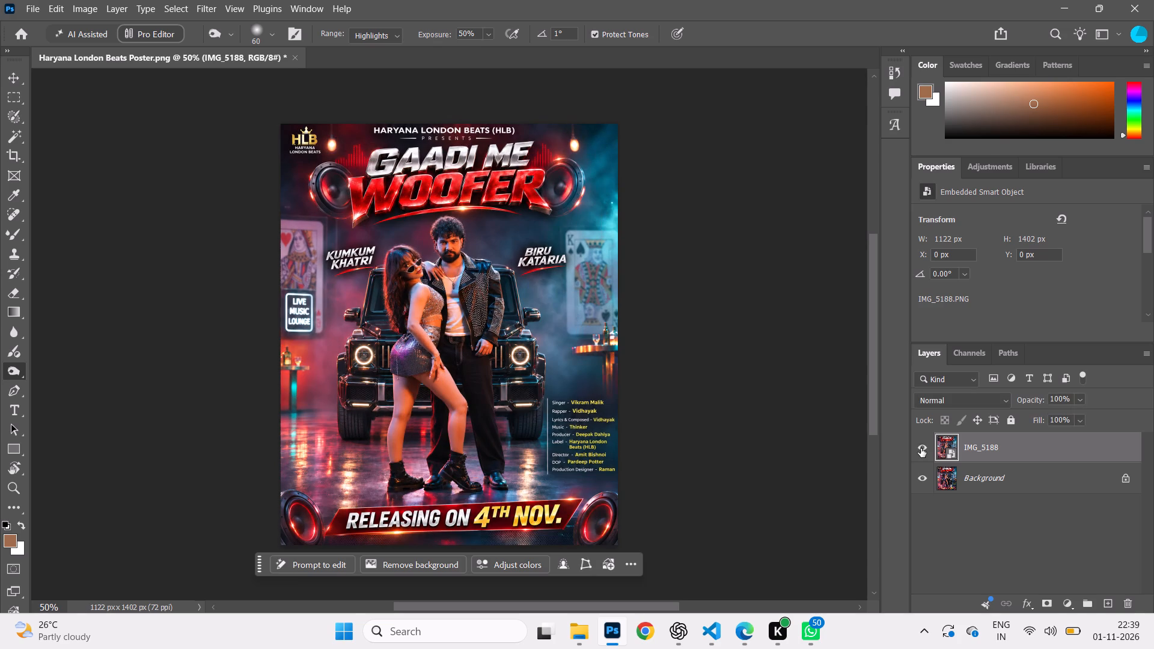
left_click(921, 448)
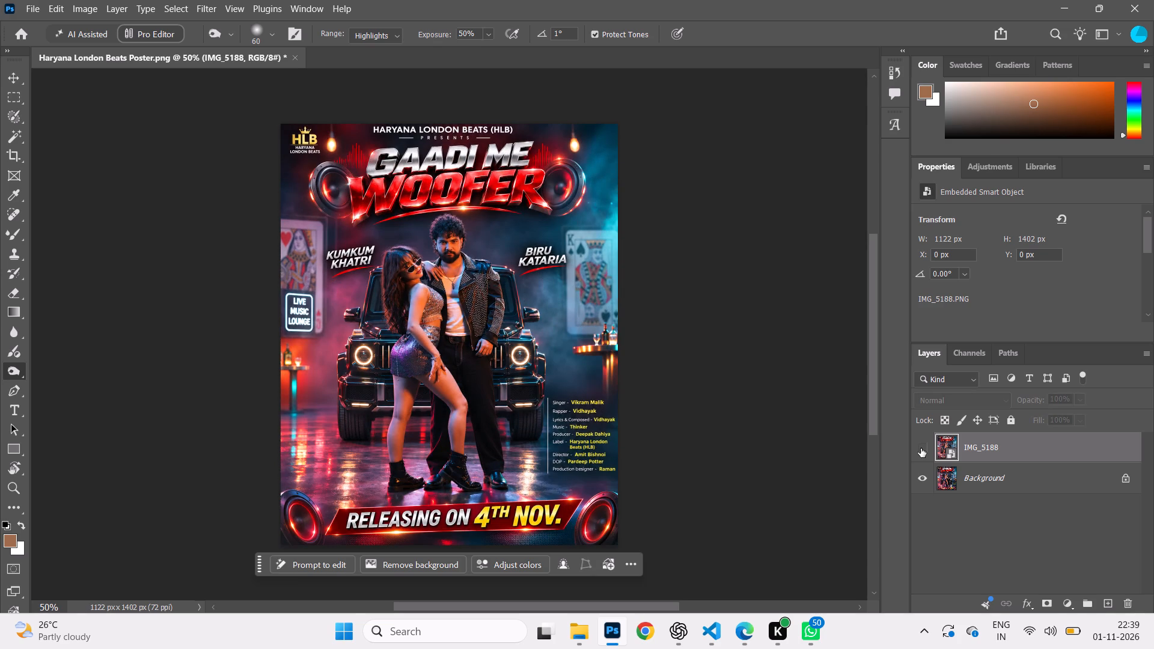
left_click(921, 448)
left_click(921, 448)
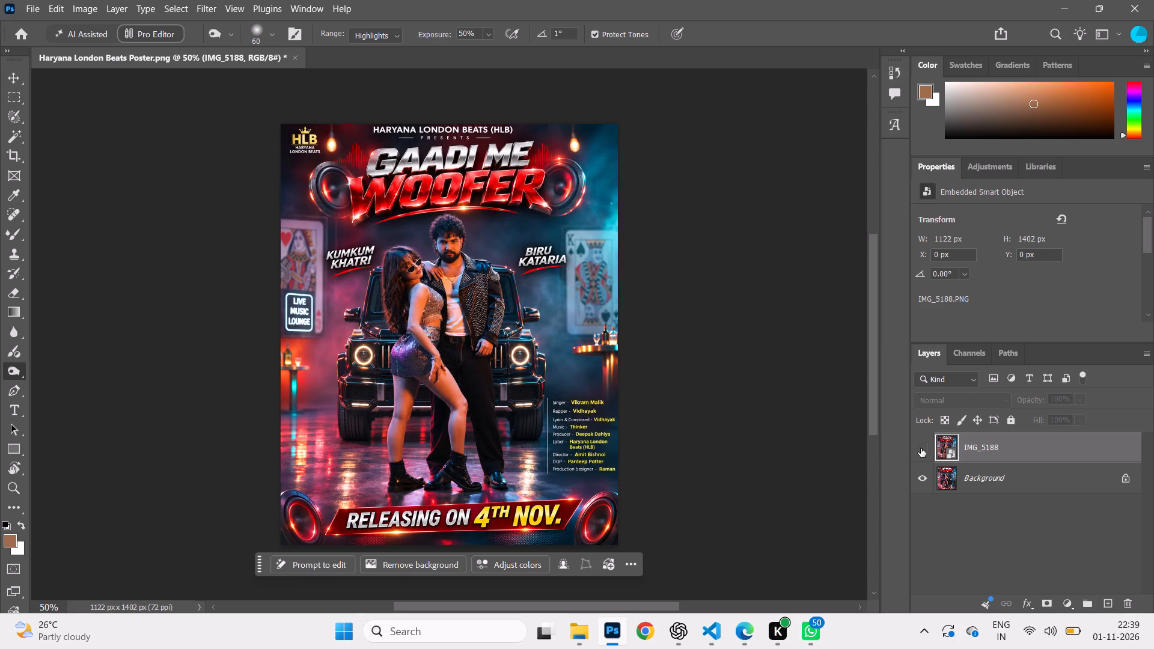
left_click(921, 448)
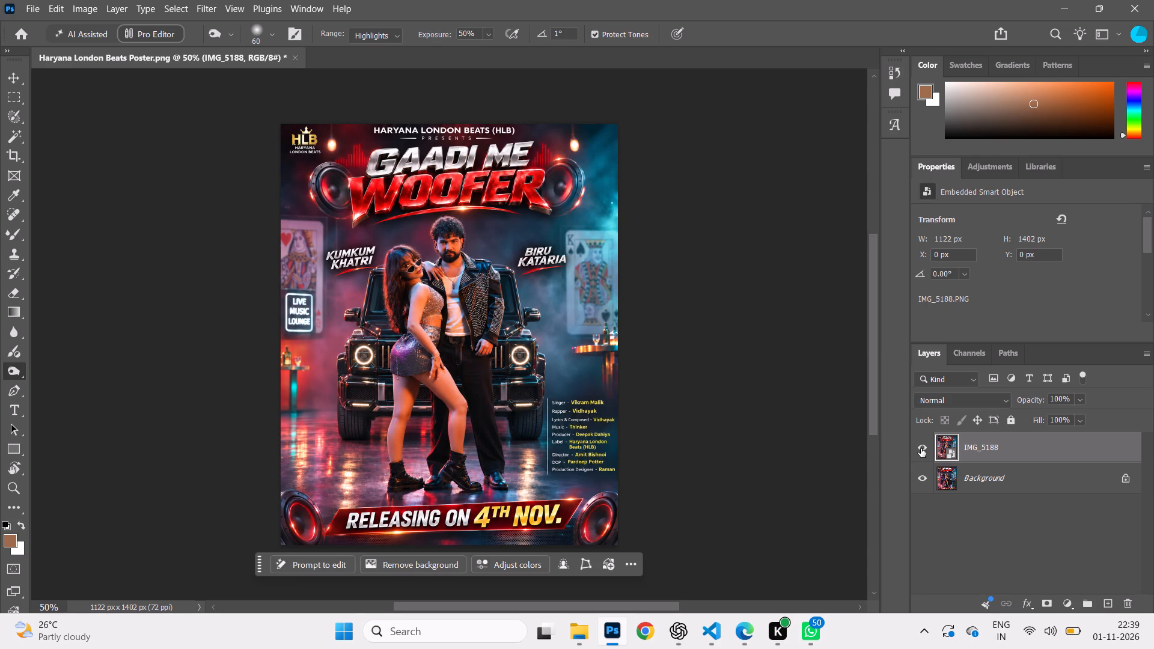
left_click(921, 448)
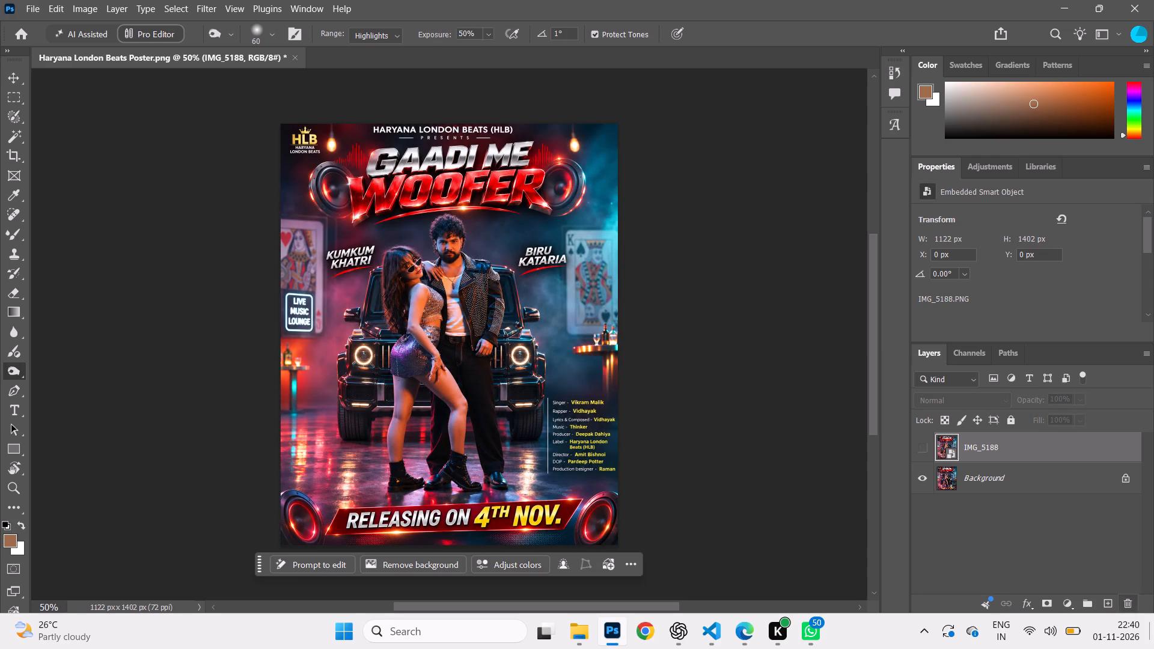
Add a new layer above IMG_5188 and place the couple photo 3D1A5335.JPG in it as an embedded image.
left_click(1108, 600)
left_click(1108, 606)
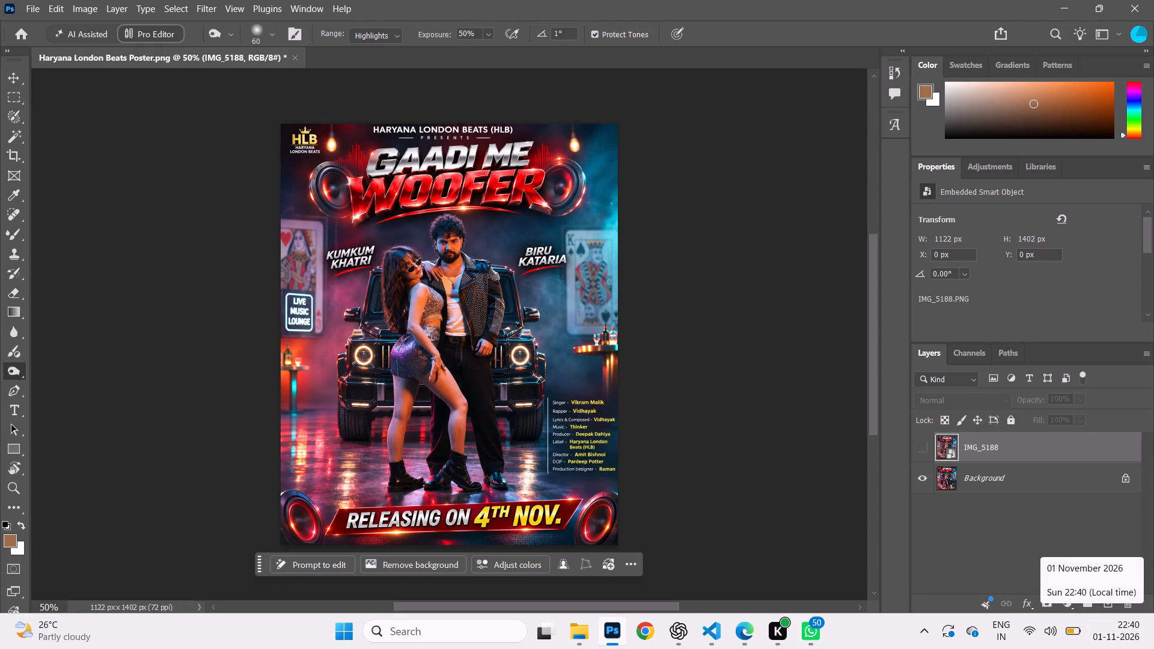
left_click(1108, 606)
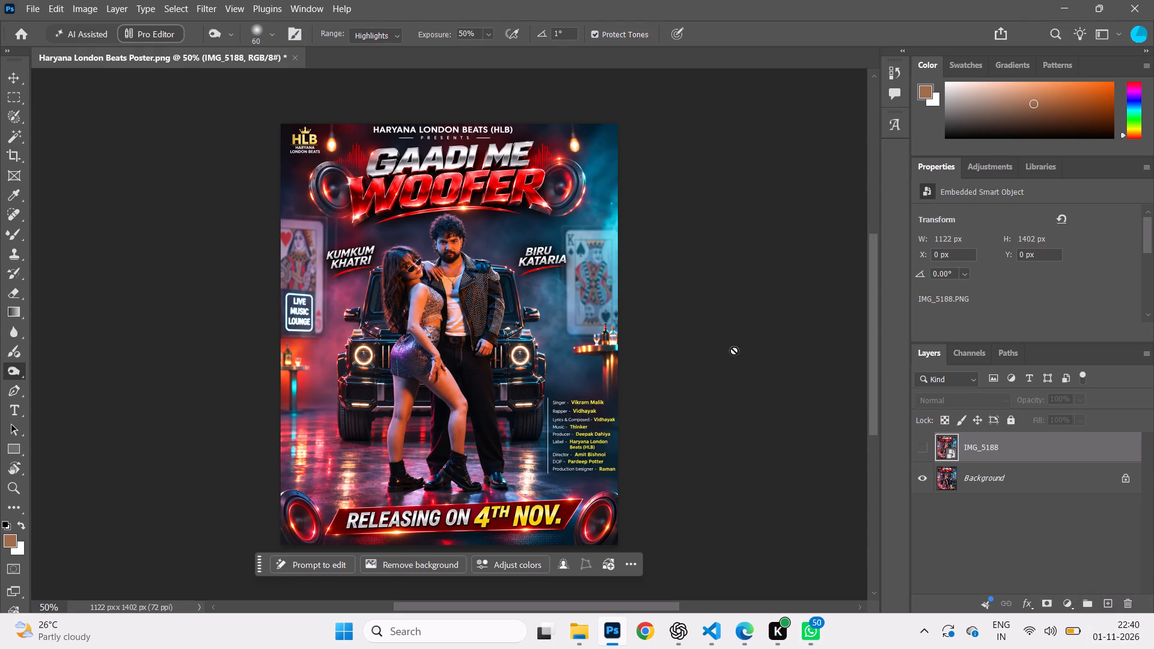
left_click(1104, 604)
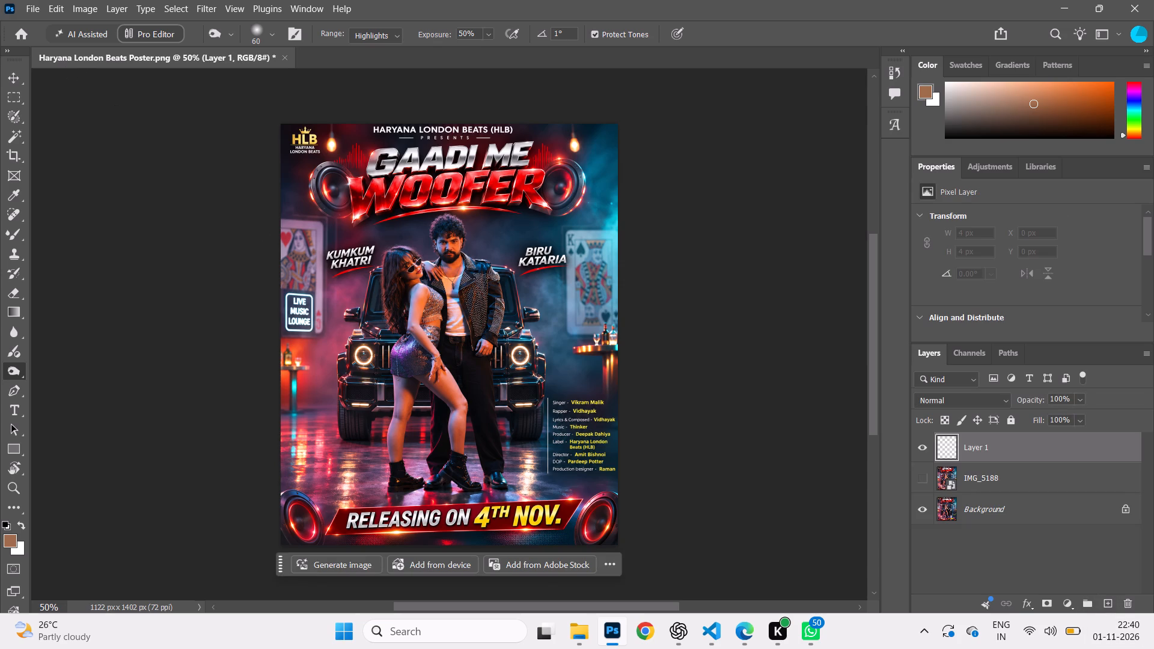
left_click(33, 3)
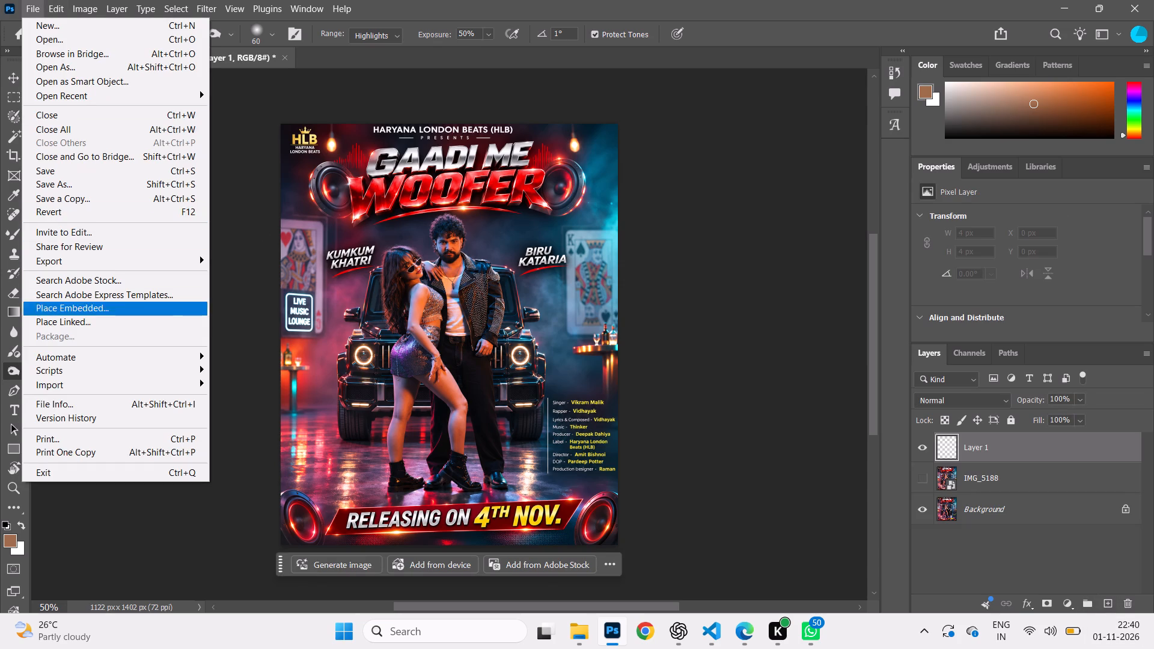
left_click(90, 309)
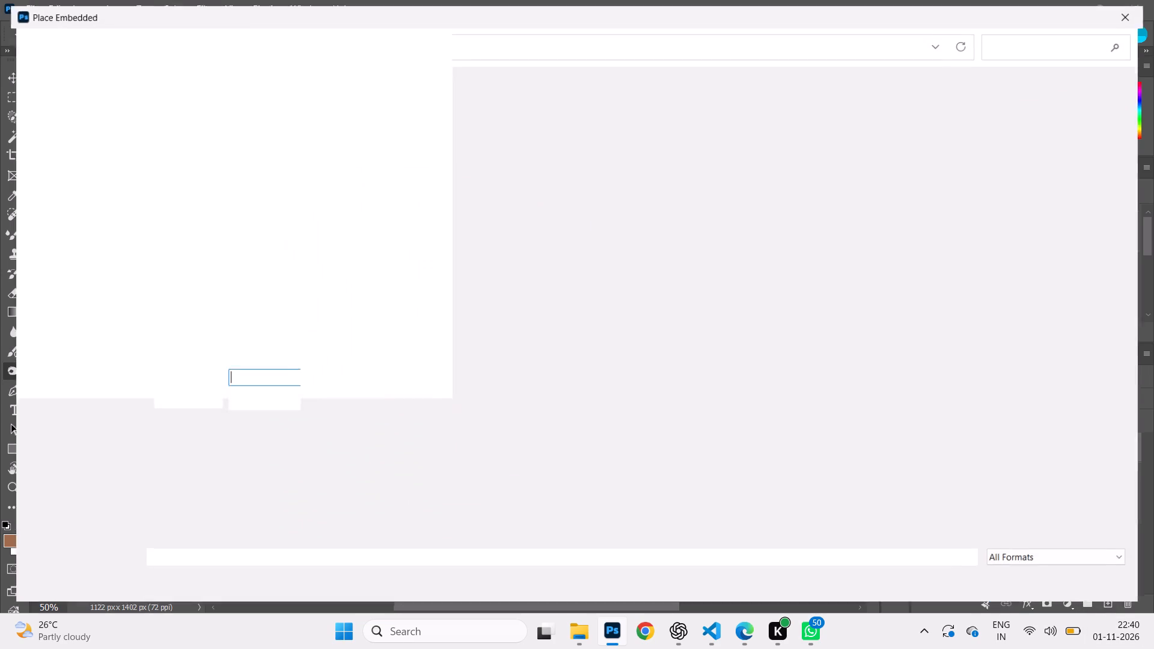
left_click(179, 123)
key("Return")
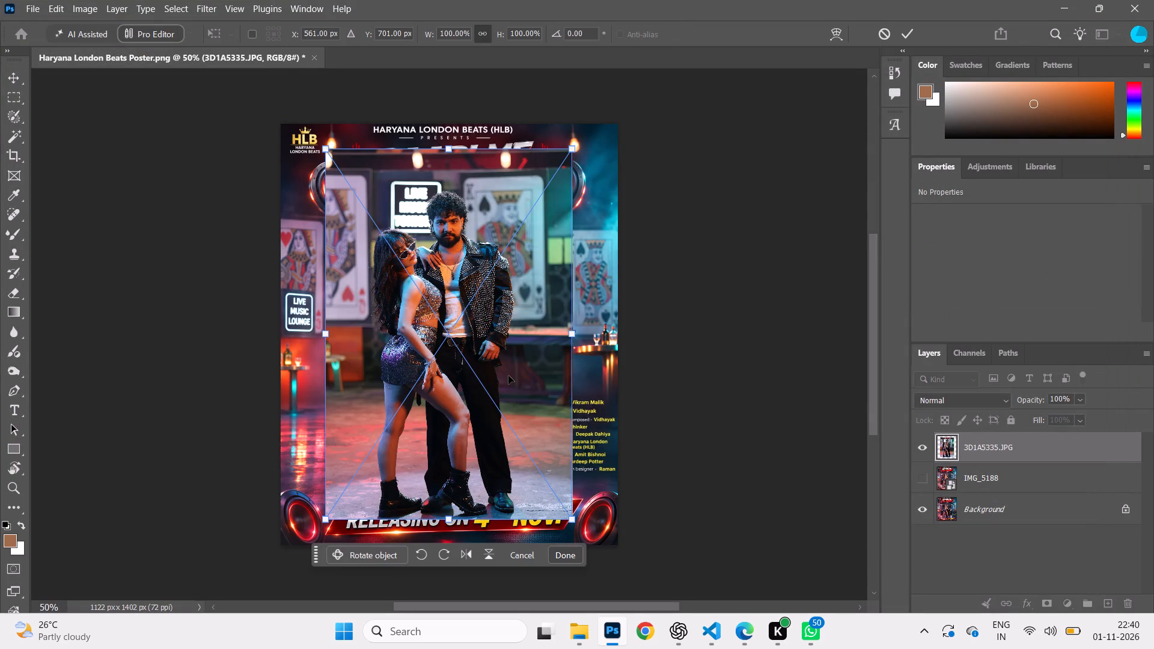
Reduce the opacity of the 3D1A5335.JPG layer to 51% so the poster shows through the couple.
key("ctrl+equal")
key("ctrl+equal")
key("ctrl+equal")
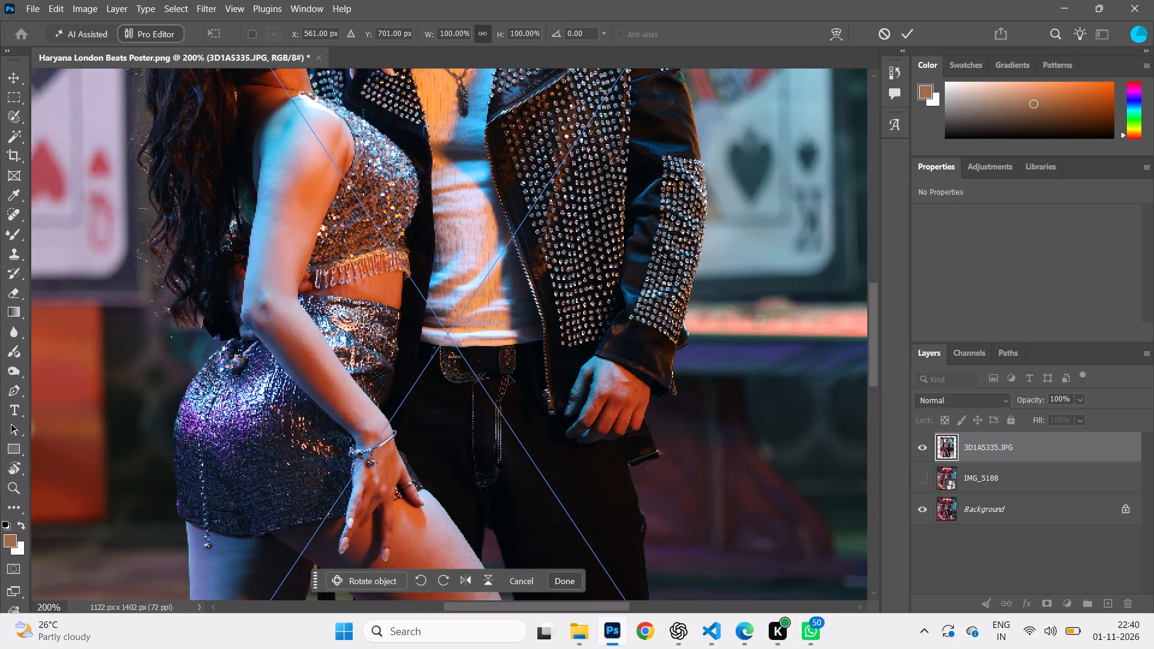
key("ctrl+minus")
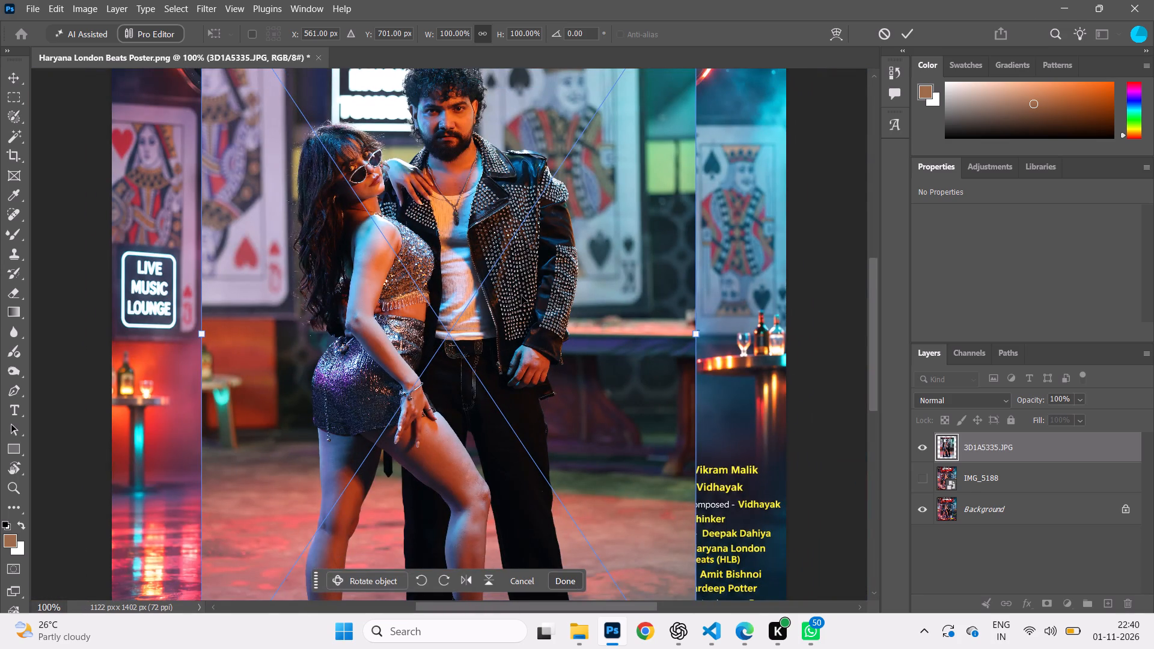
scroll(522, 291, "up", 3)
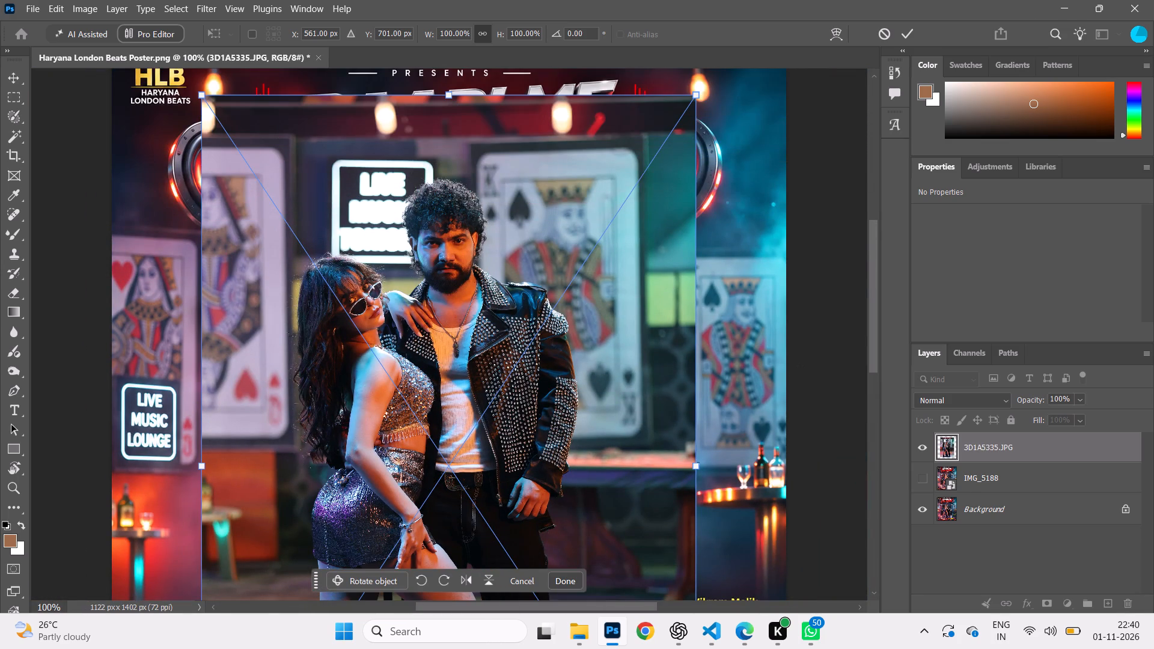
left_click(1081, 396)
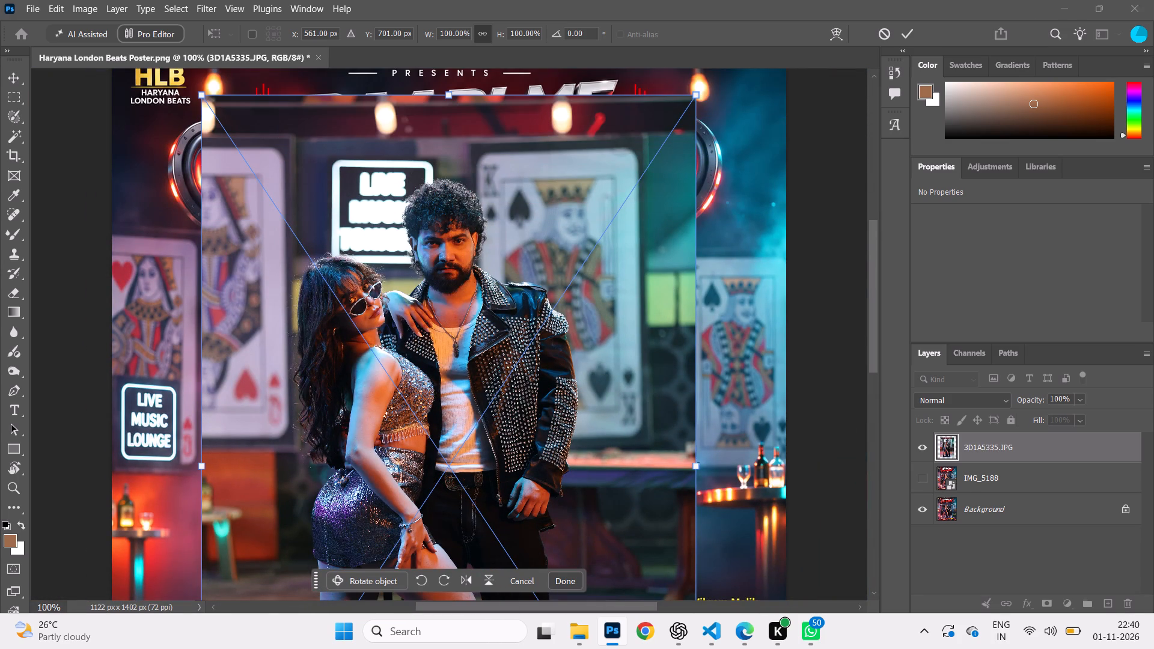
left_click(1065, 410)
left_click(1063, 413)
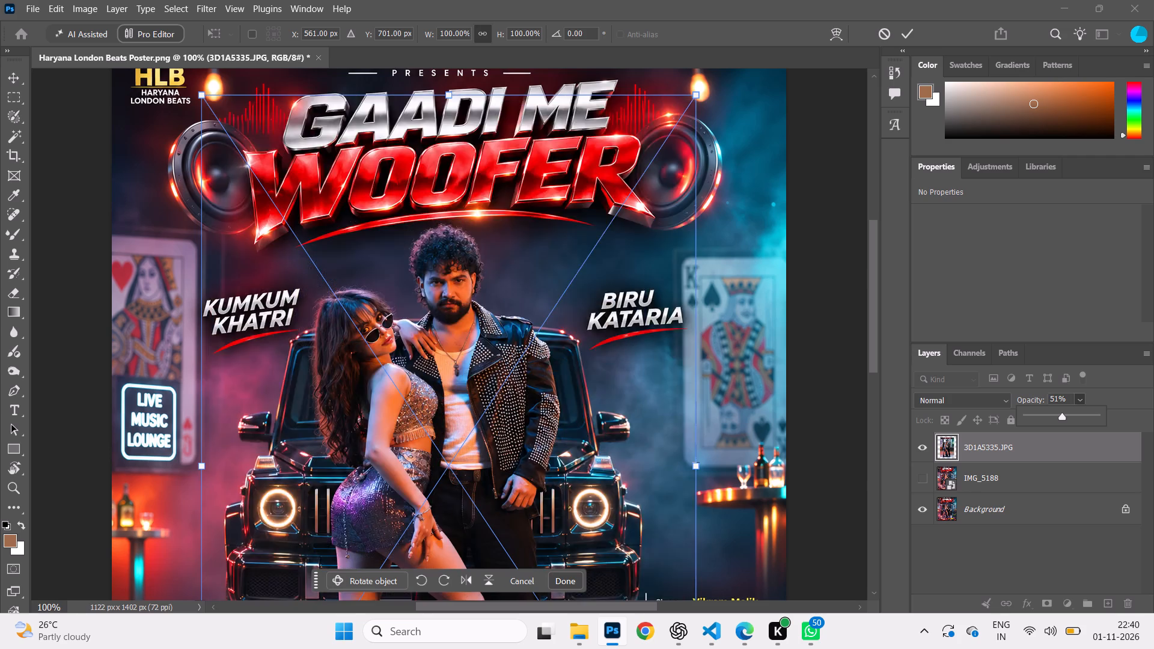
left_click(476, 256)
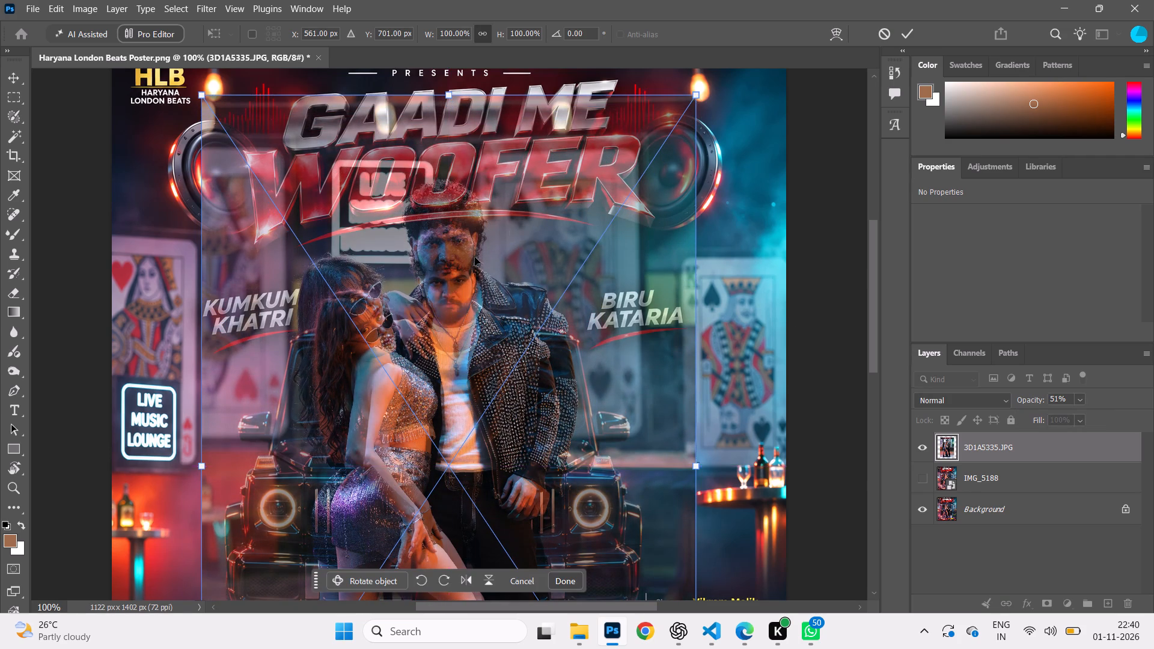
Scale the 3D1A5335.JPG couple photo to about 88.65% and align the couple over the poster's couple.
left_click_drag(694, 97, 677, 131)
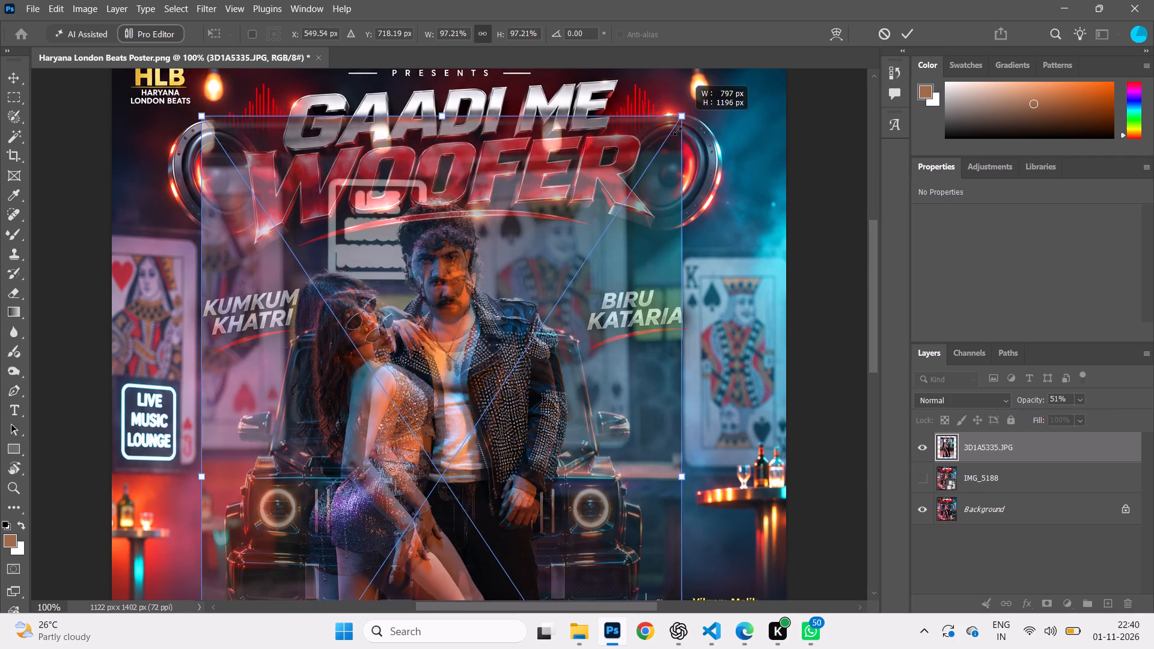
left_click_drag(677, 131, 659, 158)
left_click_drag(457, 344, 478, 335)
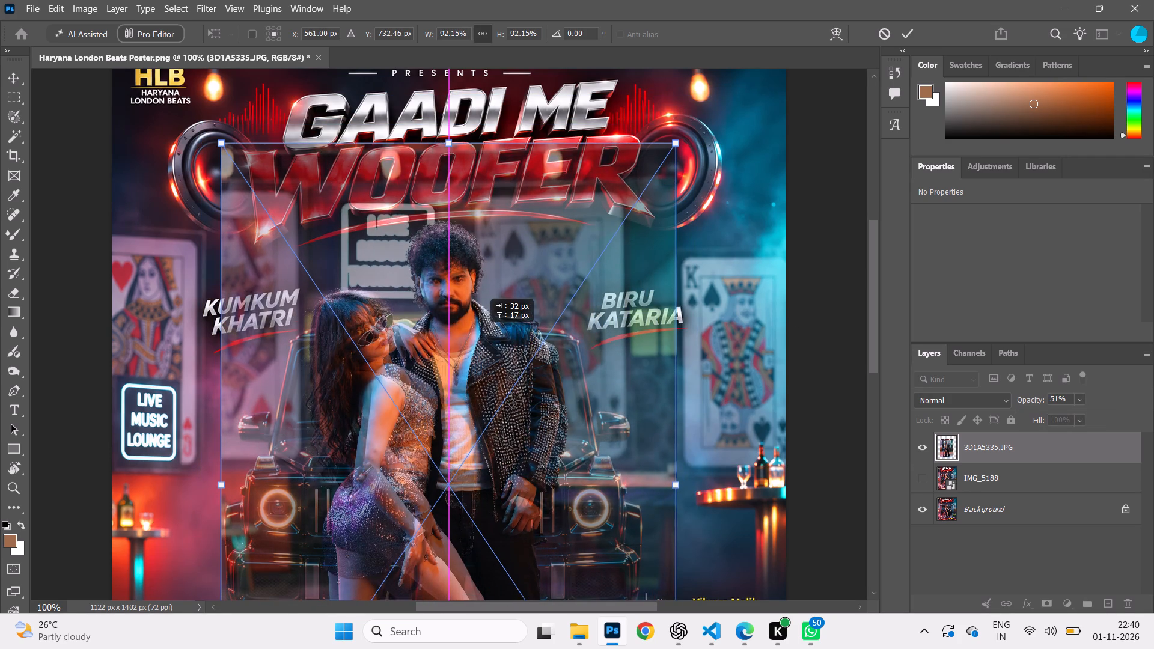
left_click_drag(478, 335, 478, 340)
left_click_drag(673, 150, 659, 162)
left_click_drag(472, 350, 477, 340)
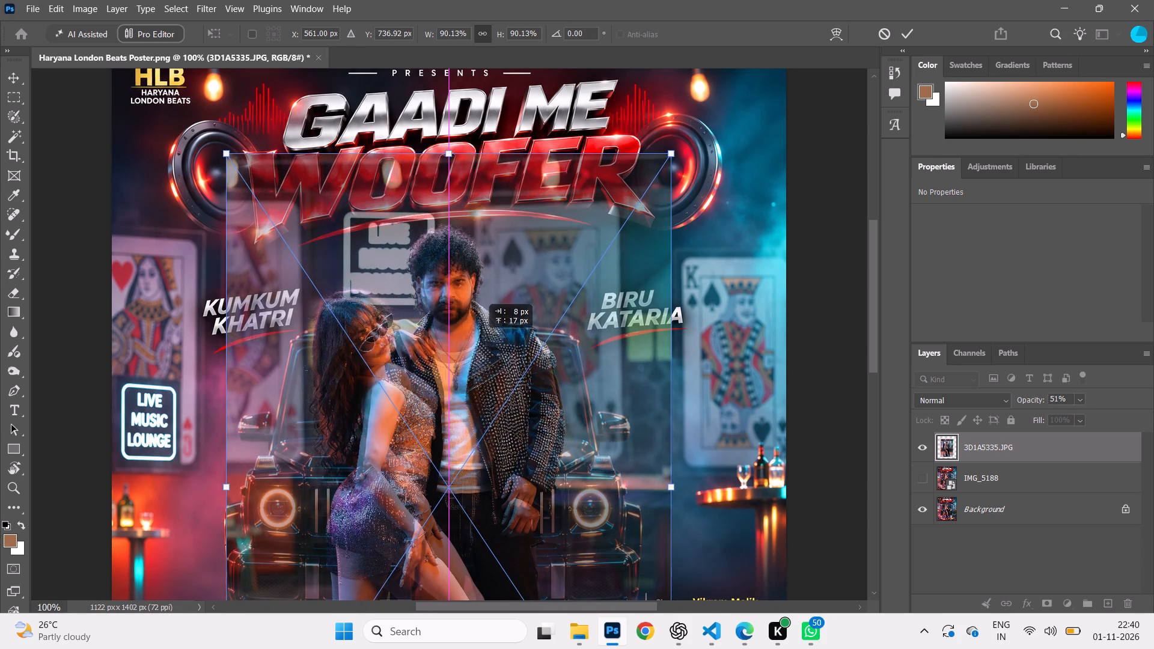
left_click_drag(477, 340, 483, 330)
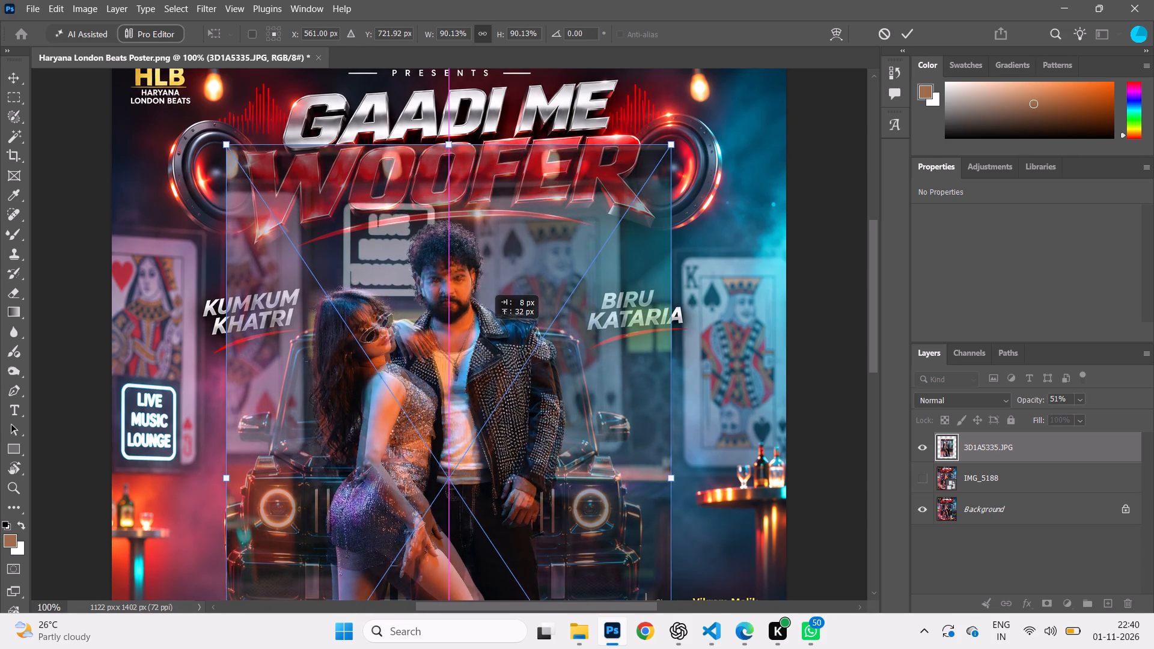
left_click_drag(483, 330, 486, 331)
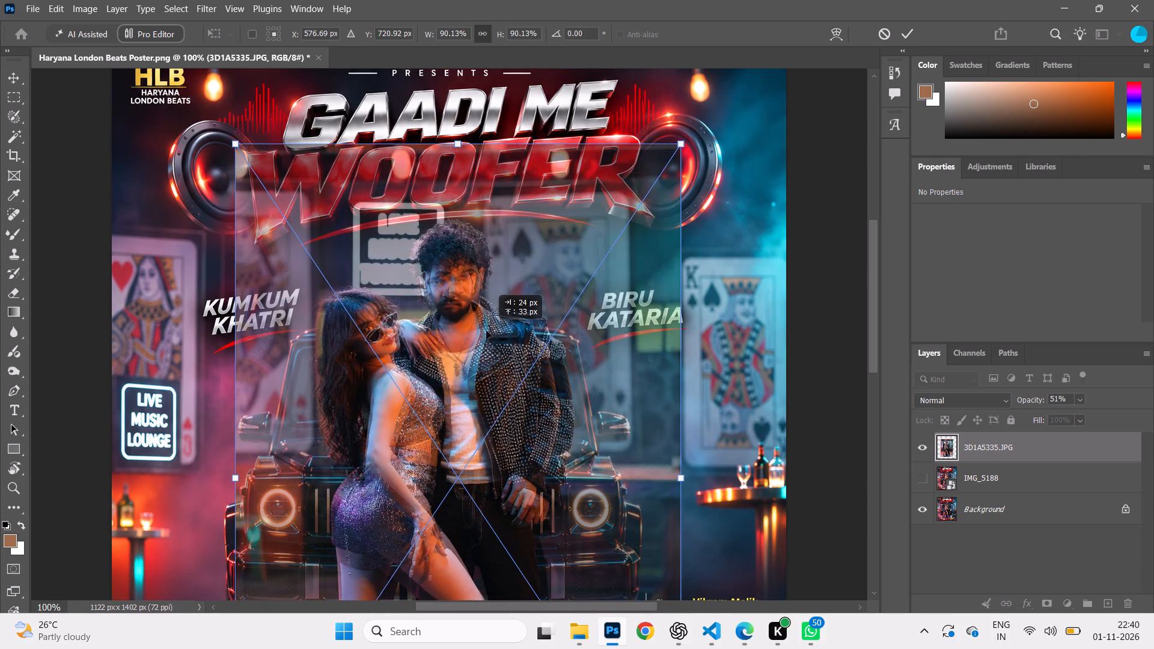
left_click_drag(486, 331, 485, 331)
left_click_drag(679, 142, 667, 160)
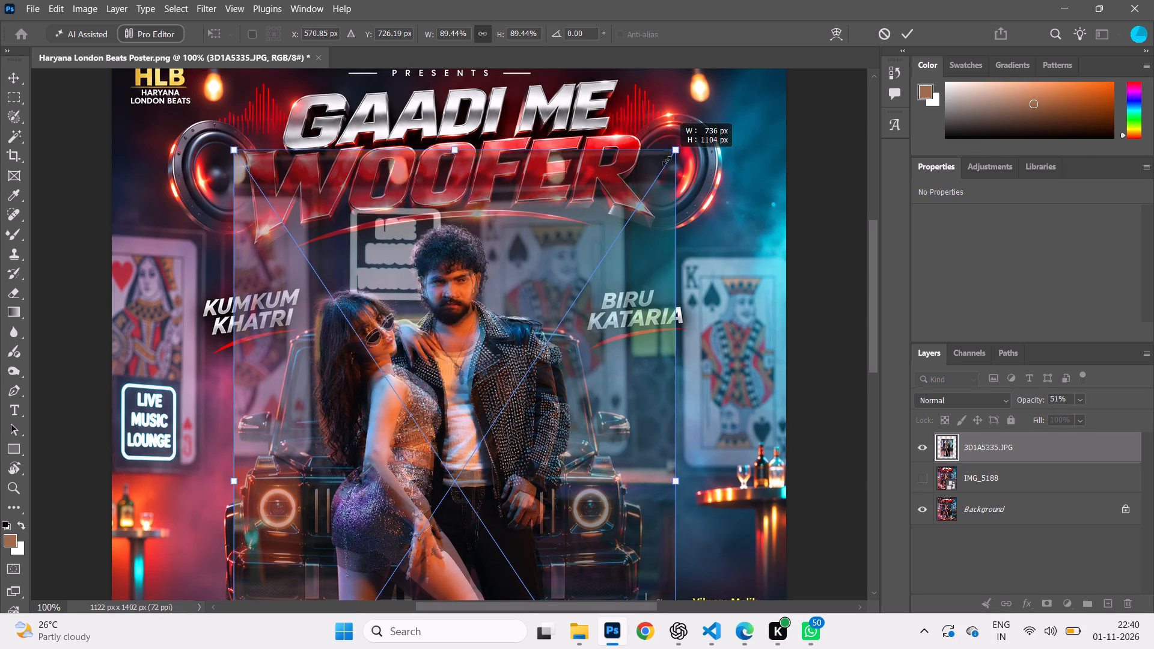
left_click_drag(667, 160, 671, 153)
left_click(536, 321)
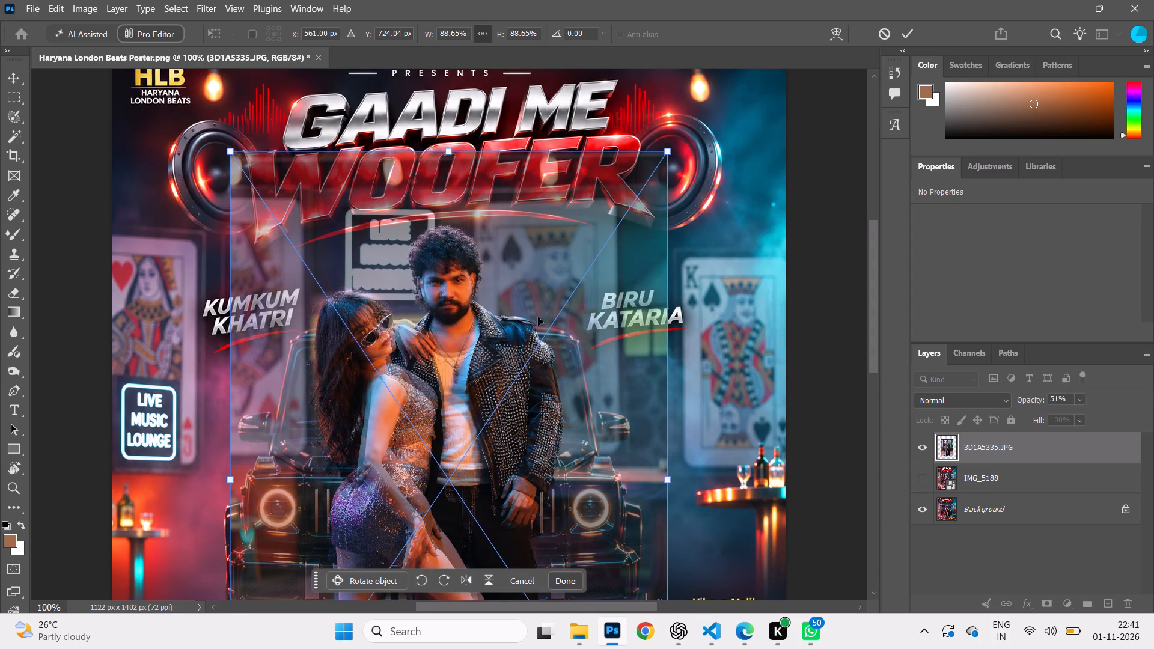
Vary the 3D1A5335.JPG layer's opacity between 0% and 100% to compare it with the poster, leaving it at 100%.
left_click(1079, 397)
left_click_drag(1089, 416, 1153, 413)
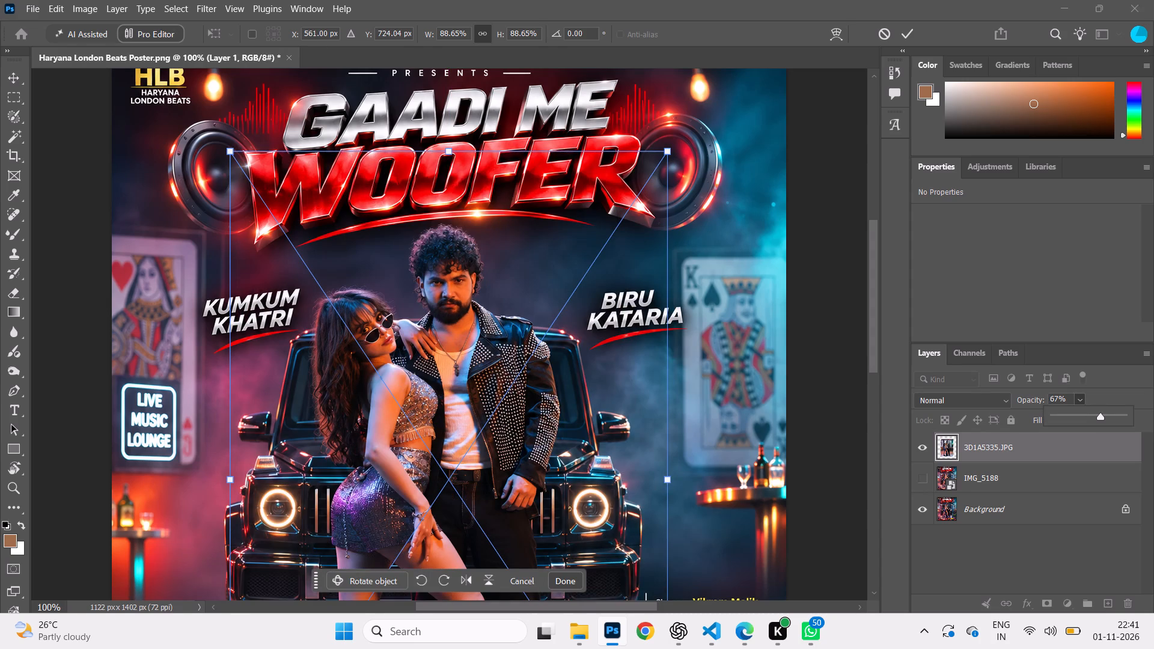
left_click_drag(1153, 413, 1153, 413)
left_click_drag(1153, 413, 1153, 414)
left_click_drag(1153, 414, 1153, 380)
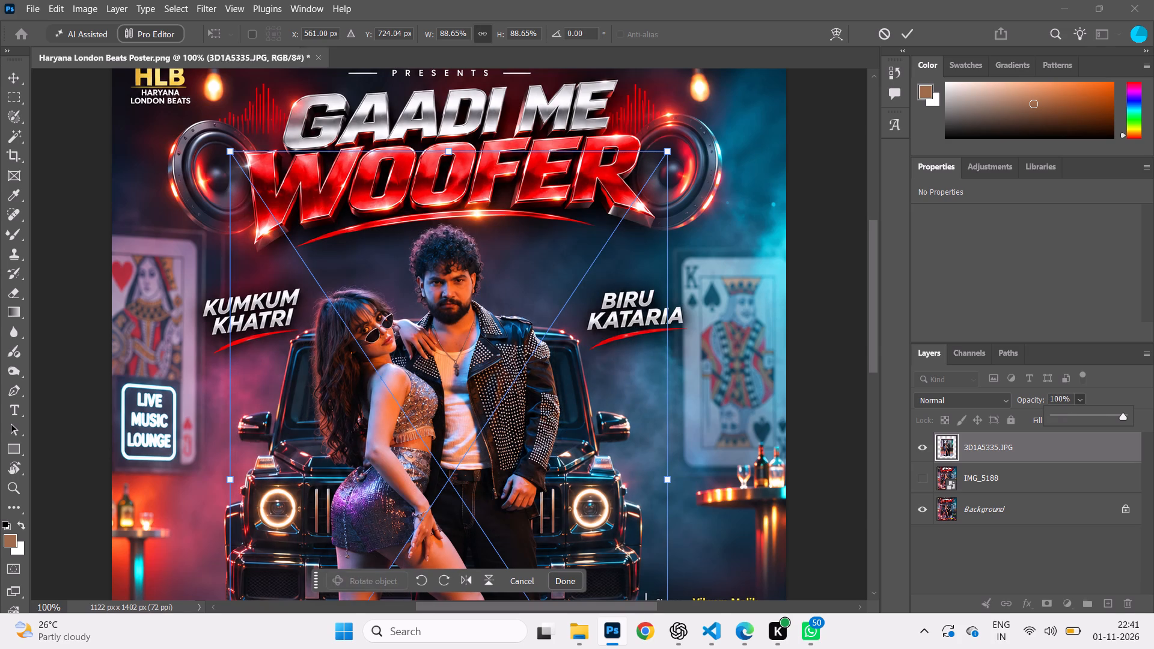
left_click_drag(1153, 380, 1153, 386)
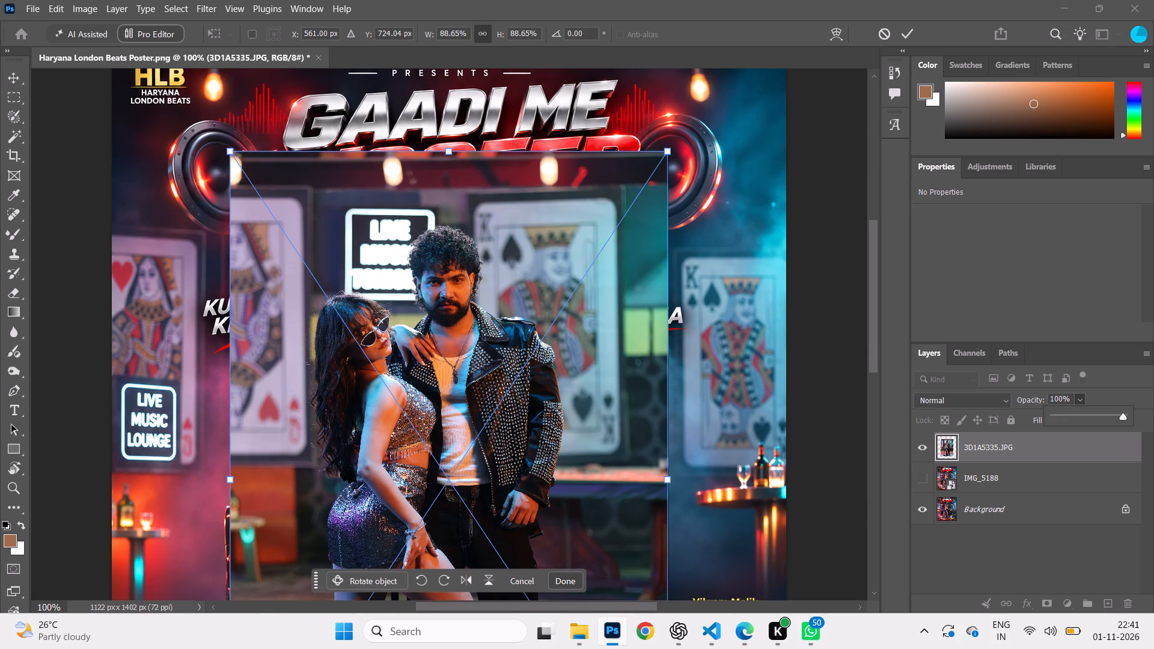
left_click_drag(1122, 416, 1118, 416)
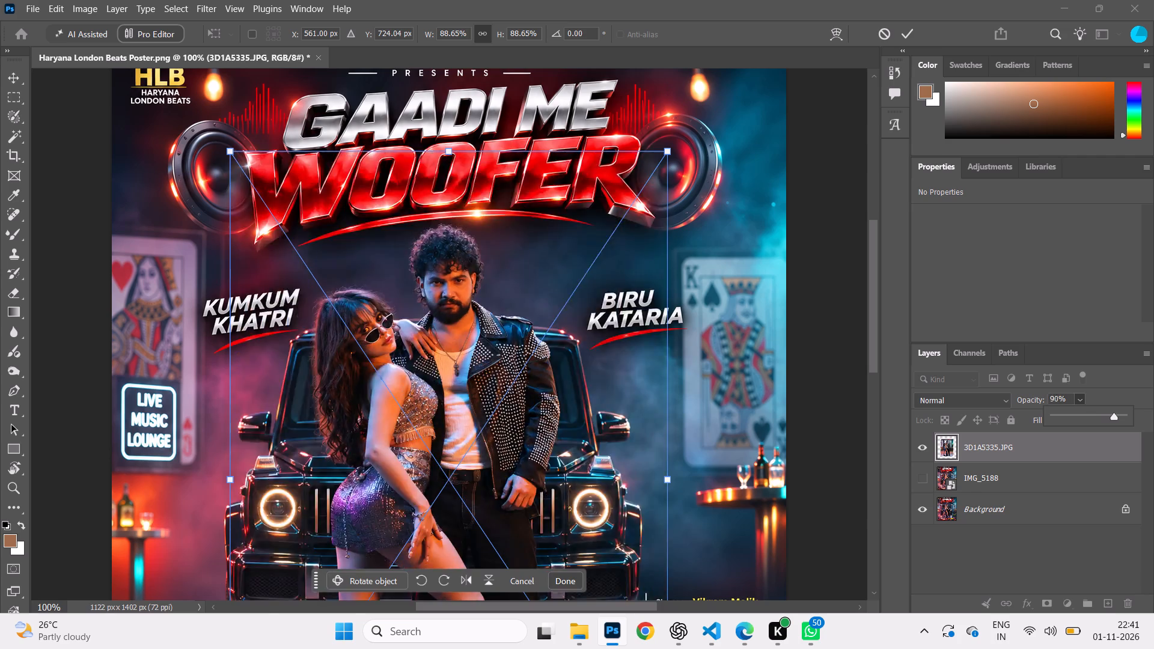
left_click_drag(1118, 416, 1045, 412)
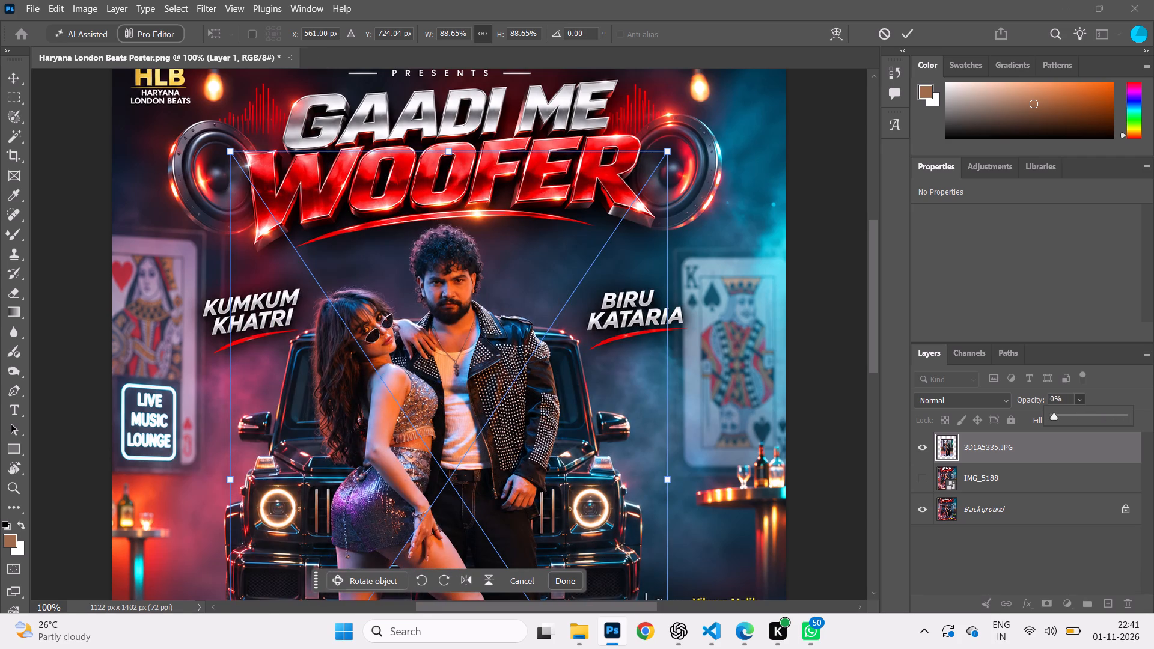
left_click_drag(1045, 412, 1153, 412)
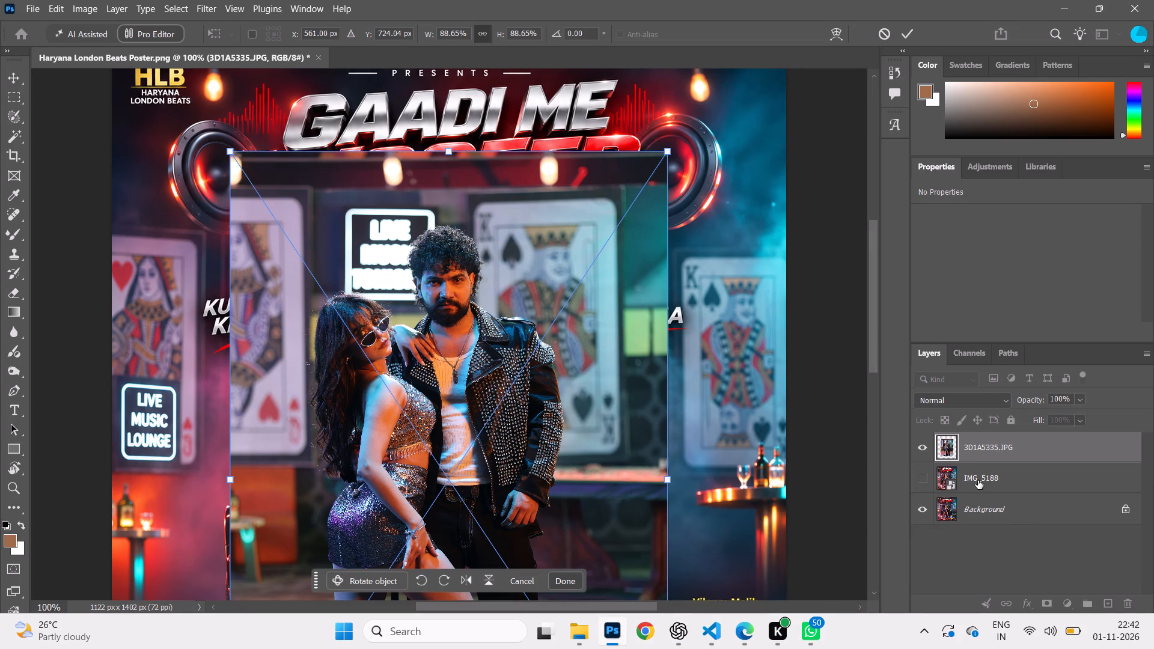
left_click(985, 501)
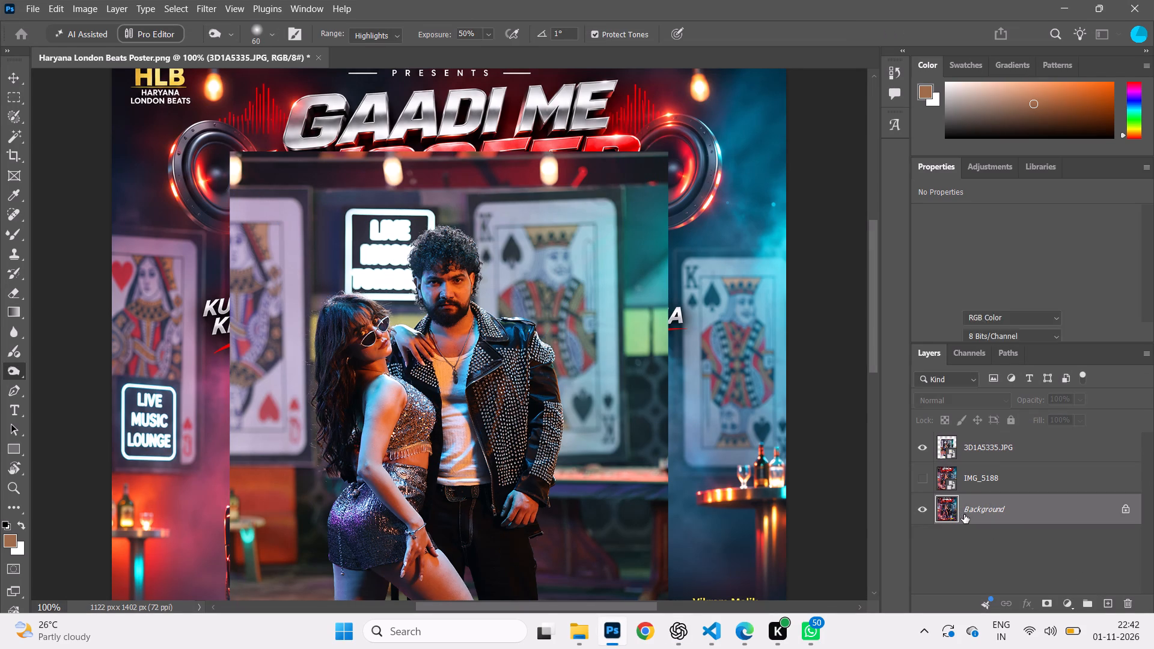
left_click(1110, 606)
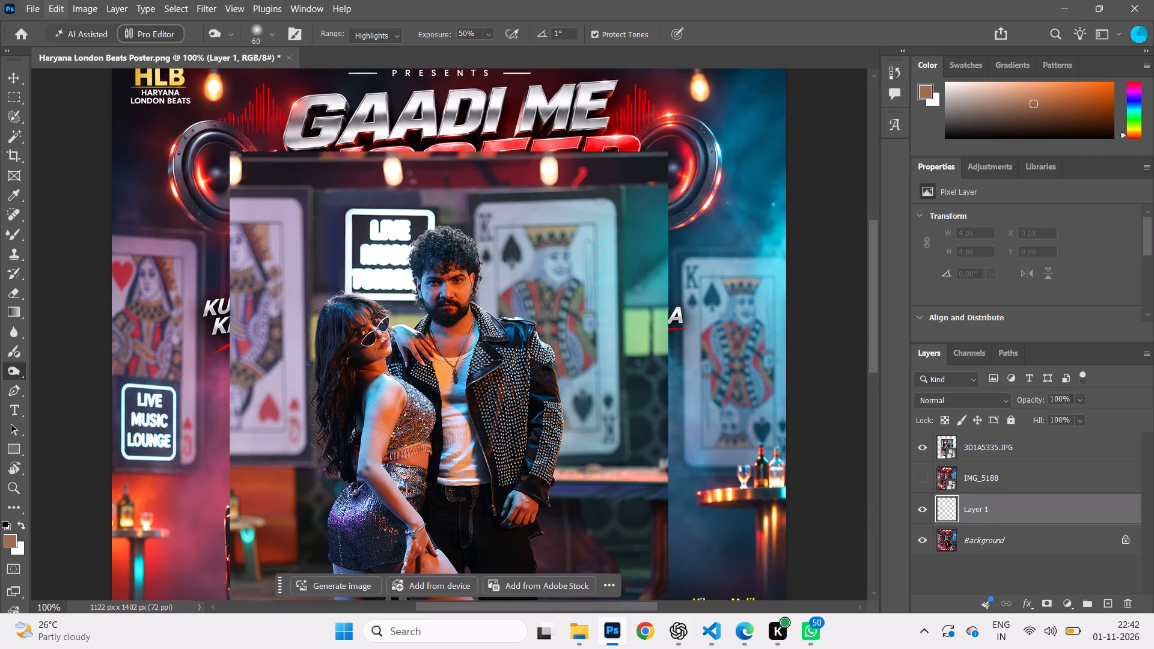
left_click(20, 1)
left_click(27, 4)
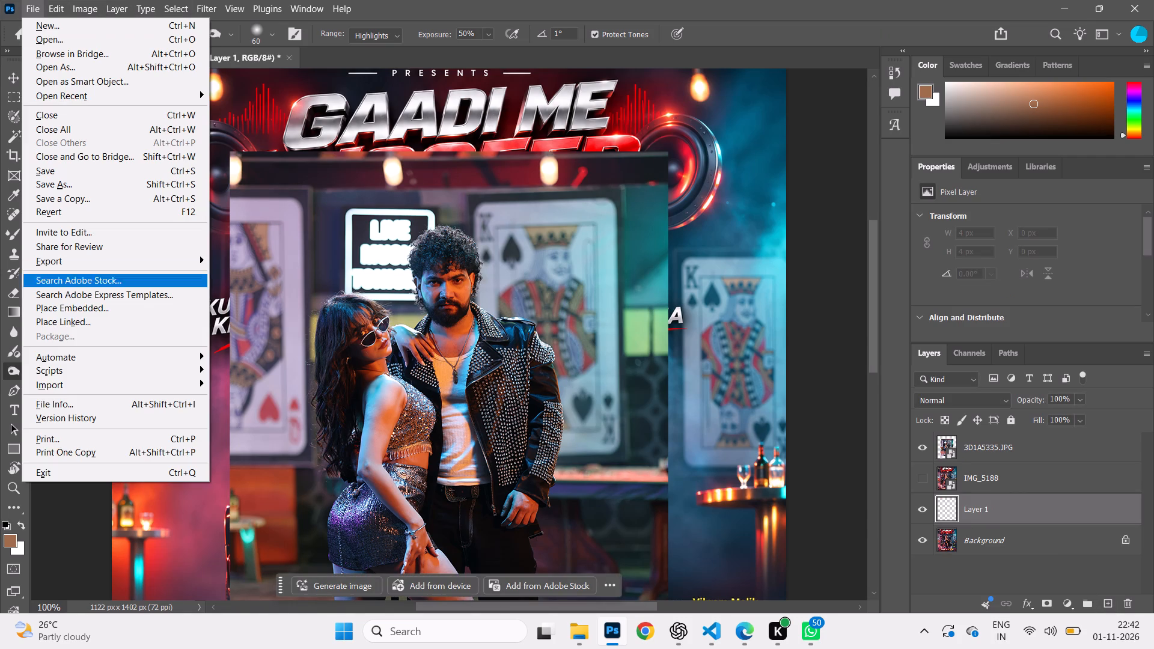
left_click(93, 305)
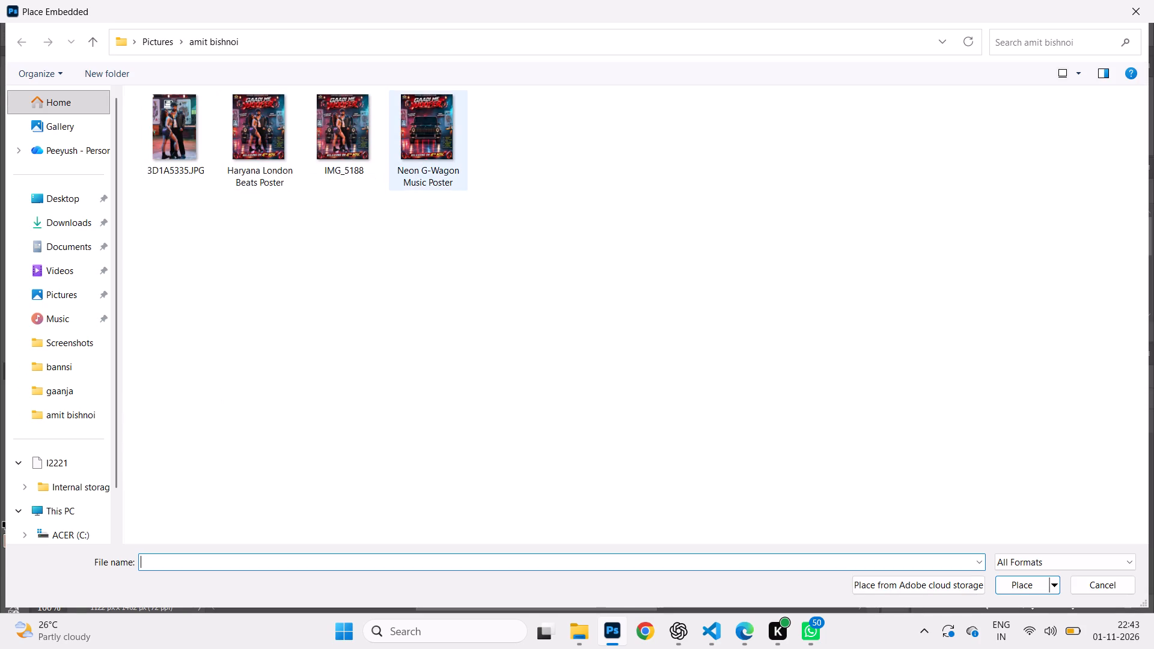
left_click(416, 161)
key("Return")
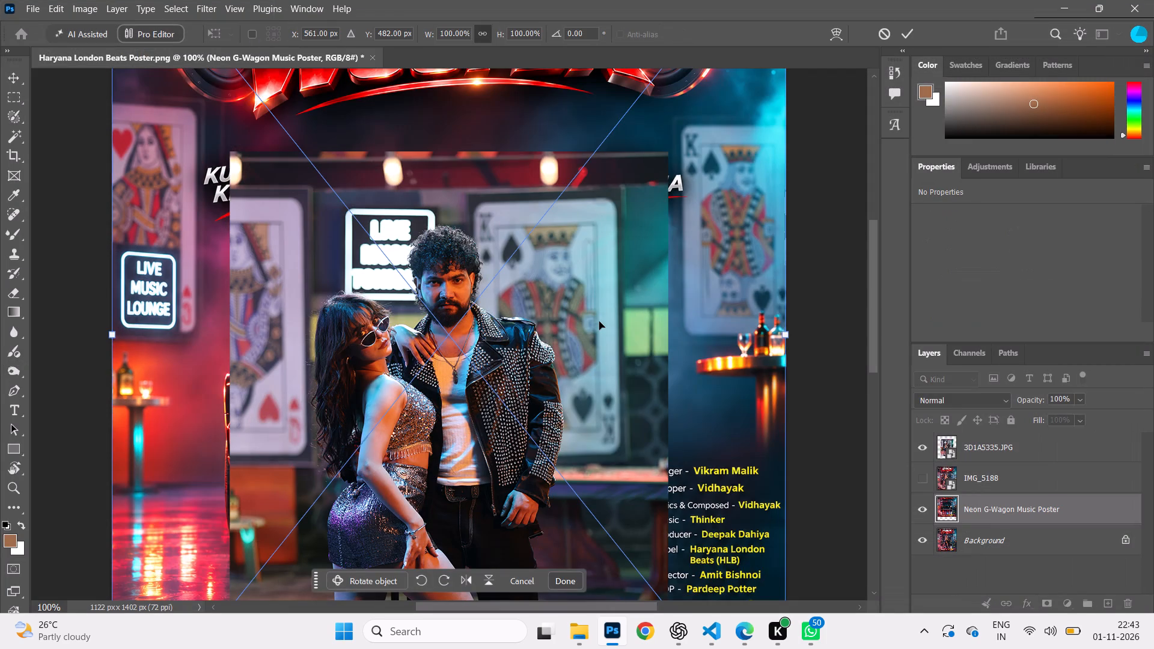
Remove the background from the 3D1A5335.JPG layer so only the couple stands in front of the car.
left_click(991, 448)
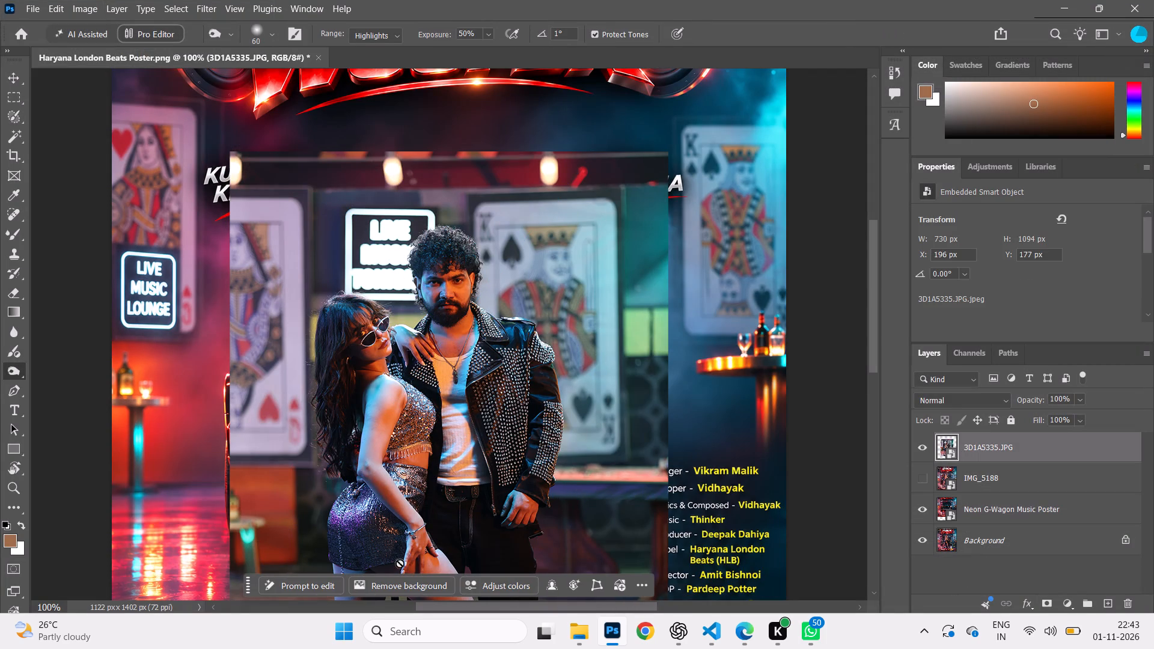
left_click(391, 583)
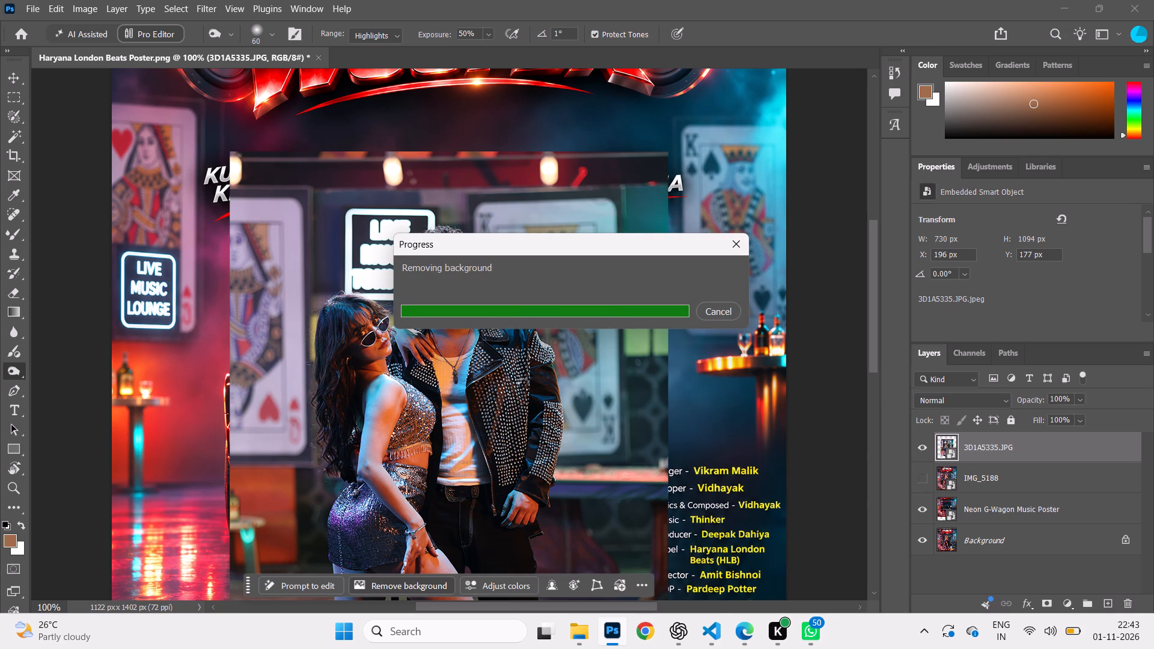
key("ctrl+equal")
key("ctrl+minus")
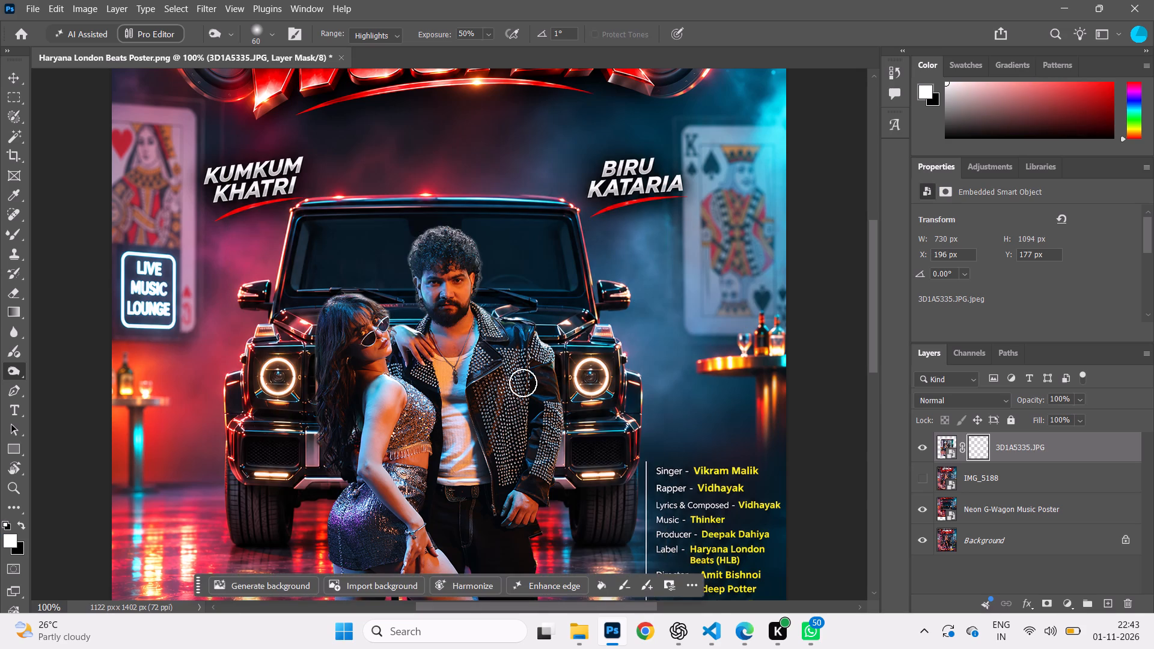
key("ctrl+minus")
key("ctrl+minus")
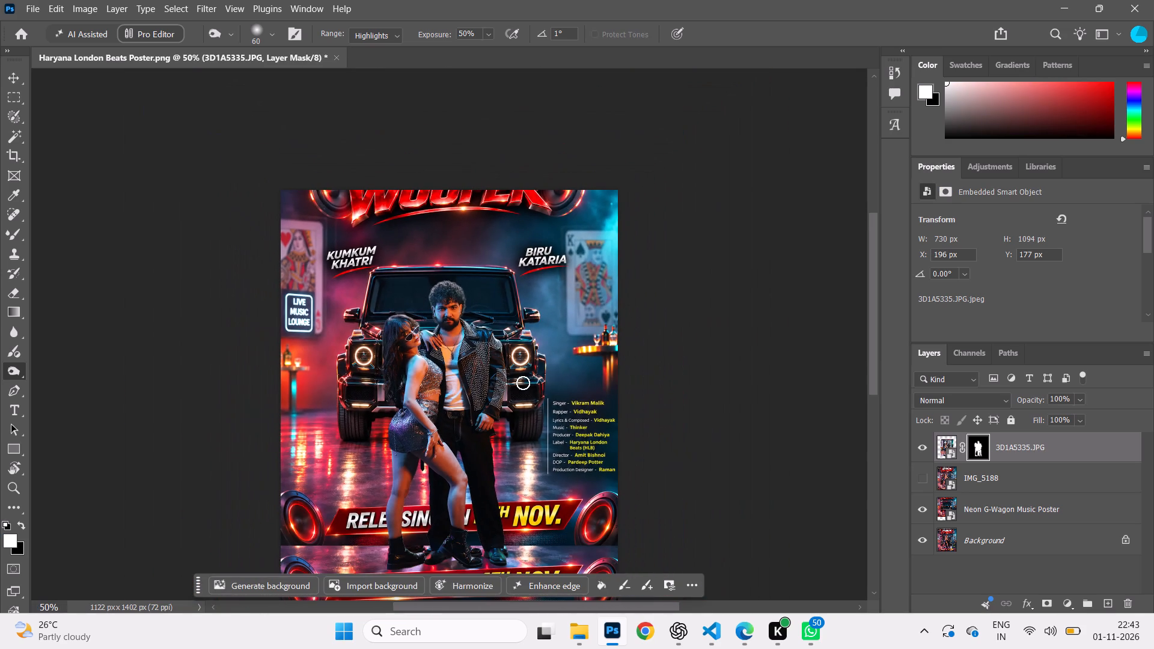
Compare the poster with and without the couple, and hide the 3D1A5335.JPG layer.
scroll(523, 383, "down", 1)
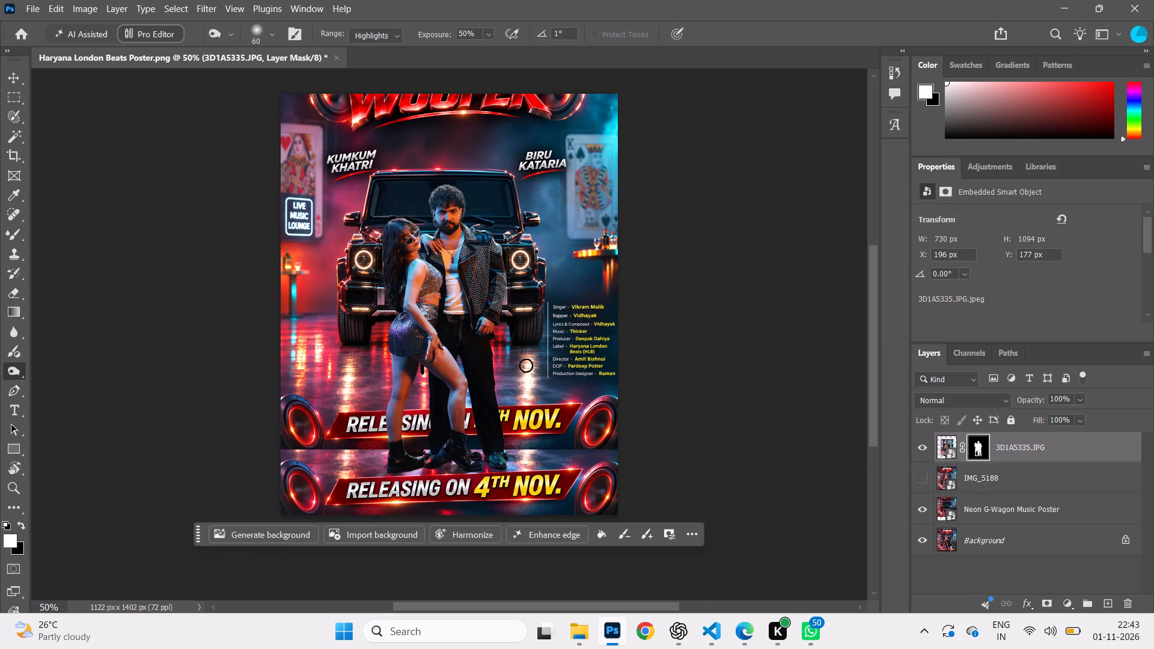
left_click(923, 445)
left_click(923, 445)
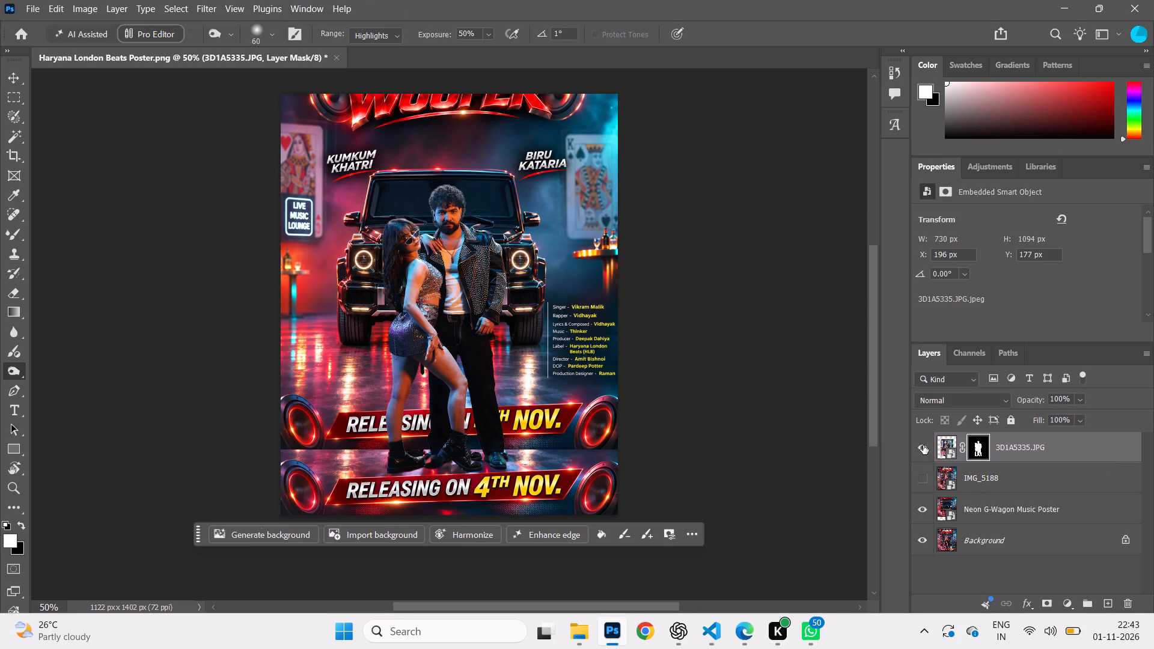
left_click(923, 445)
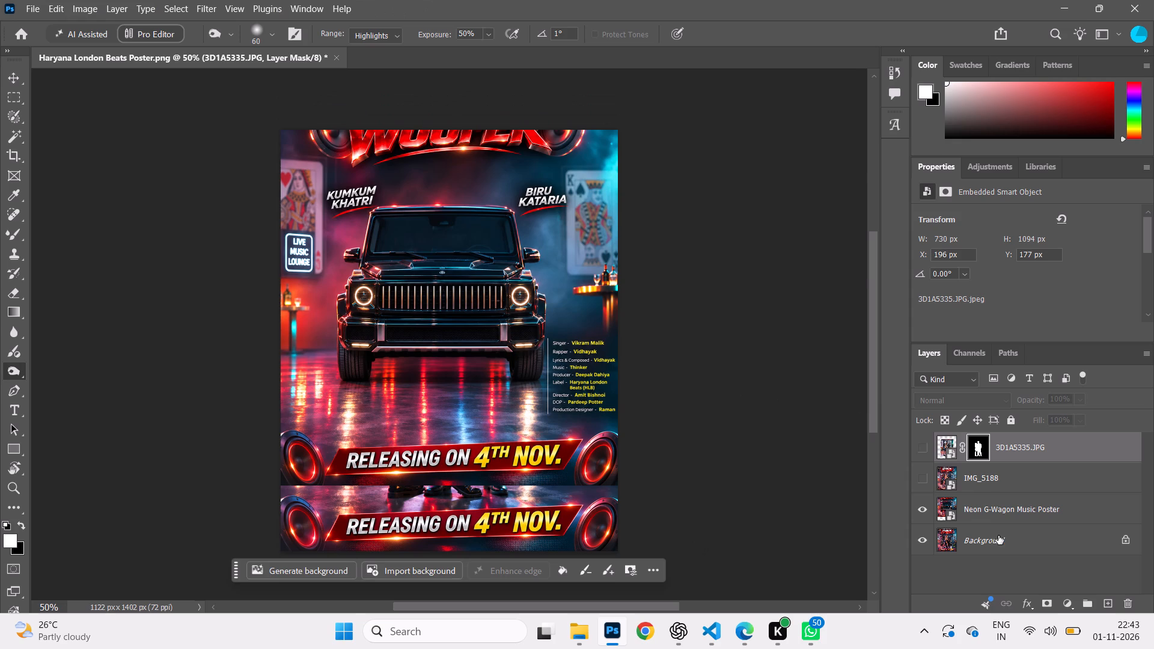
Move the Neon G-Wagon Music Poster layer down to X 0, Y 0 so it aligns with the canvas and covers the Background.
left_click(986, 510)
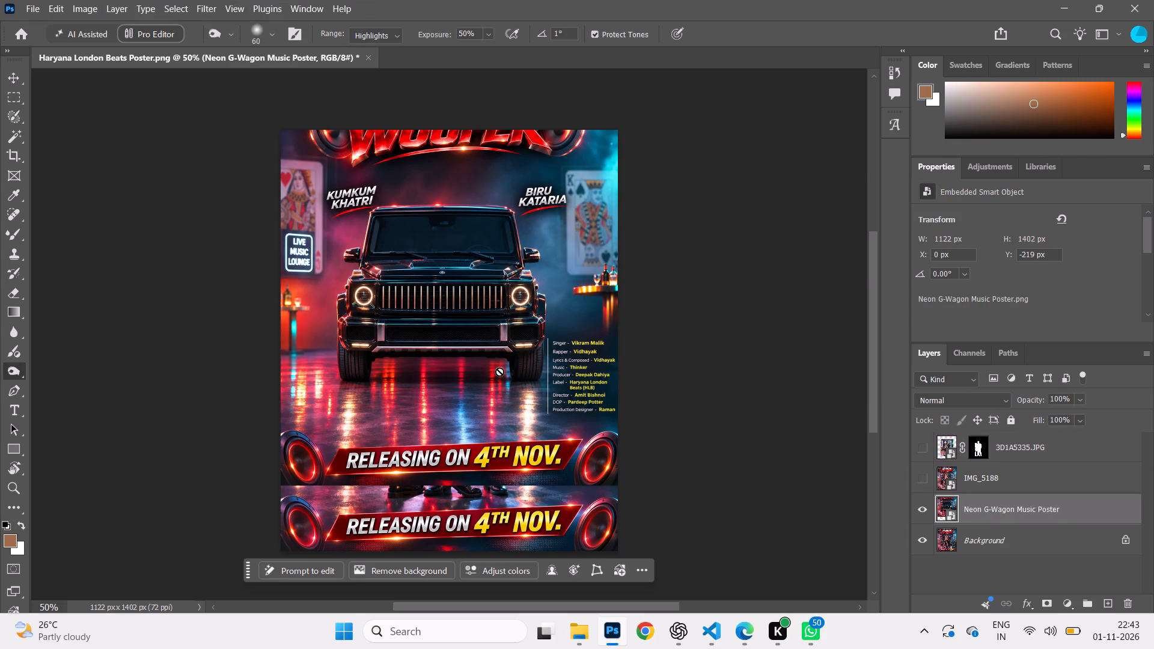
left_click(12, 75)
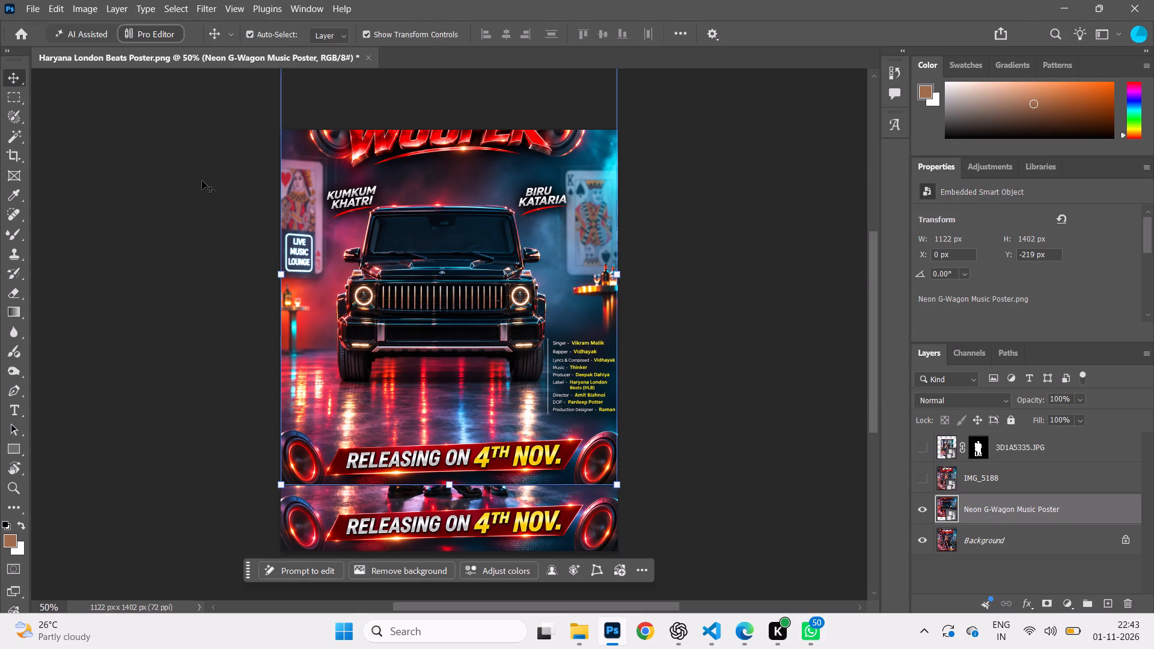
left_click_drag(432, 341, 425, 400)
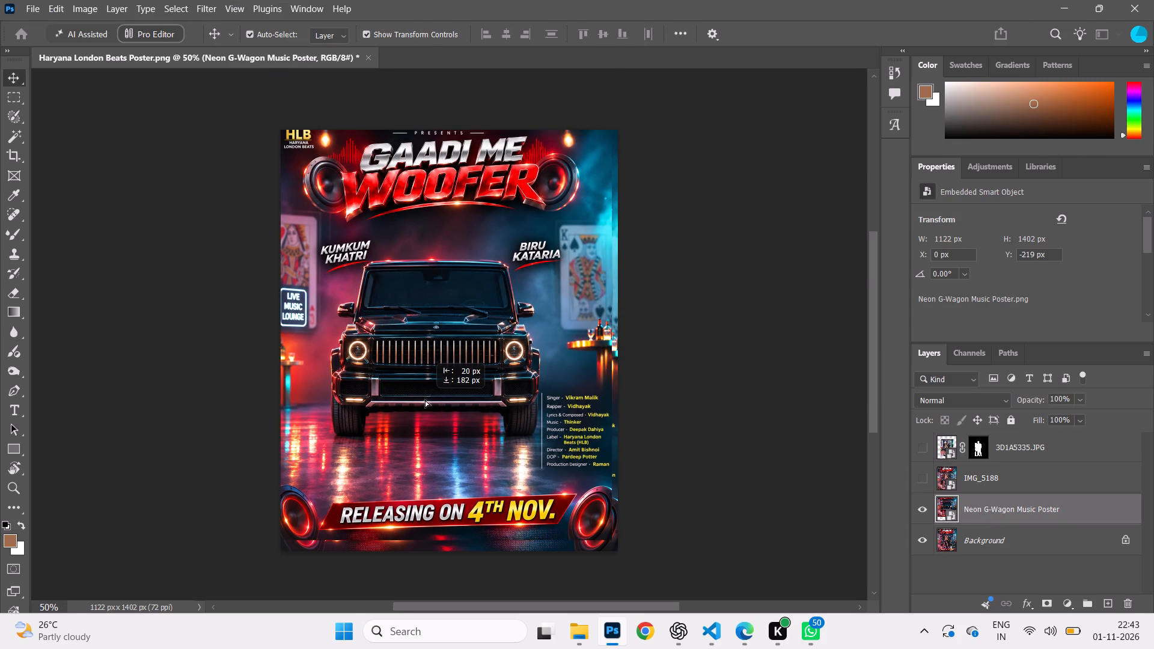
left_click_drag(425, 400, 431, 403)
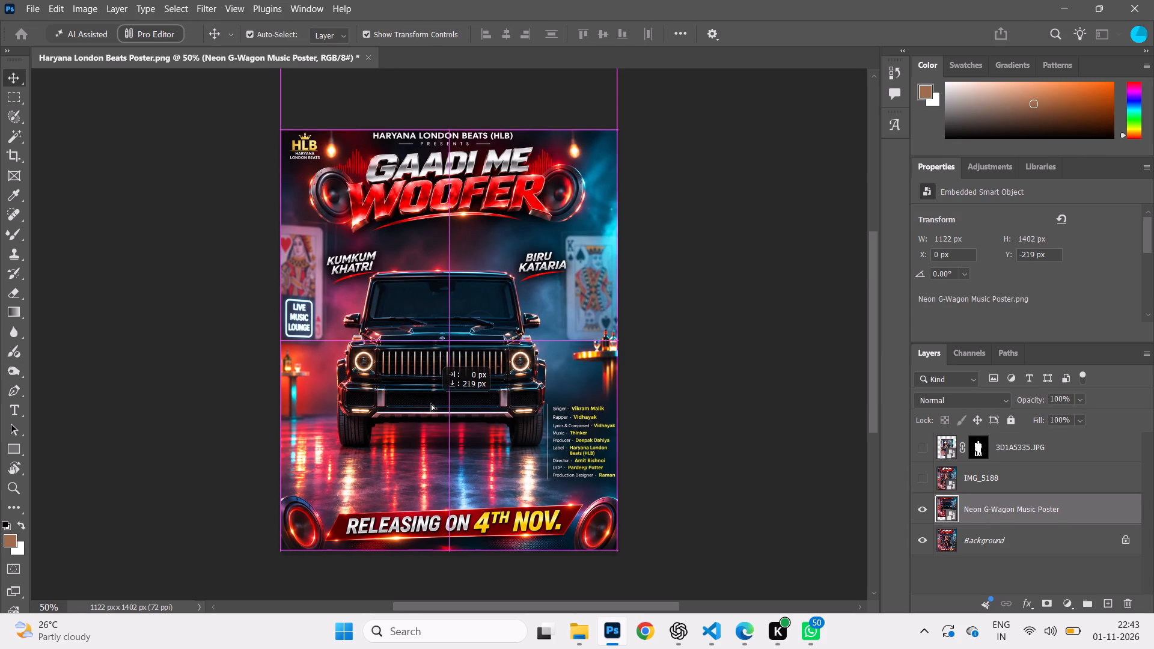
left_click_drag(431, 403, 430, 406)
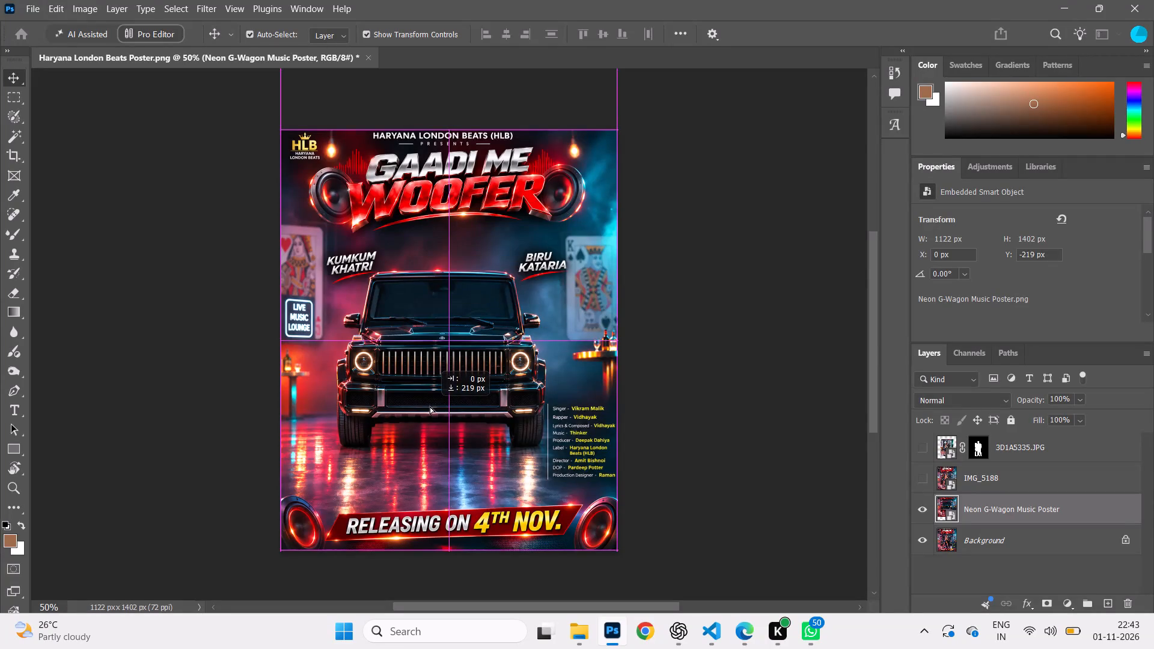
left_click_drag(430, 406, 430, 404)
left_click(923, 513)
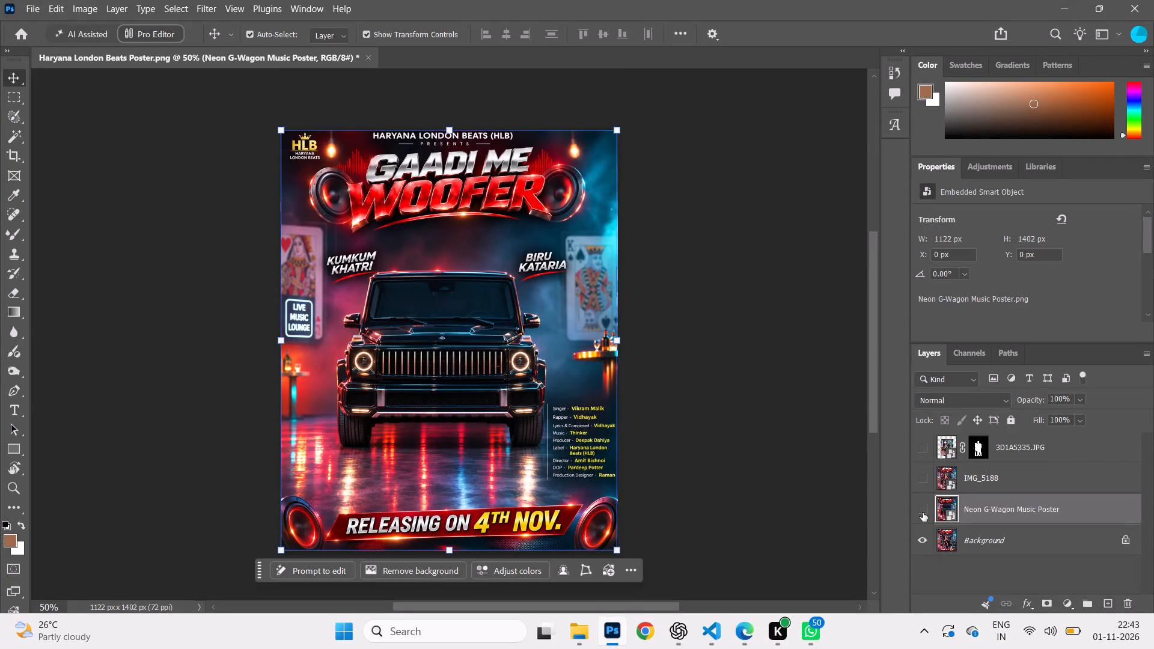
left_click(923, 513)
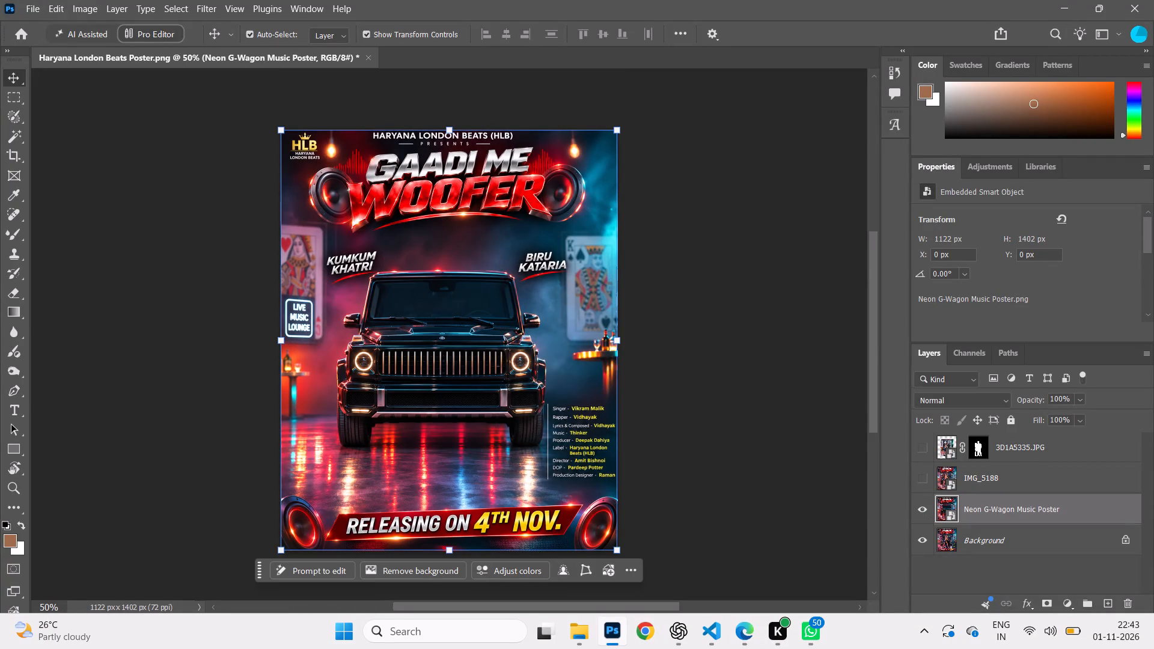
Lock the Neon G-Wagon Music Poster layer and show the 3D1A5335.JPG couple layer again.
left_click(1010, 421)
left_click(923, 445)
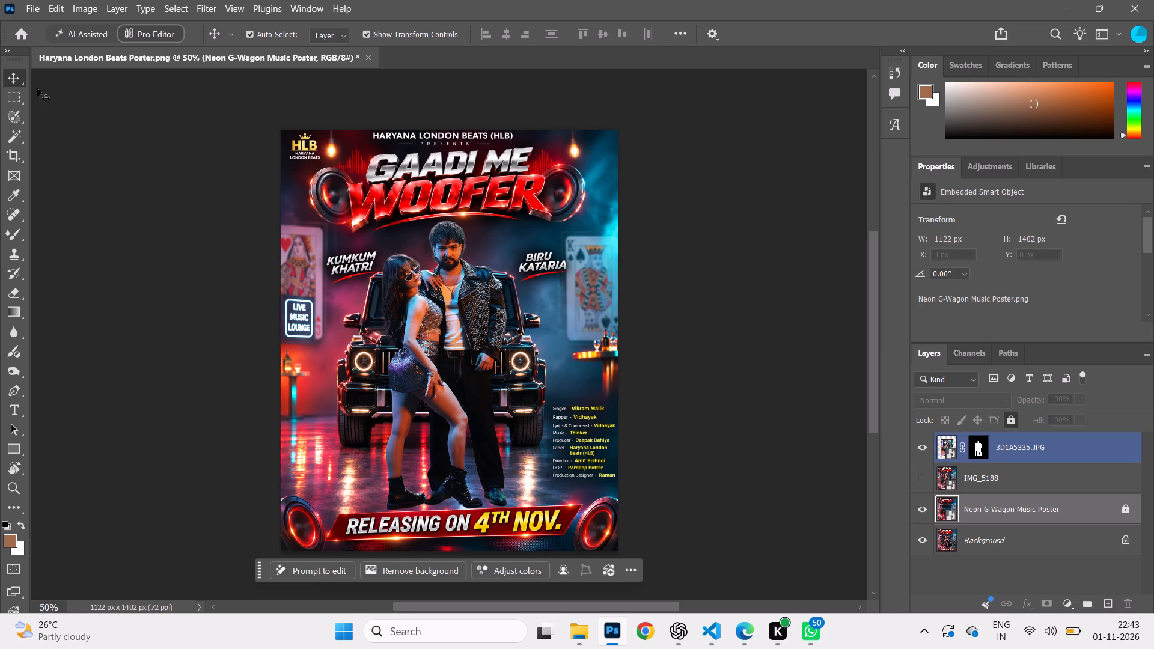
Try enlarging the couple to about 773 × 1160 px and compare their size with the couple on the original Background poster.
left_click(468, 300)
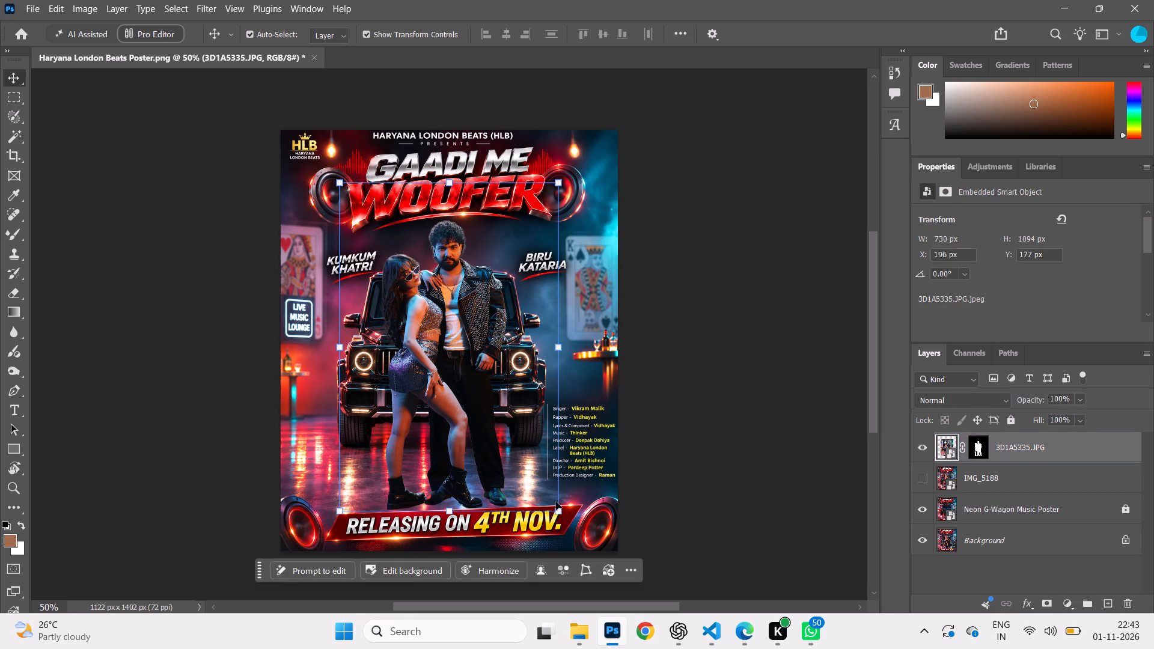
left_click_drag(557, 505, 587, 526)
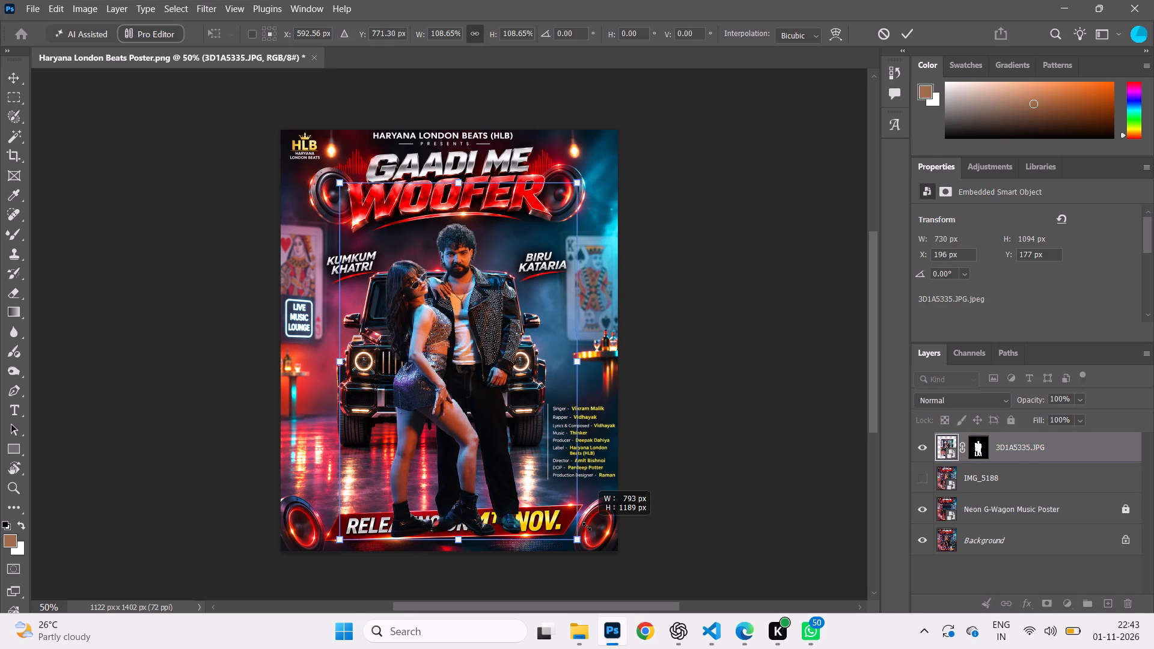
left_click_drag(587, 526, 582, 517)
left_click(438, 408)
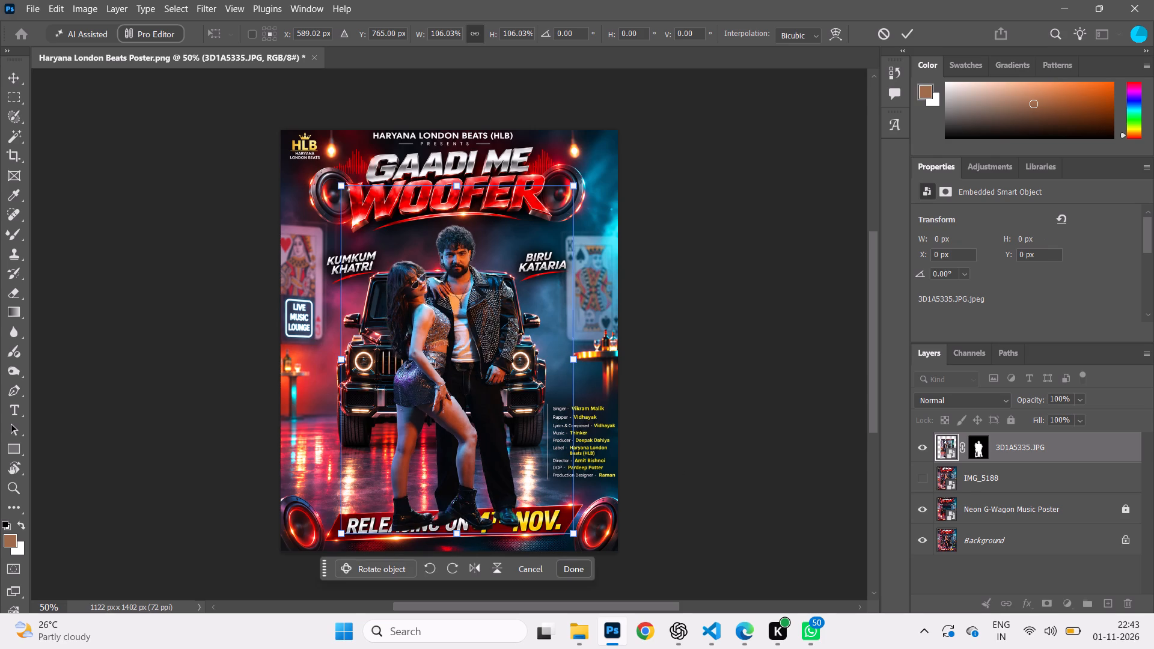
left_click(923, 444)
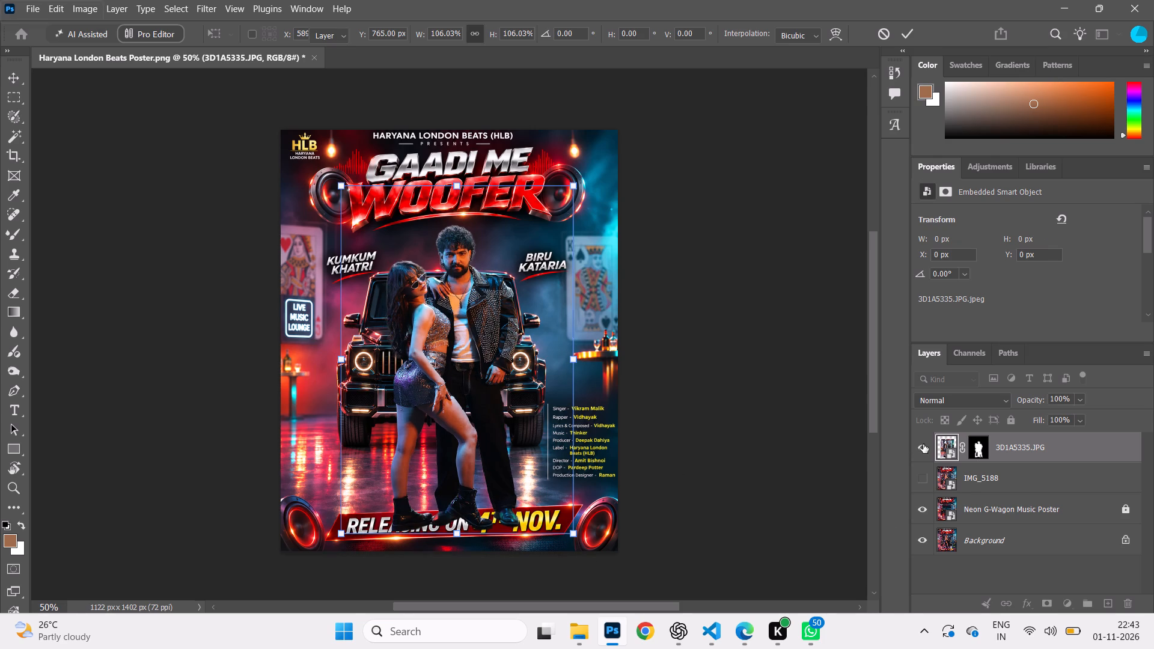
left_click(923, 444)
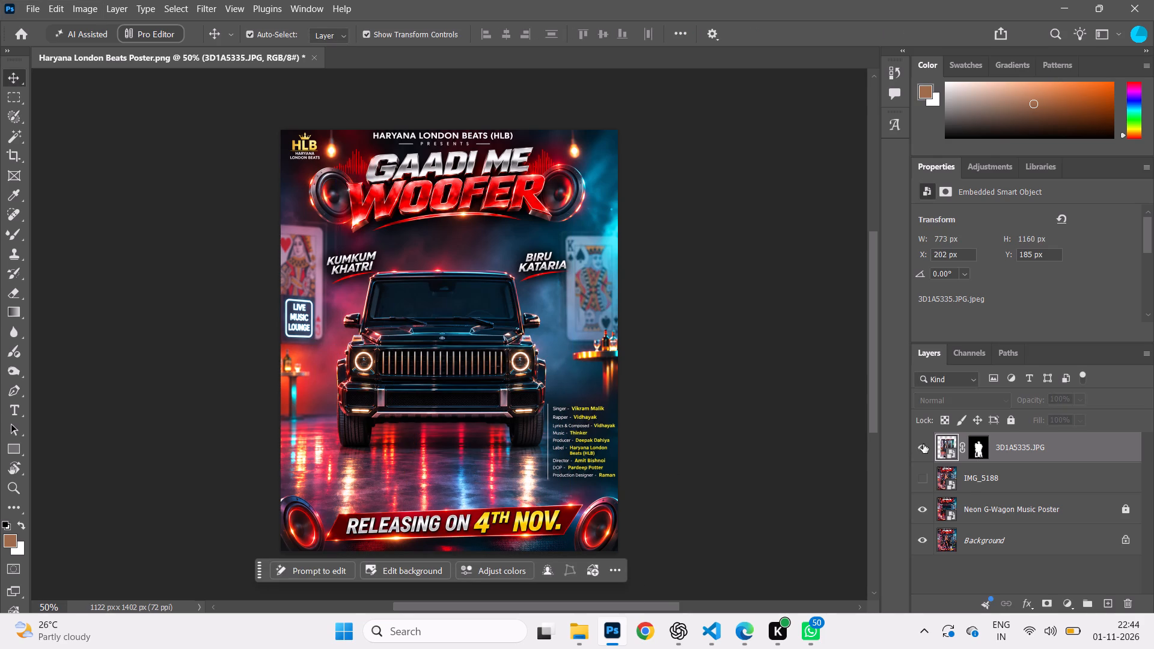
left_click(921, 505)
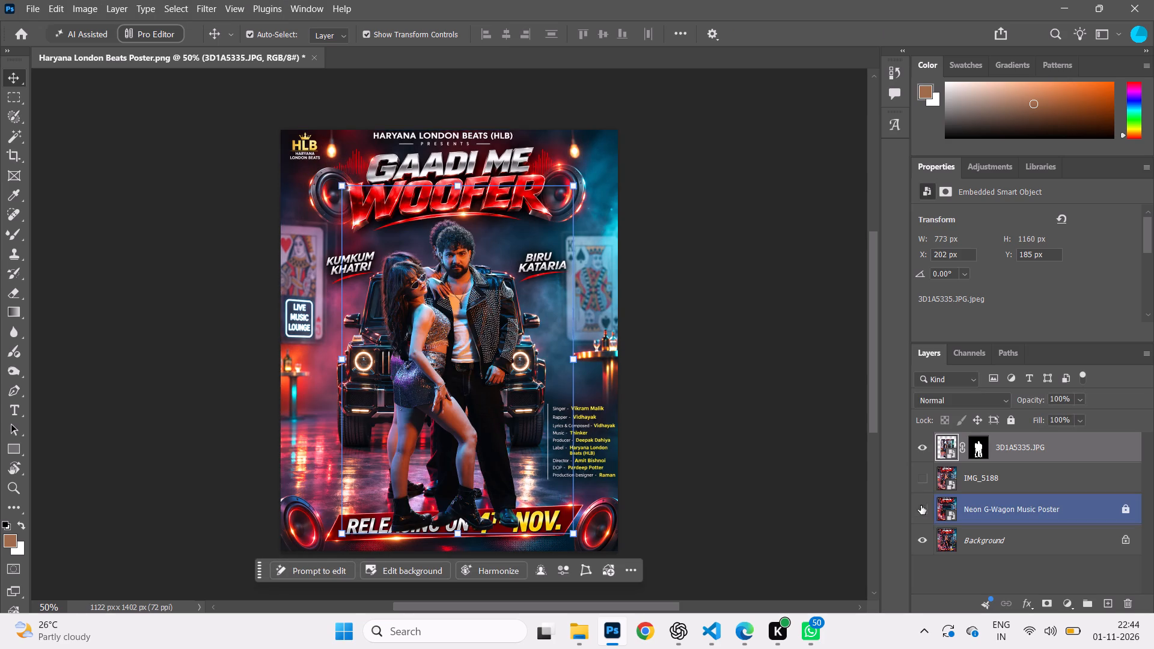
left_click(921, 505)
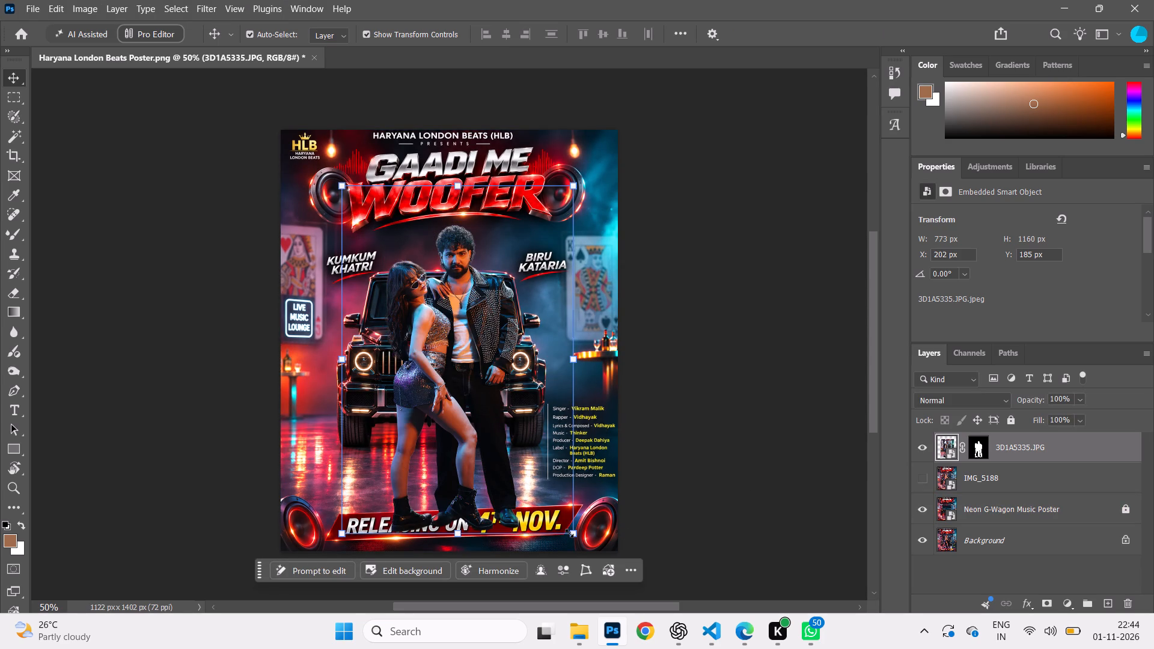
Scale the couple down to about 709 × 1064 px and place them at about X 230, Y 197, just above the release-date banner.
left_click_drag(569, 533, 549, 508)
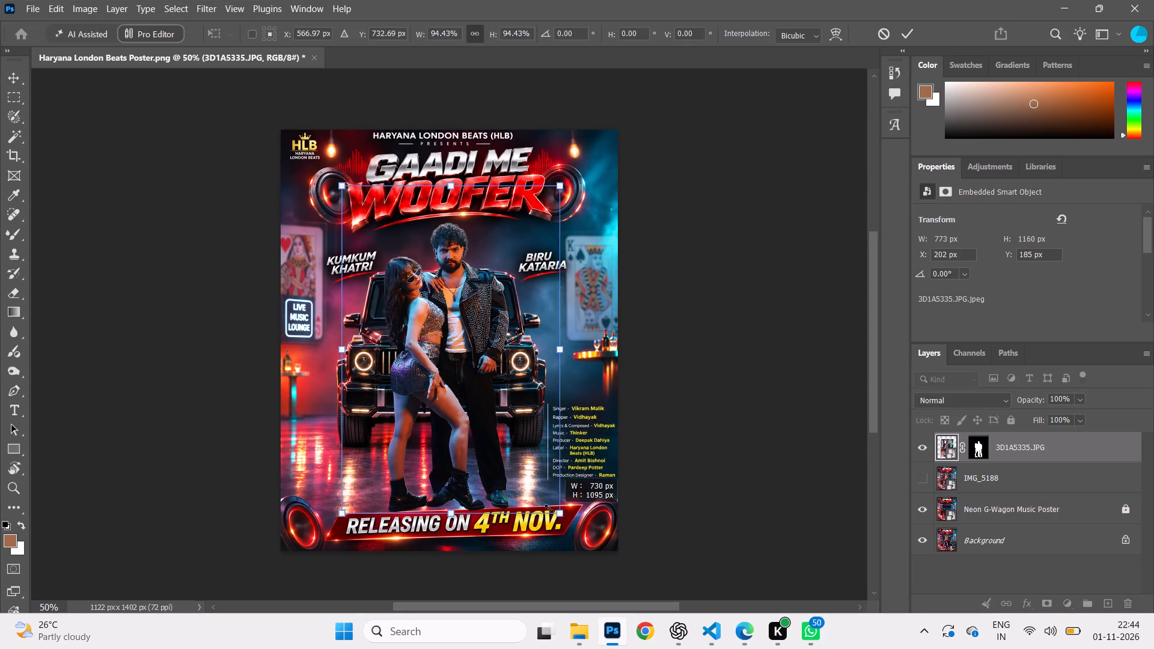
left_click_drag(549, 508, 547, 506)
left_click_drag(463, 465, 473, 469)
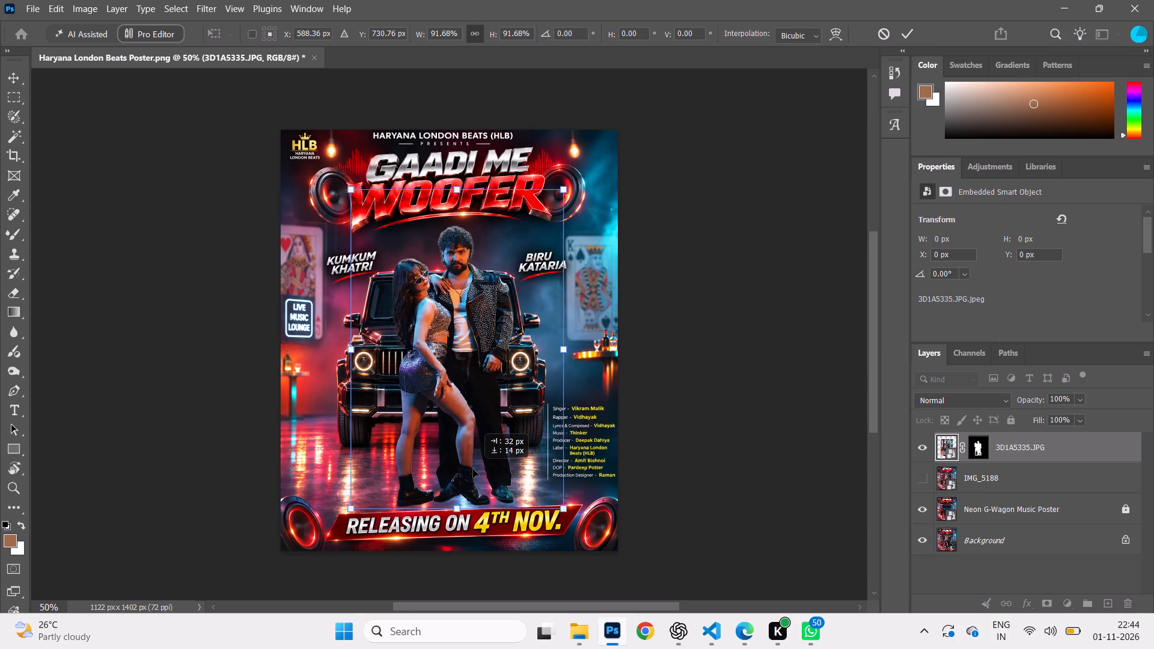
left_click_drag(473, 469, 472, 469)
left_click(724, 437)
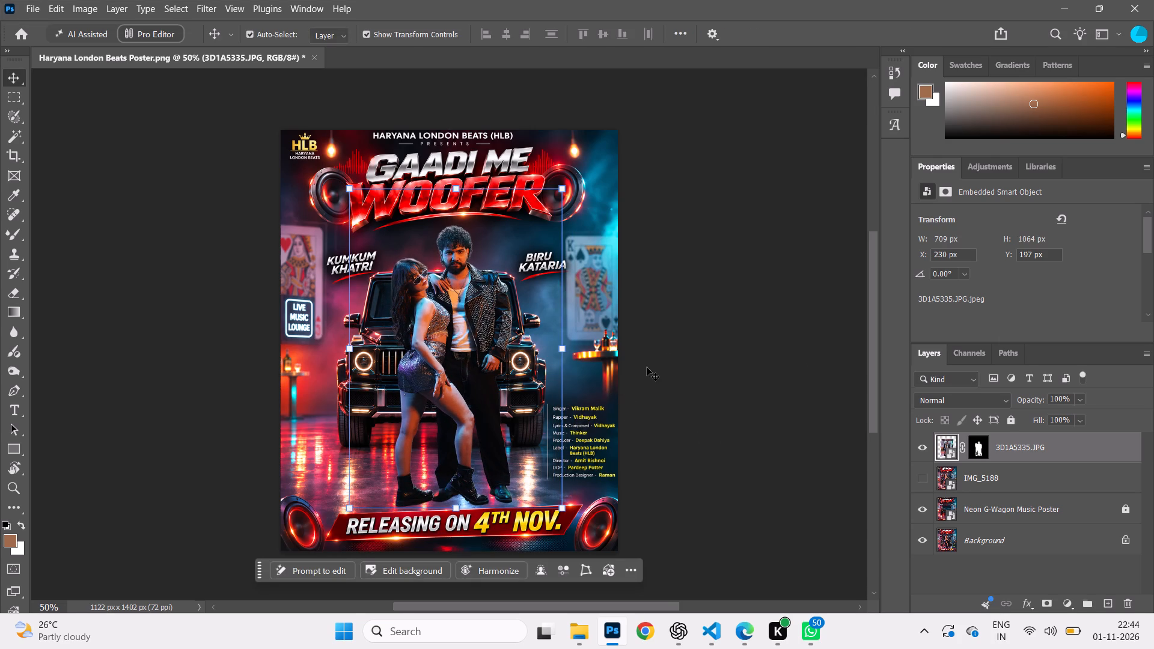
Harmonize the 3D1A5335.JPG couple layer with the poster background.
left_click(509, 571)
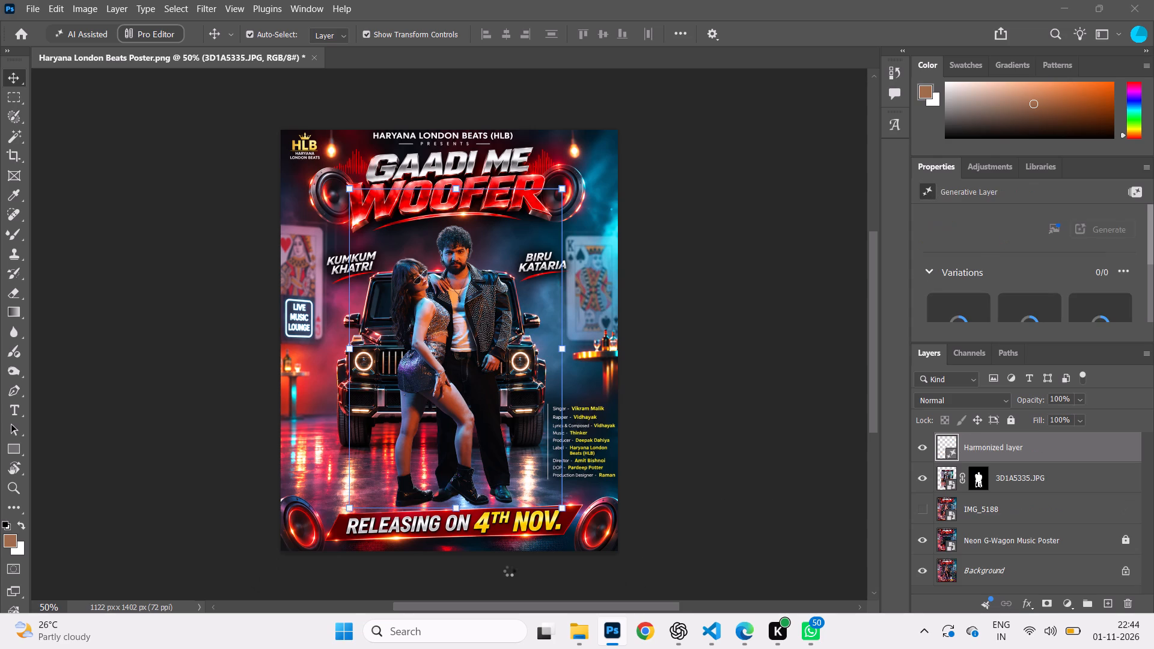
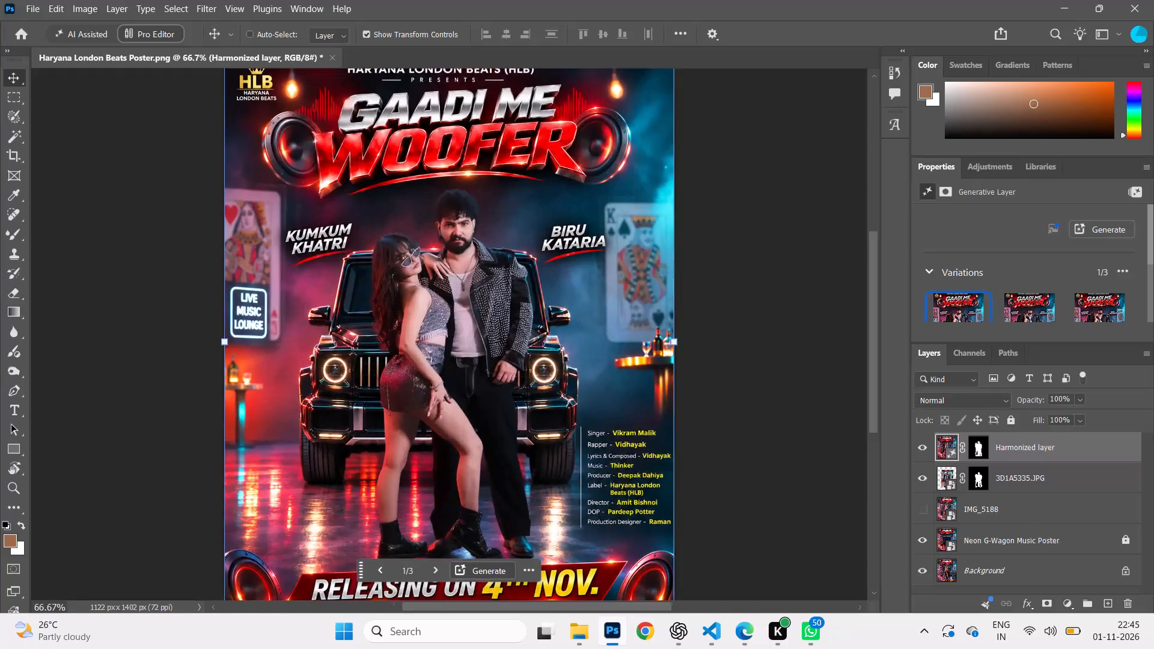
Compare the three Harmonize variations up close with the unharmonized couple, finishing on the first variation with the Harmonized layer shown.
key("ctrl+equal")
key("ctrl+equal")
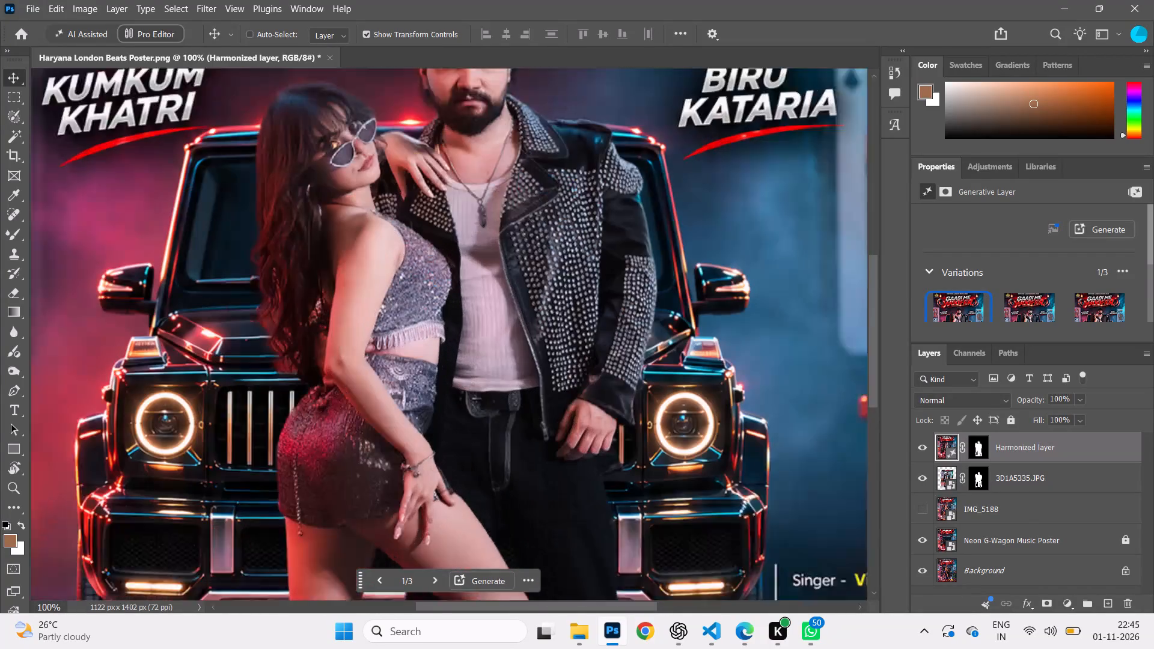
scroll(519, 403, "up", 2)
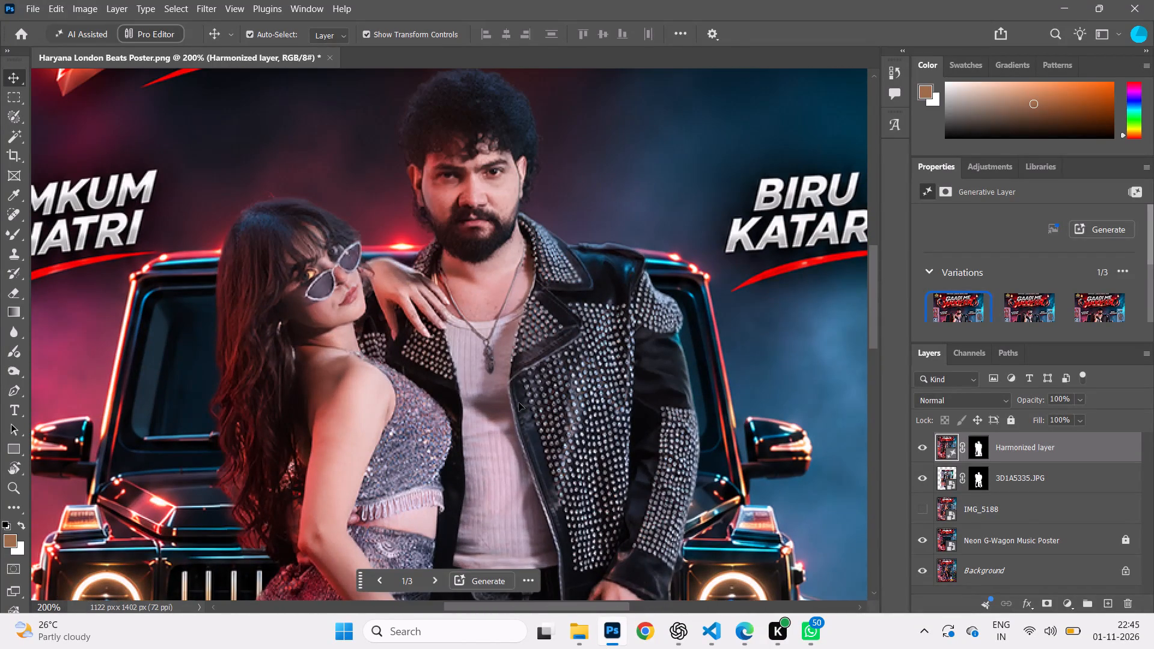
scroll(519, 403, "up", 1)
left_click(1015, 303)
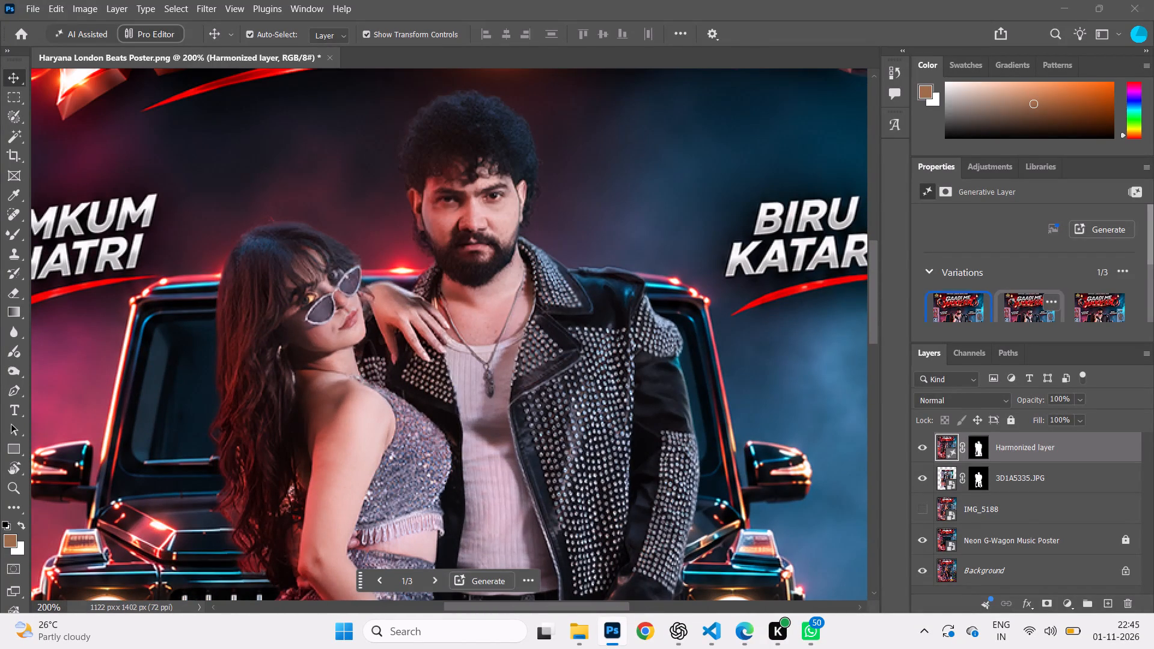
left_click(1094, 310)
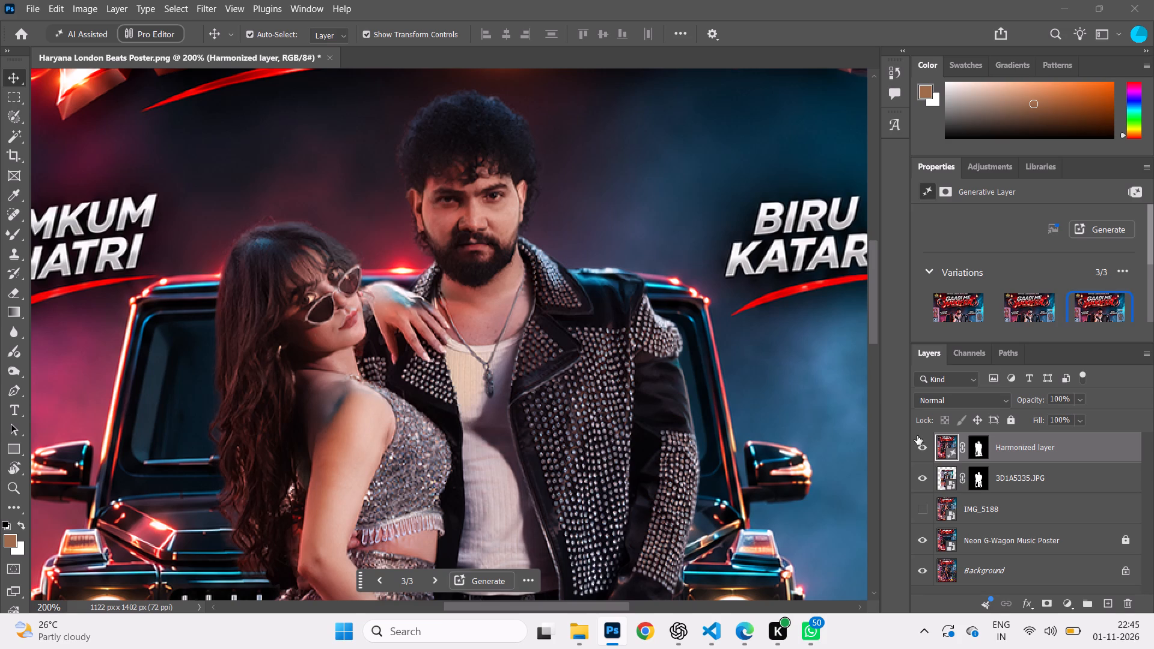
left_click(923, 447)
left_click(923, 447)
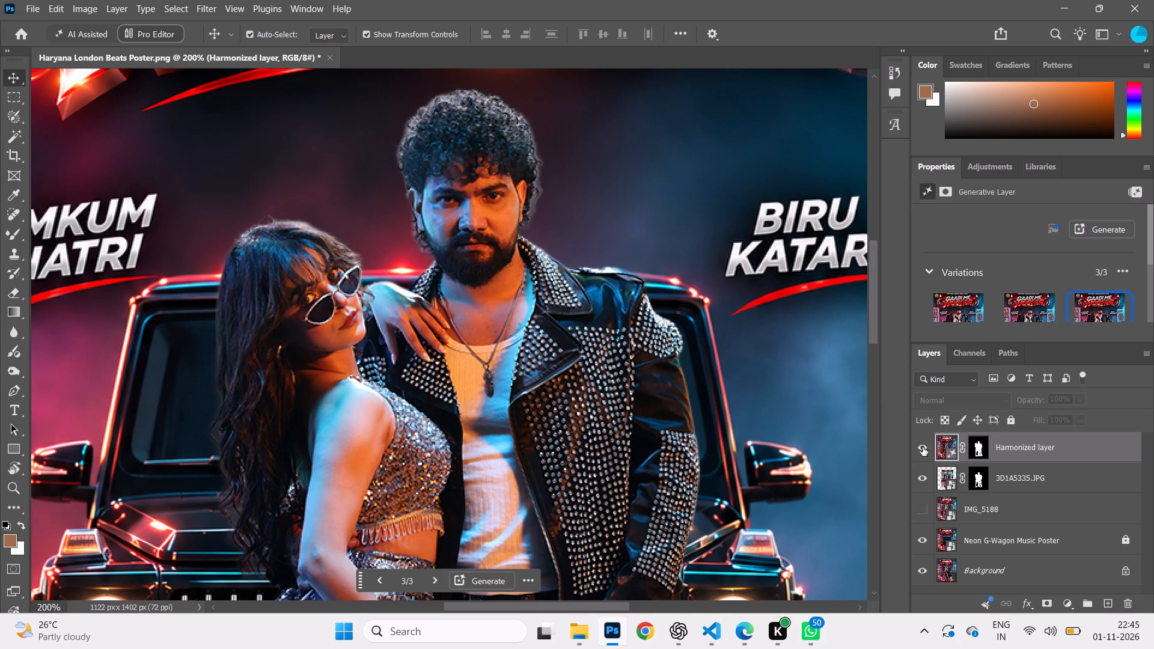
left_click(923, 447)
left_click(923, 447)
left_click(923, 447)
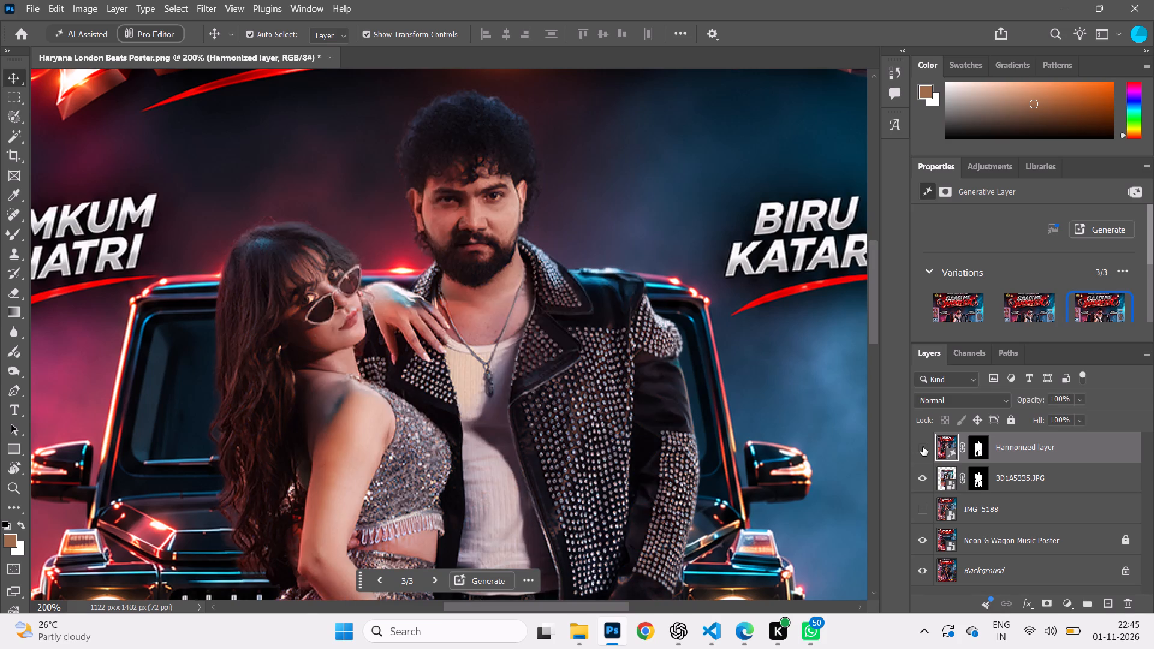
left_click(956, 305)
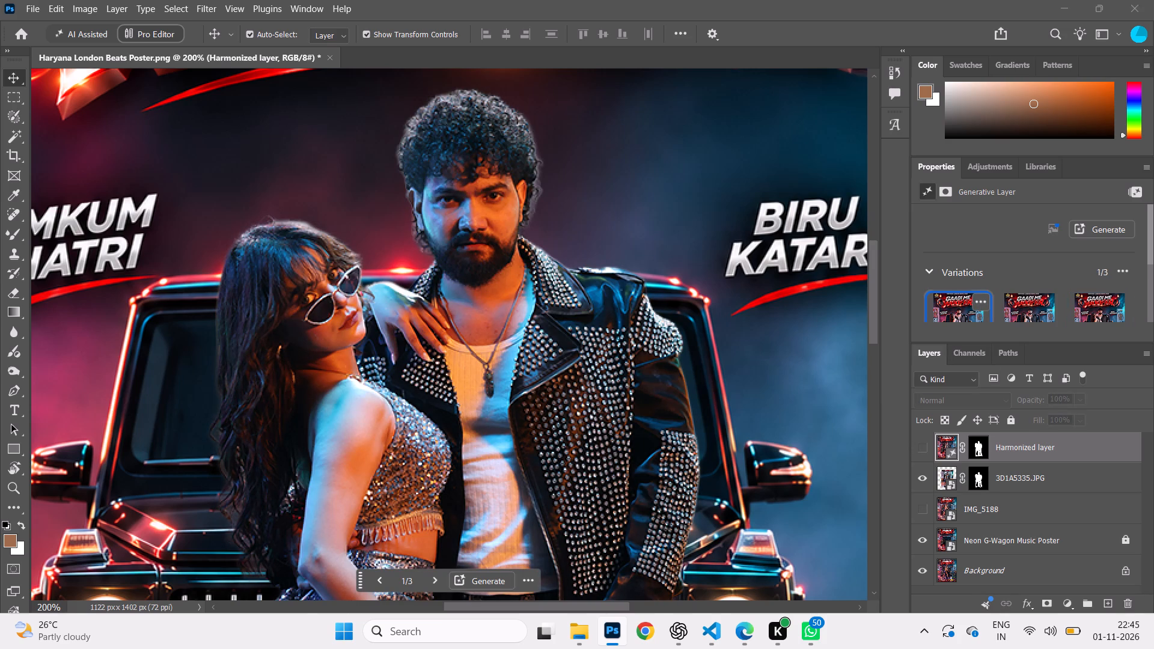
left_click(951, 314)
left_click(921, 448)
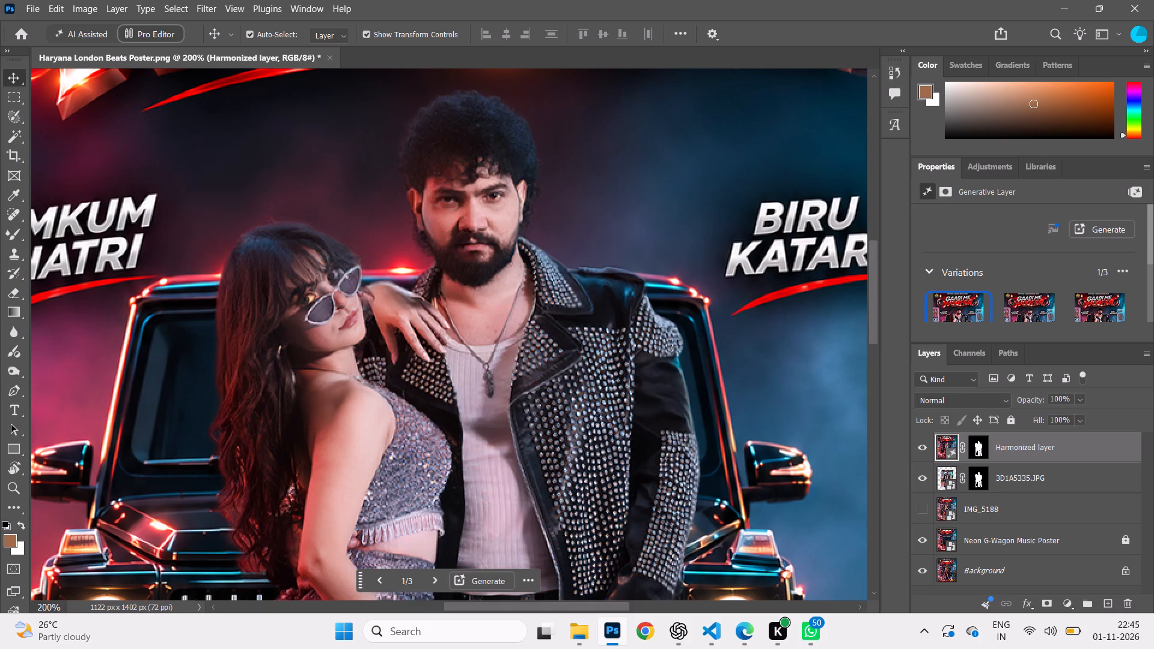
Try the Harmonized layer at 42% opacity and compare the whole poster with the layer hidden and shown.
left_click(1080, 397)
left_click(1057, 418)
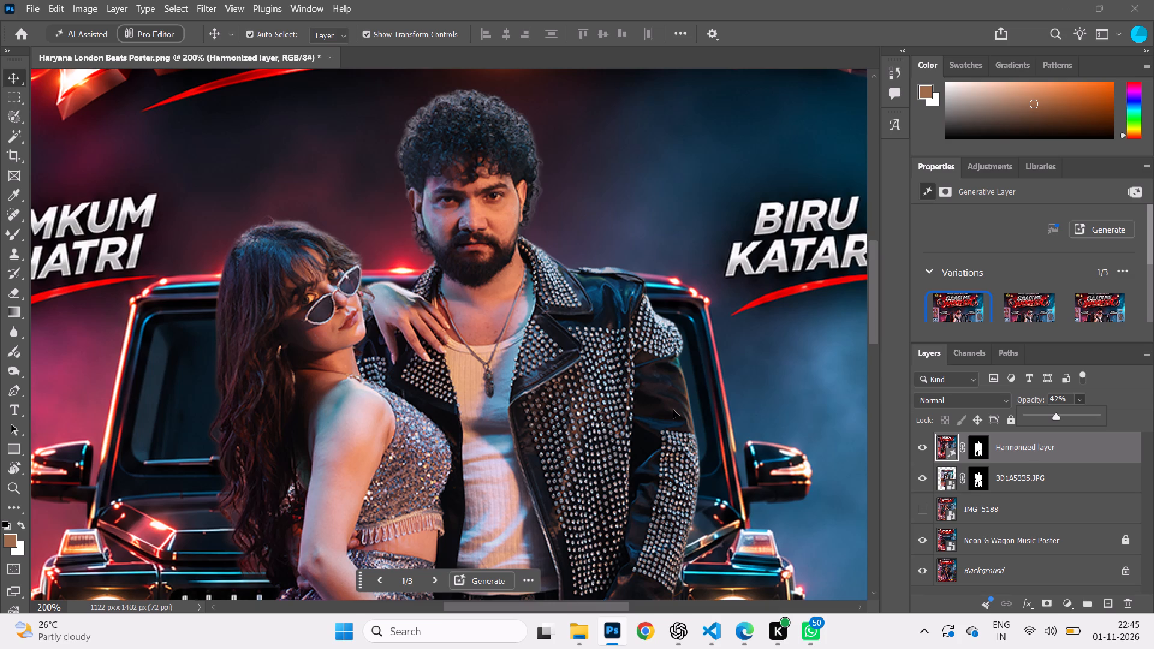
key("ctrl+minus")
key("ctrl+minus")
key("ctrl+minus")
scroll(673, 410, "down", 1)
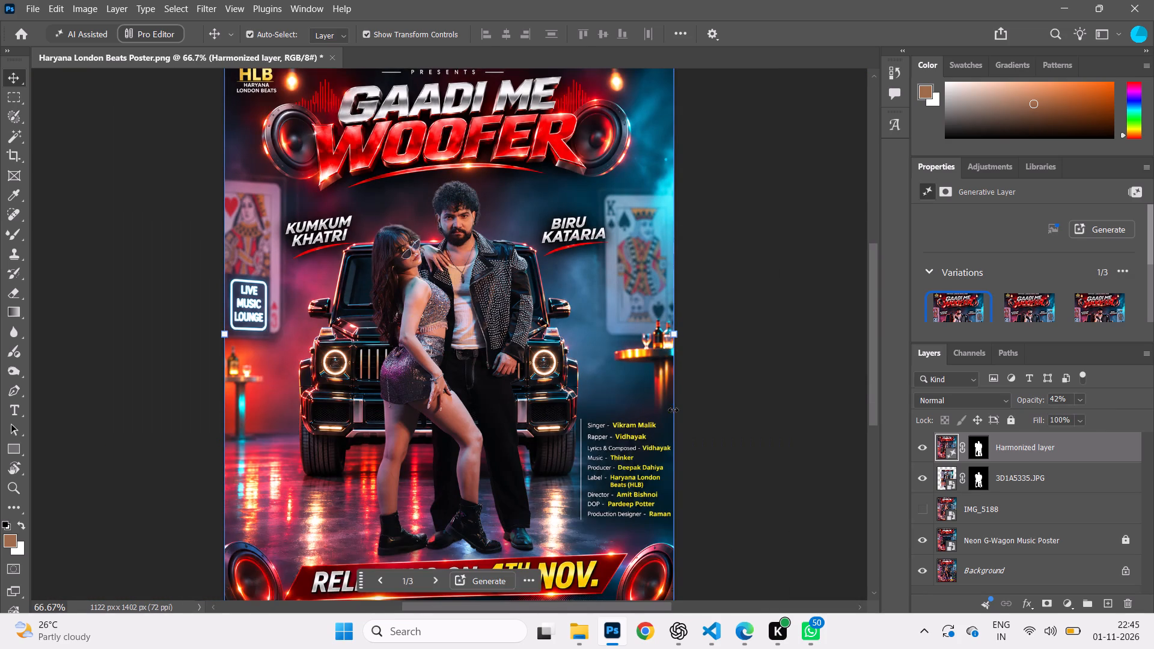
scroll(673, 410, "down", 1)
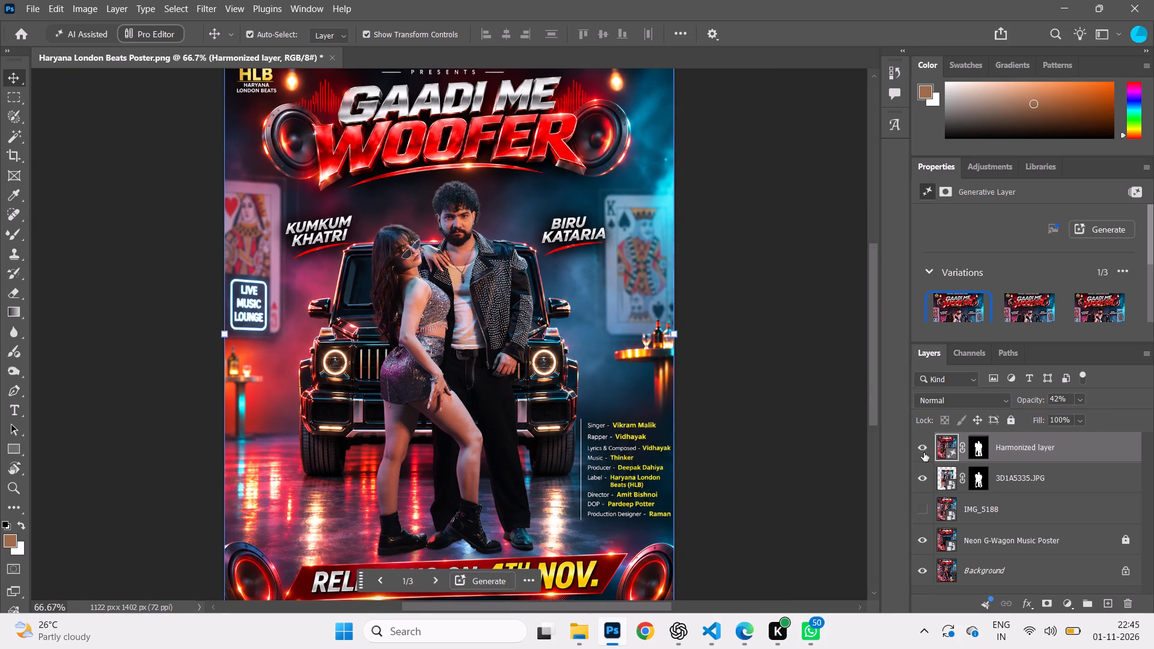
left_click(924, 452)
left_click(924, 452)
Set the Harmonized layer's opacity to 18%, check it against the original couple, and lock the layer.
left_click(1080, 397)
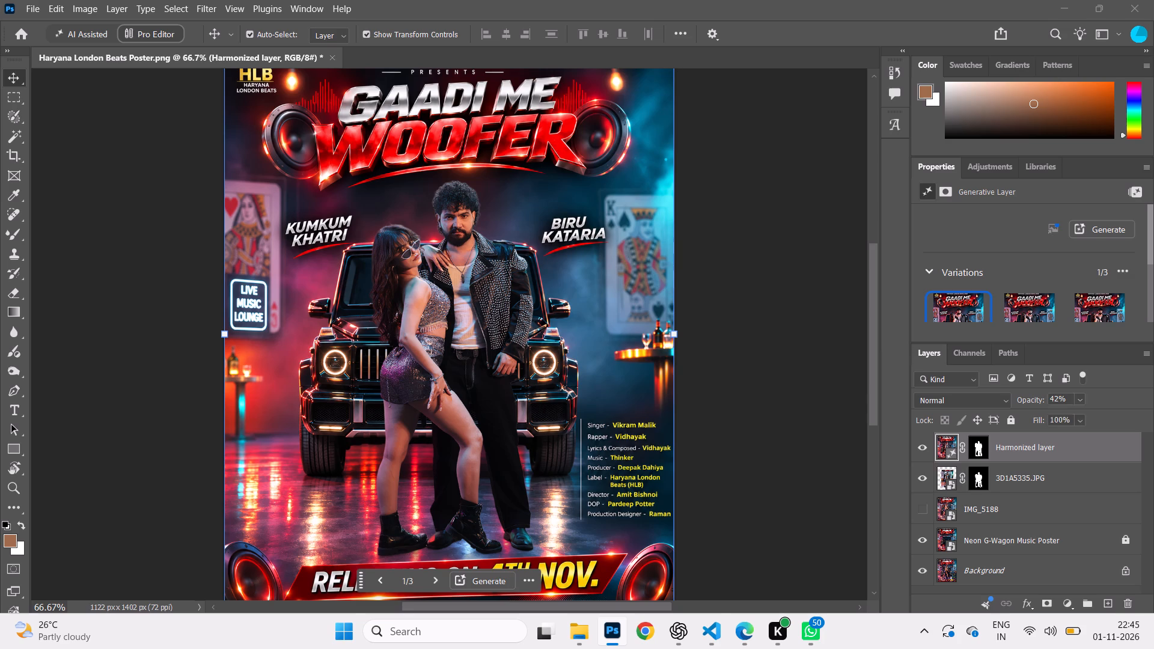
left_click(1072, 416)
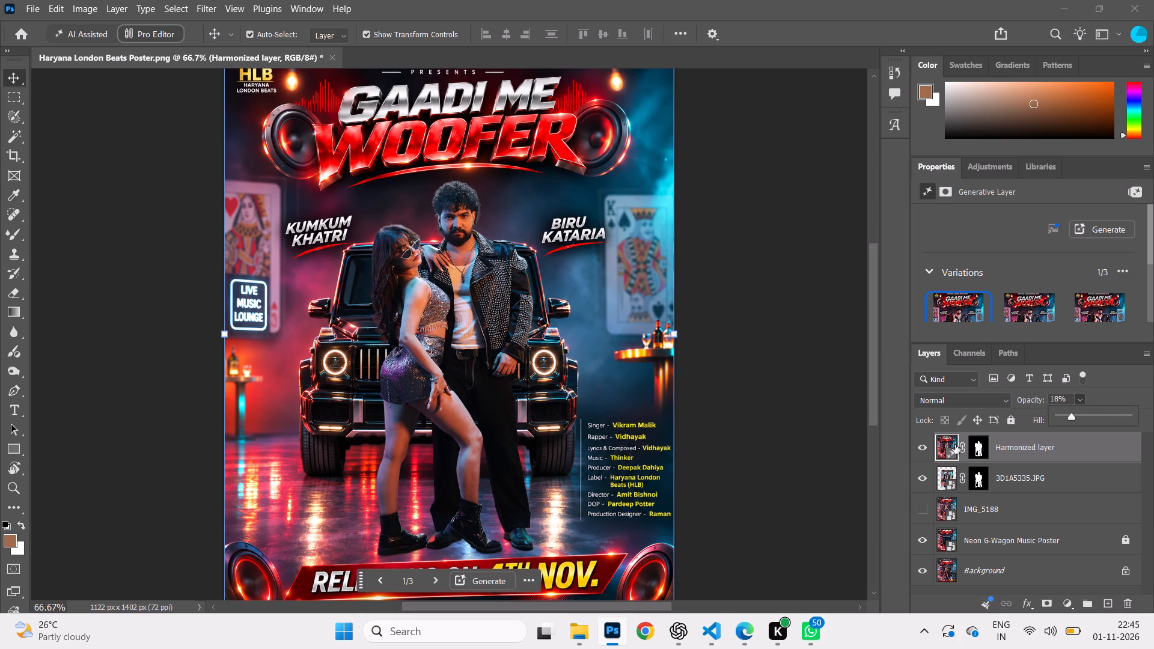
left_click(926, 448)
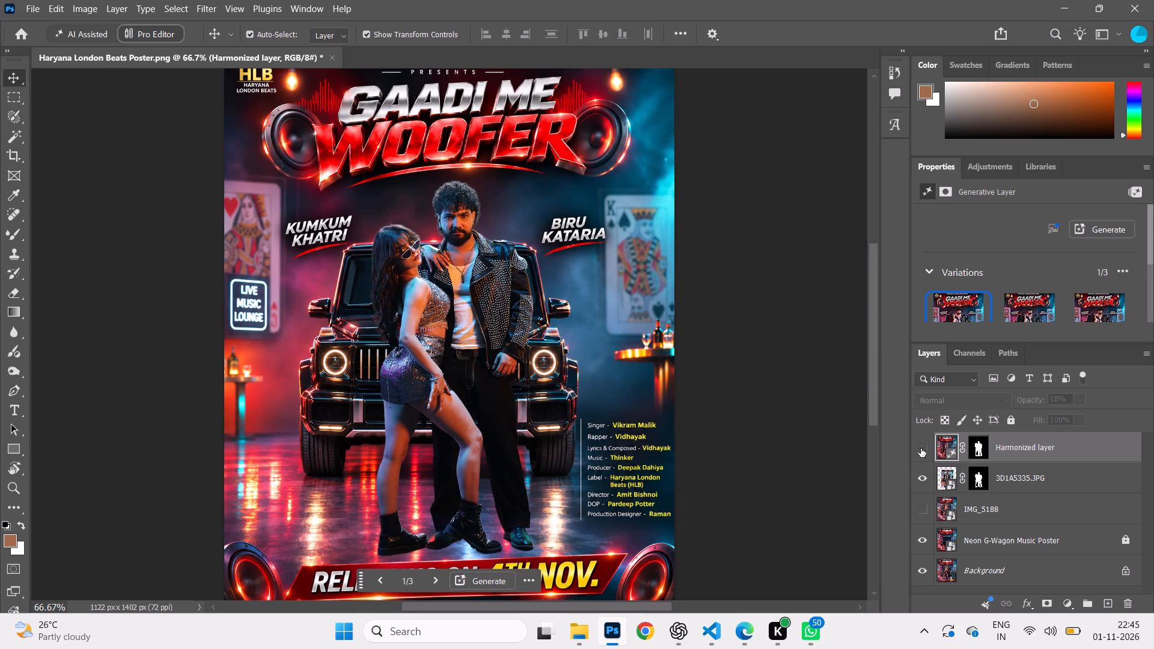
left_click(921, 448)
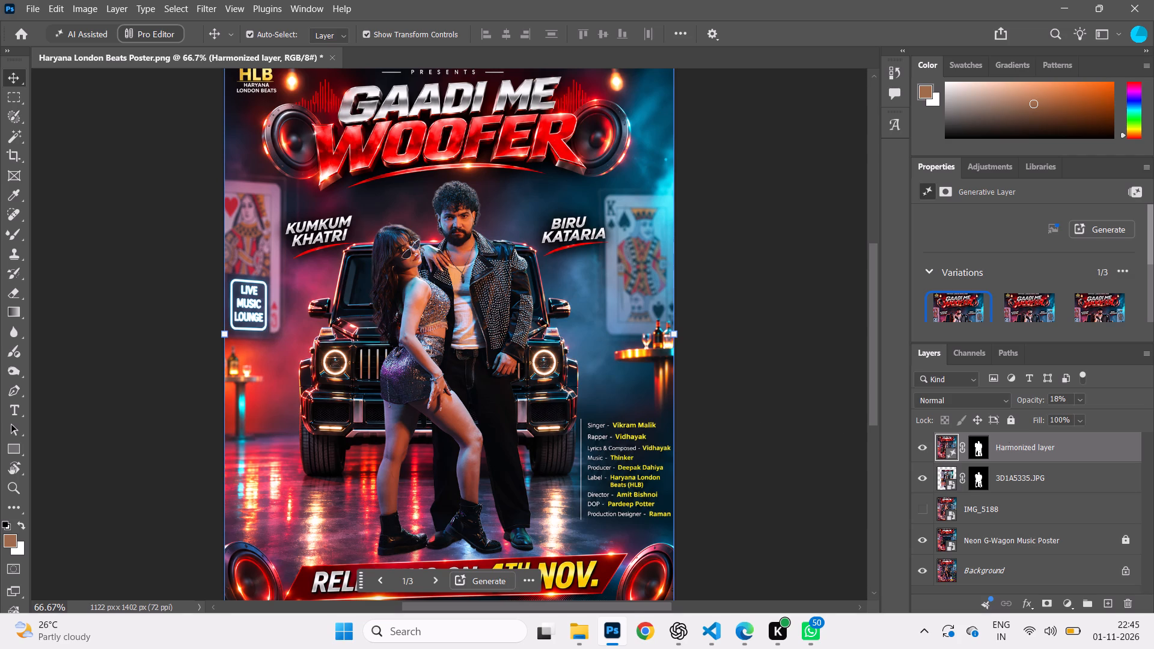
left_click(1010, 425)
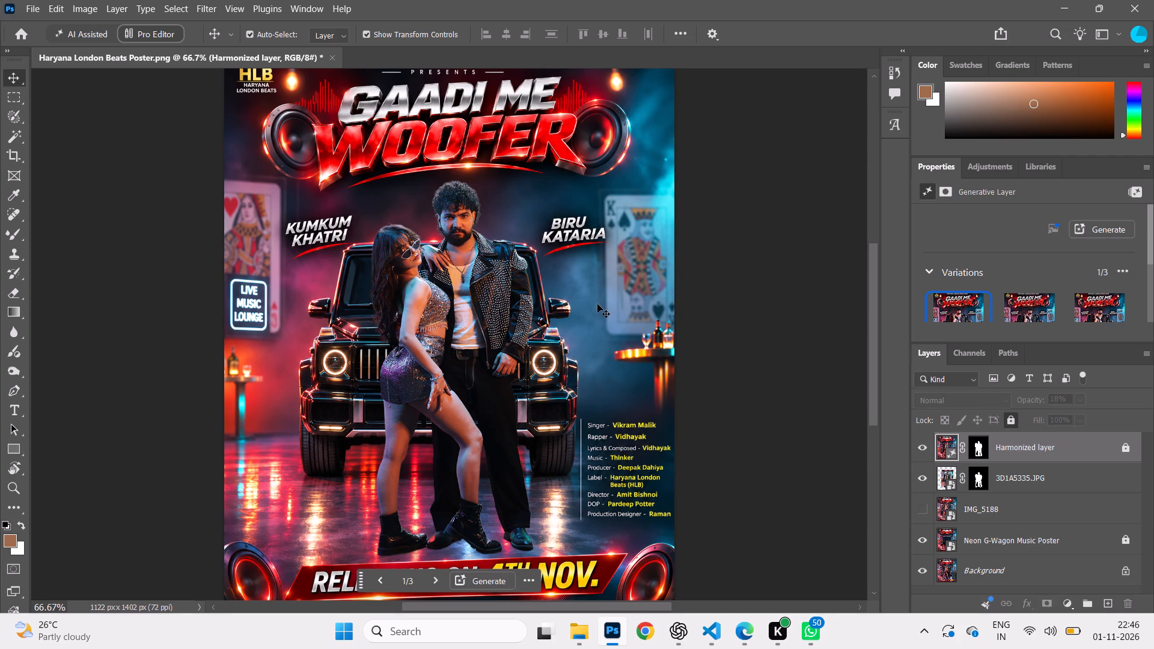
key("ctrl+minus")
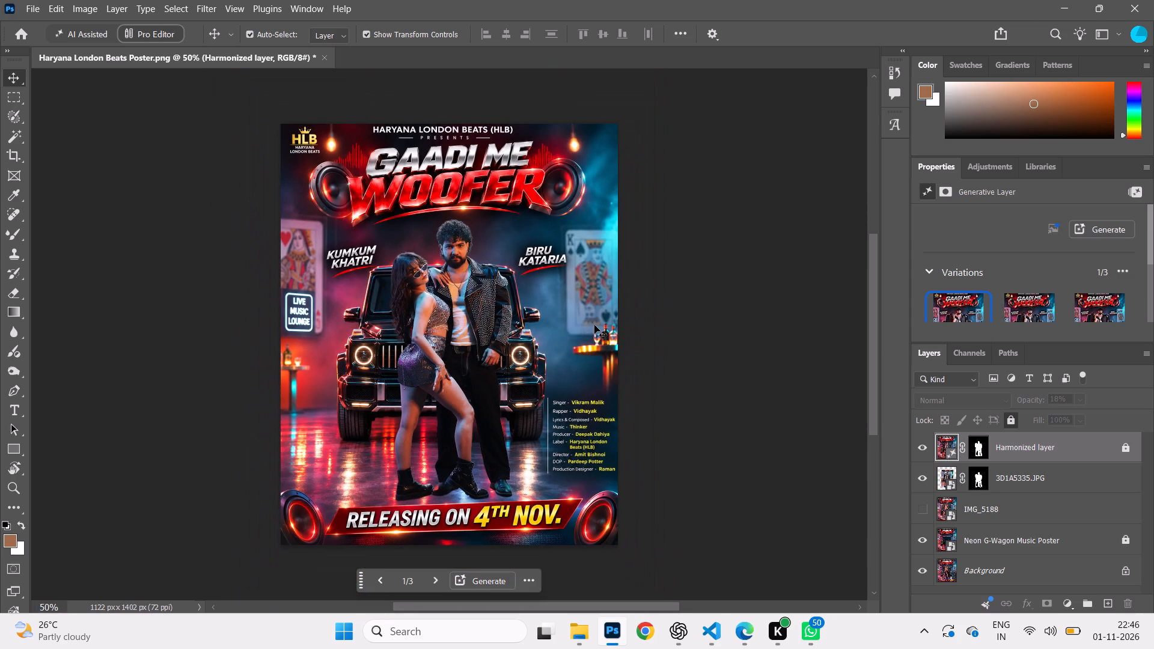
key("Print")
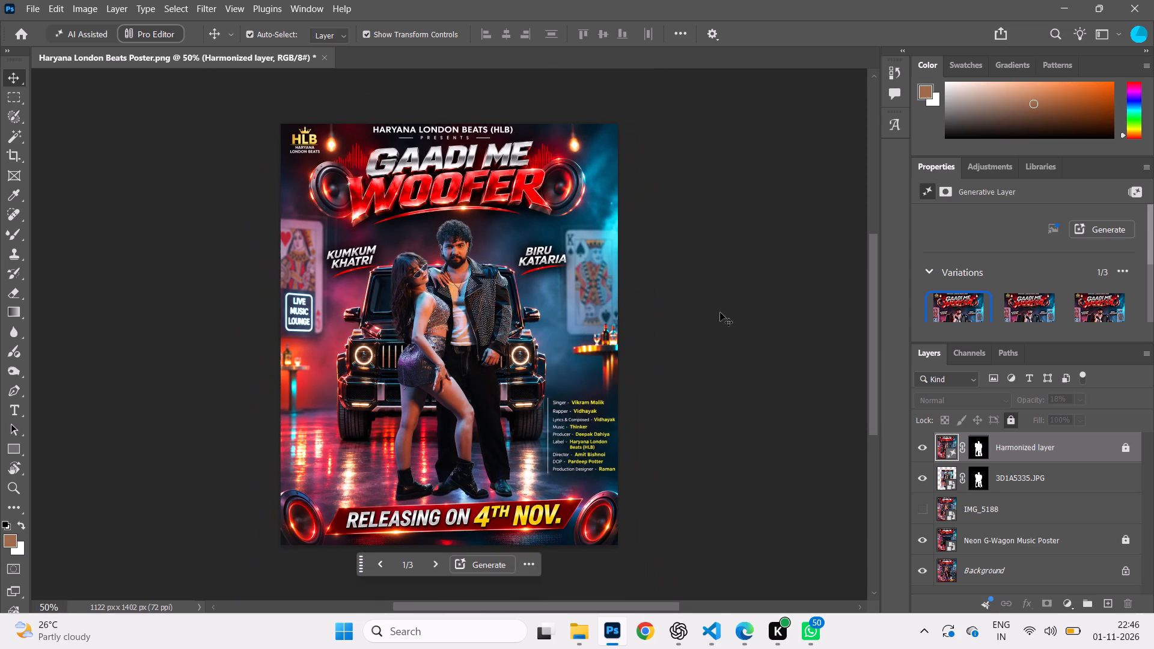
left_click_drag(284, 126, 335, 184)
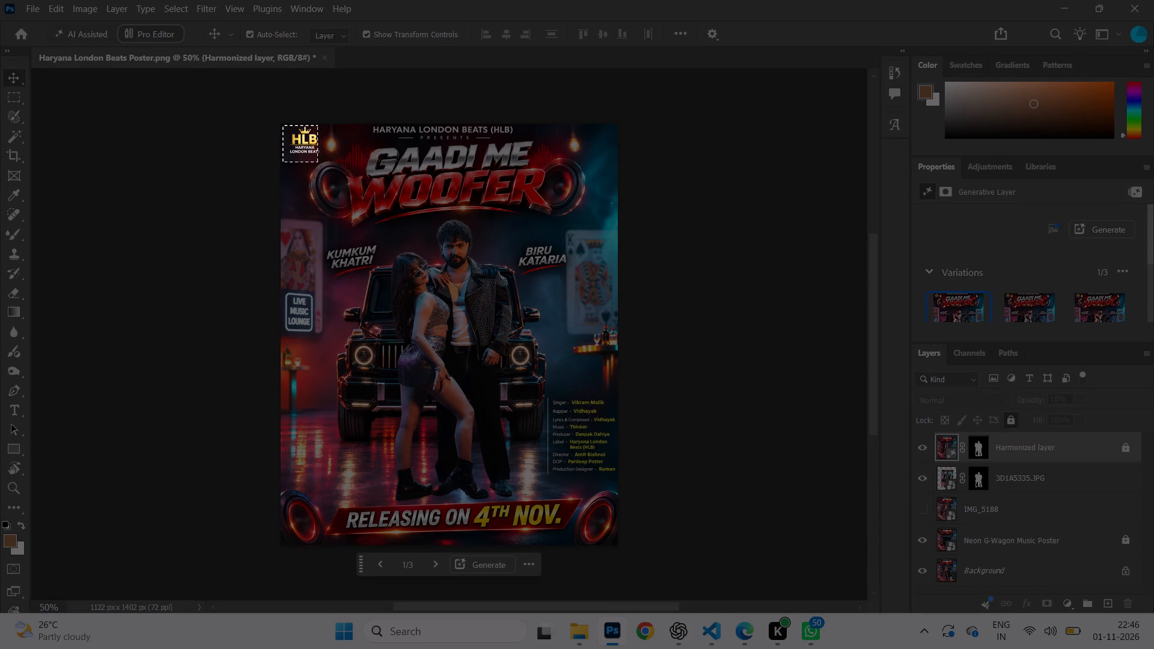
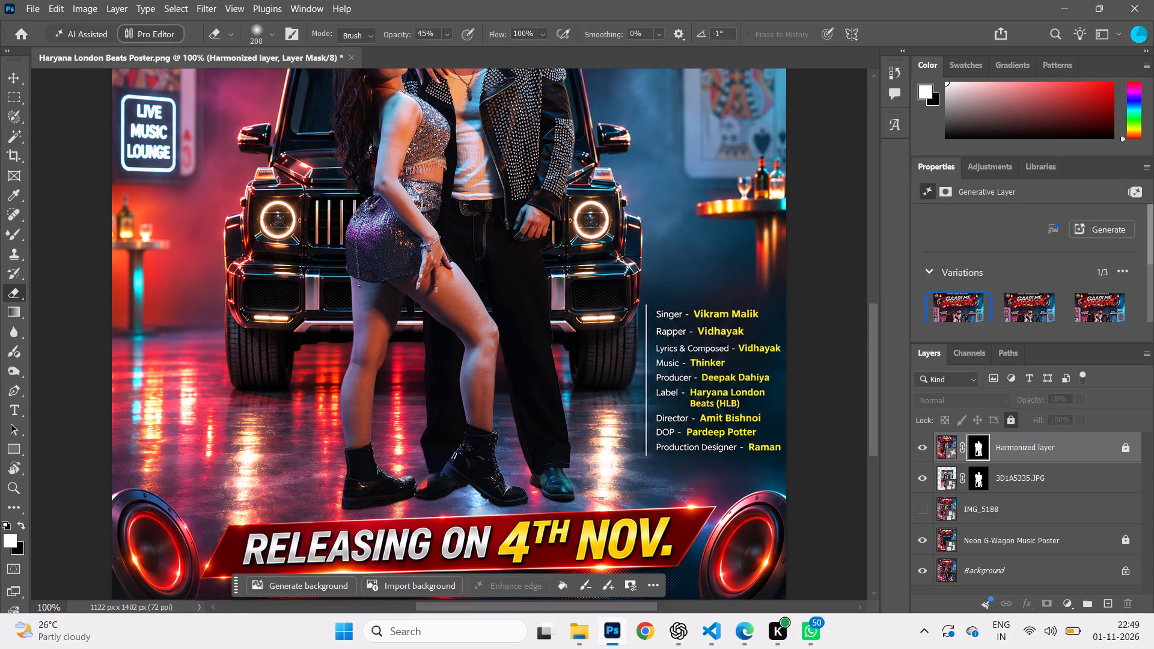
left_click(18, 448)
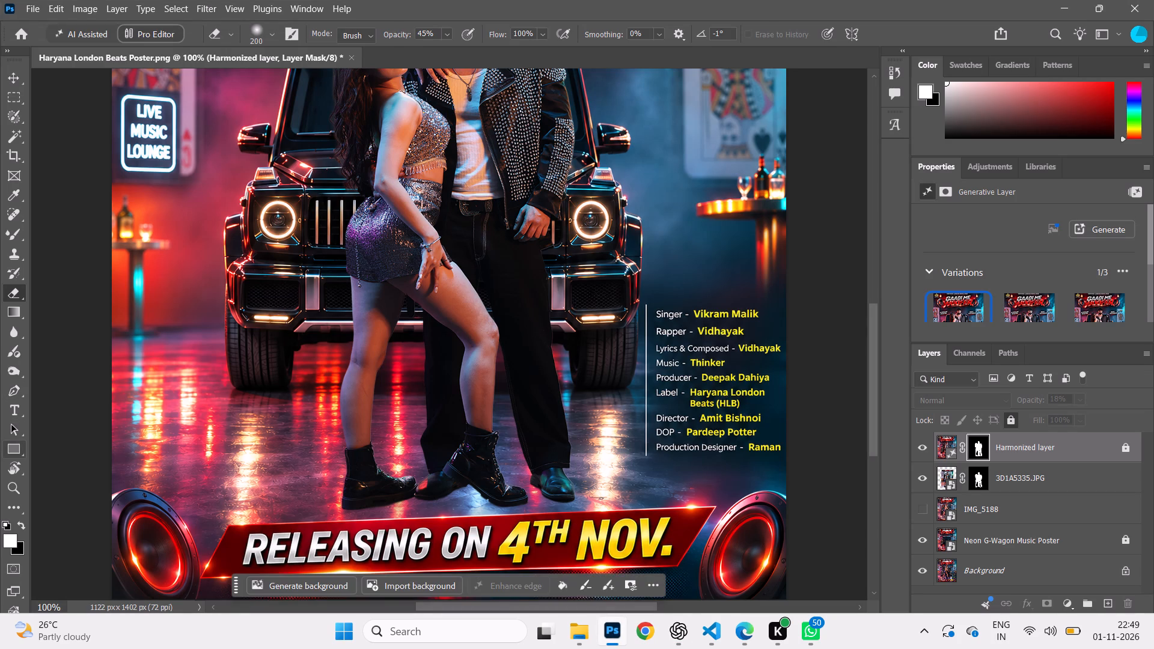
right_click(18, 448)
left_click(62, 465)
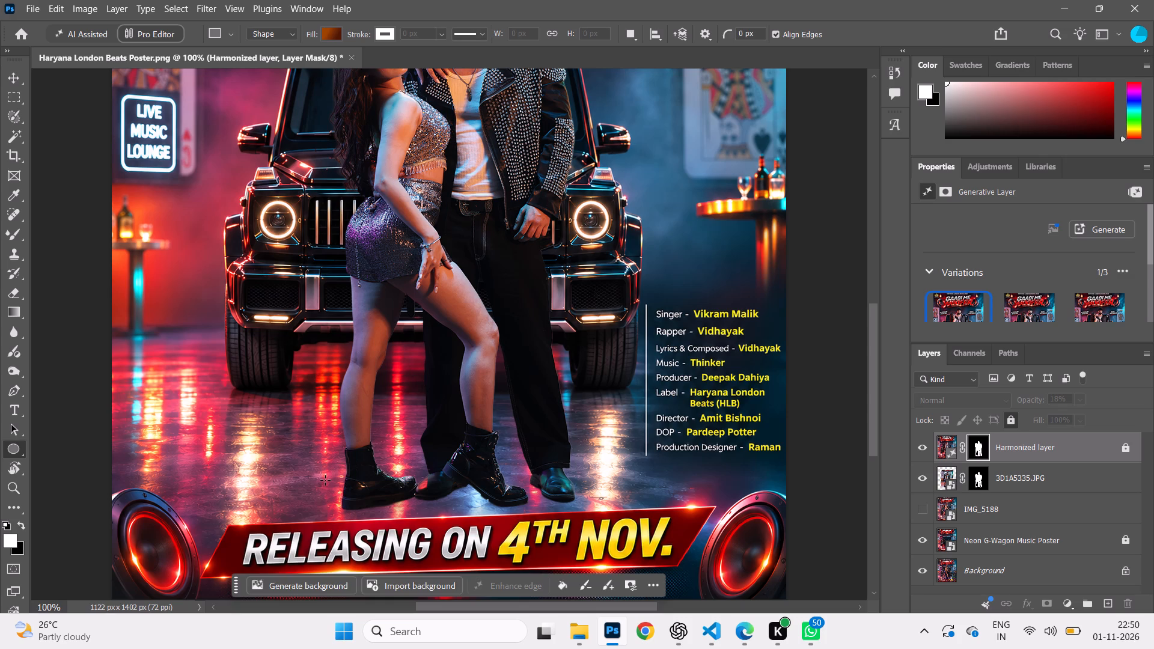
left_click_drag(325, 480, 636, 513)
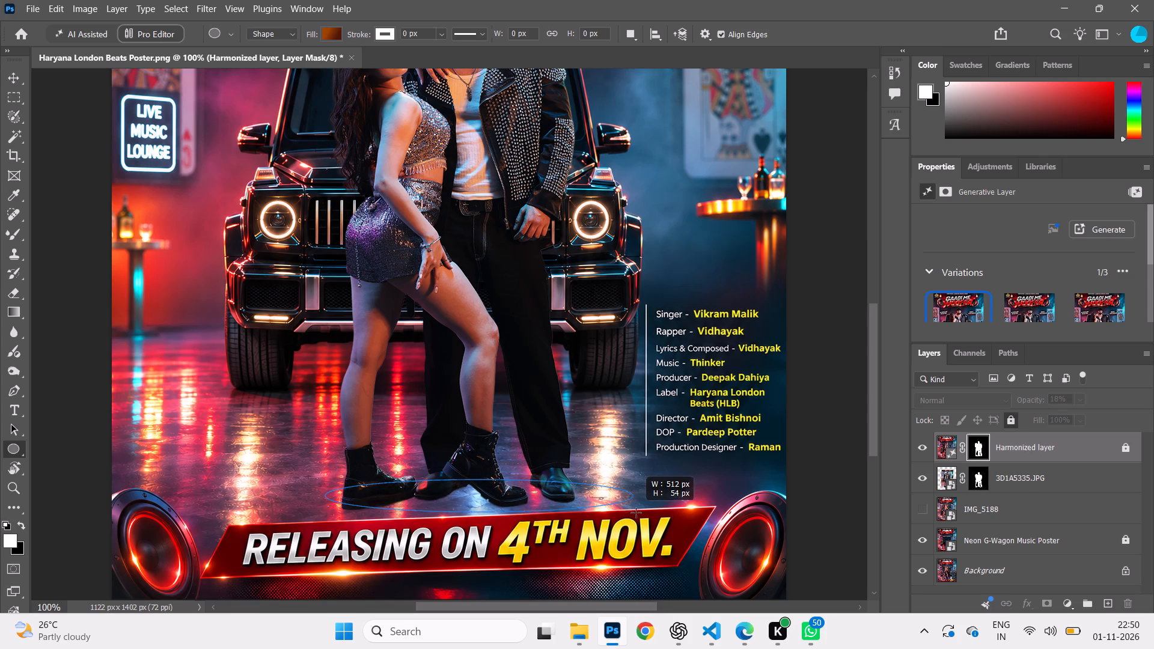
left_click_drag(636, 513, 683, 507)
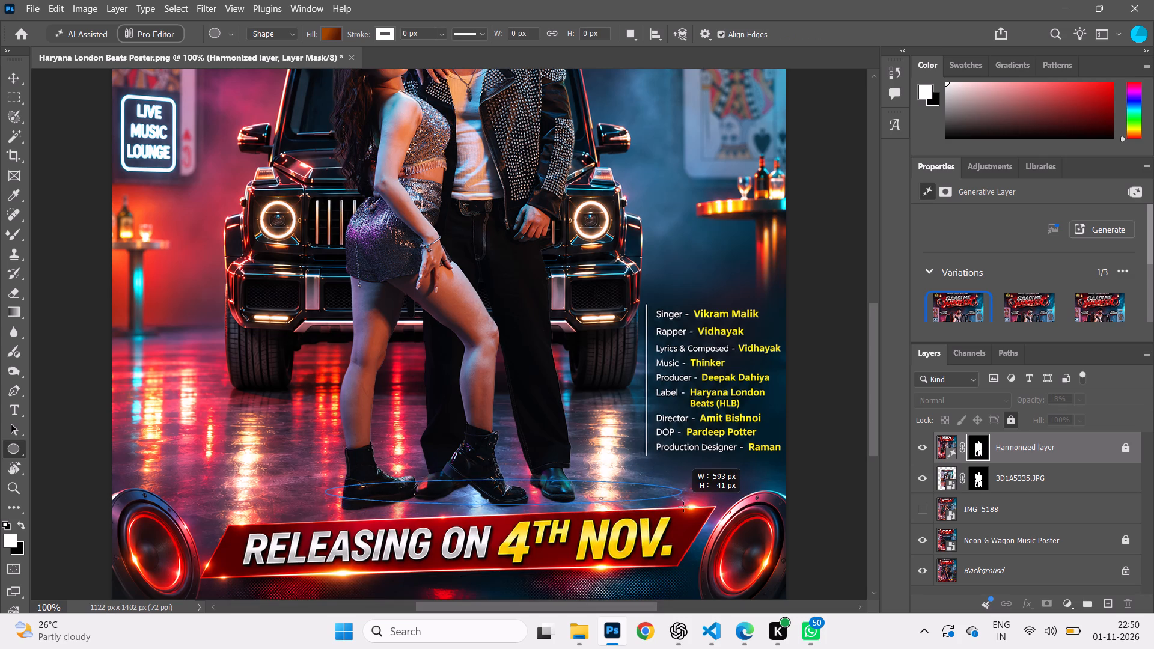
left_click_drag(683, 507, 687, 513)
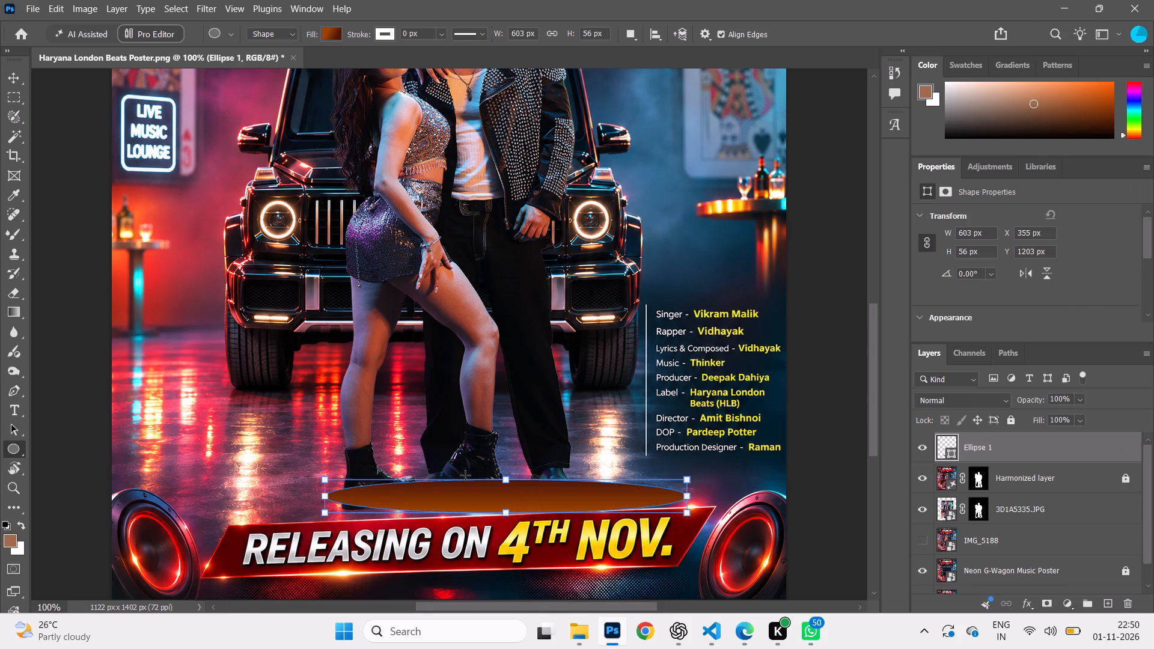
Move the ellipse about 72 px left and 2 px down so it sits centred beneath the couple's feet.
left_click(15, 72)
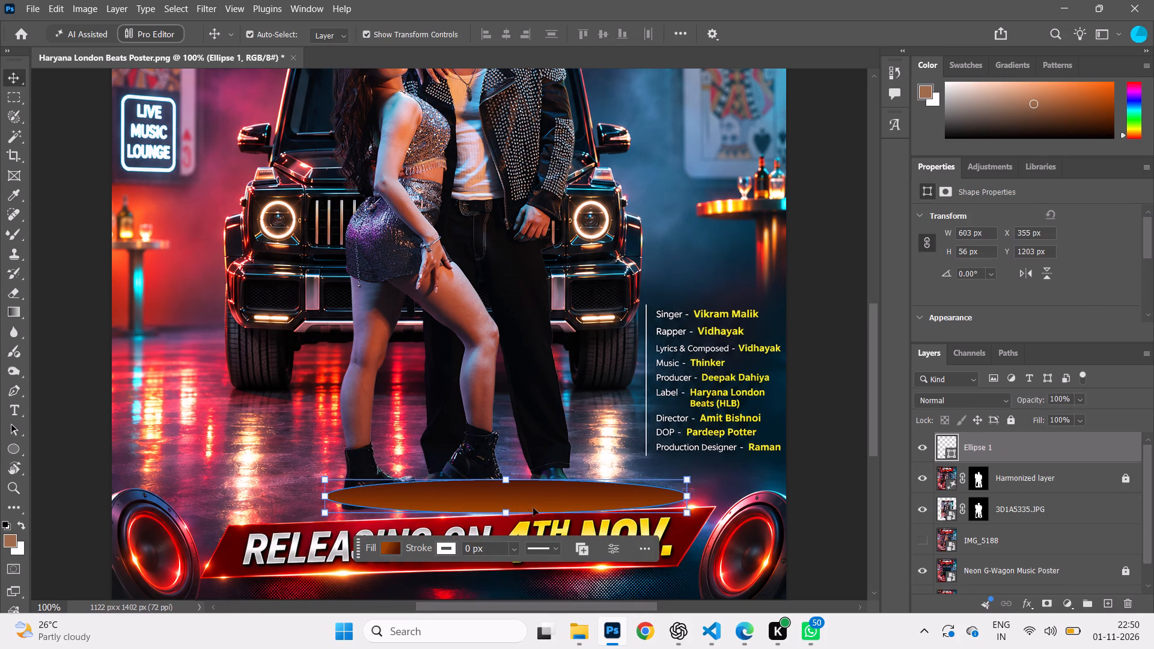
left_click_drag(532, 498, 486, 494)
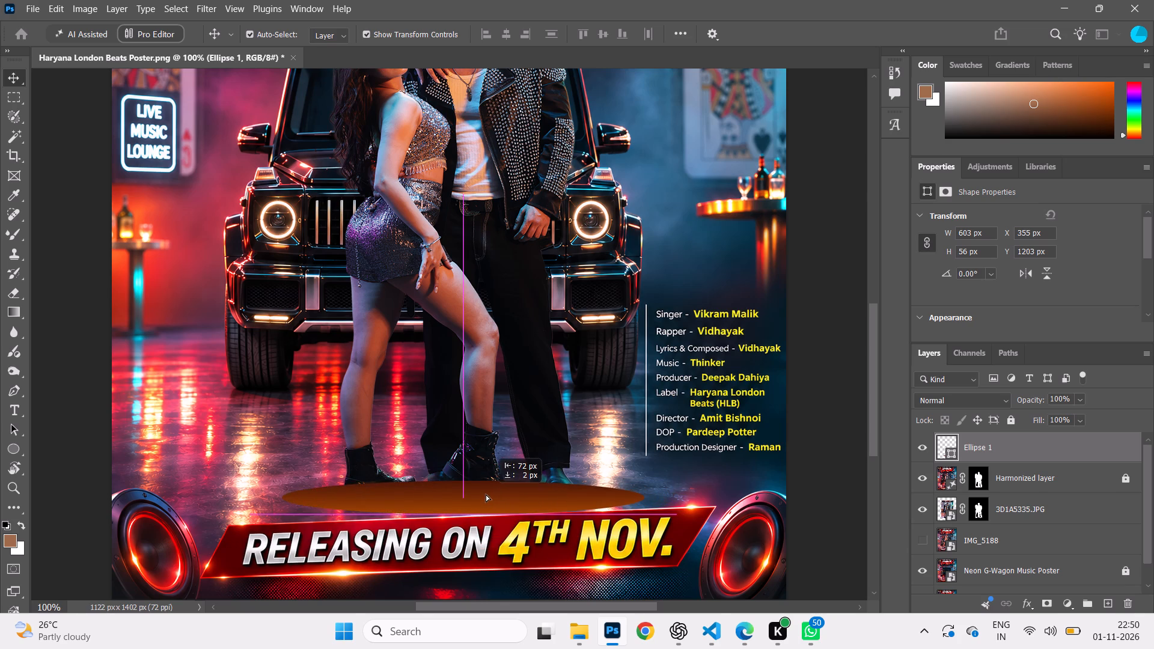
left_click_drag(486, 494, 486, 495)
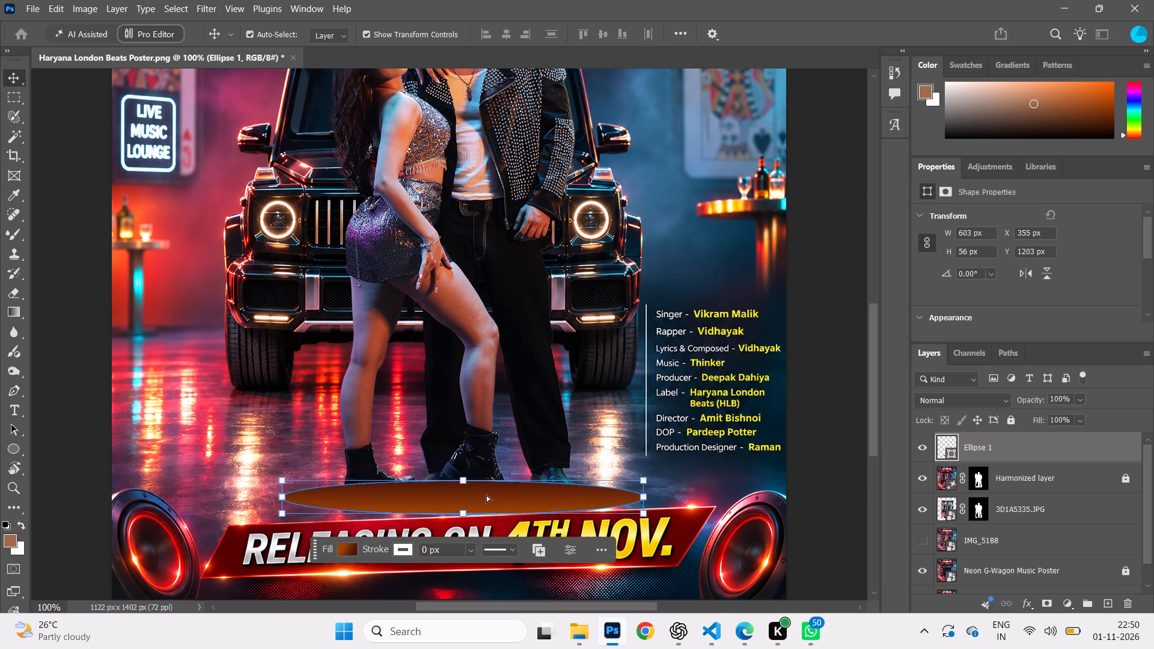
Set the dark brown end stop of the ellipse's gradient fill to black (000000).
left_click(12, 446)
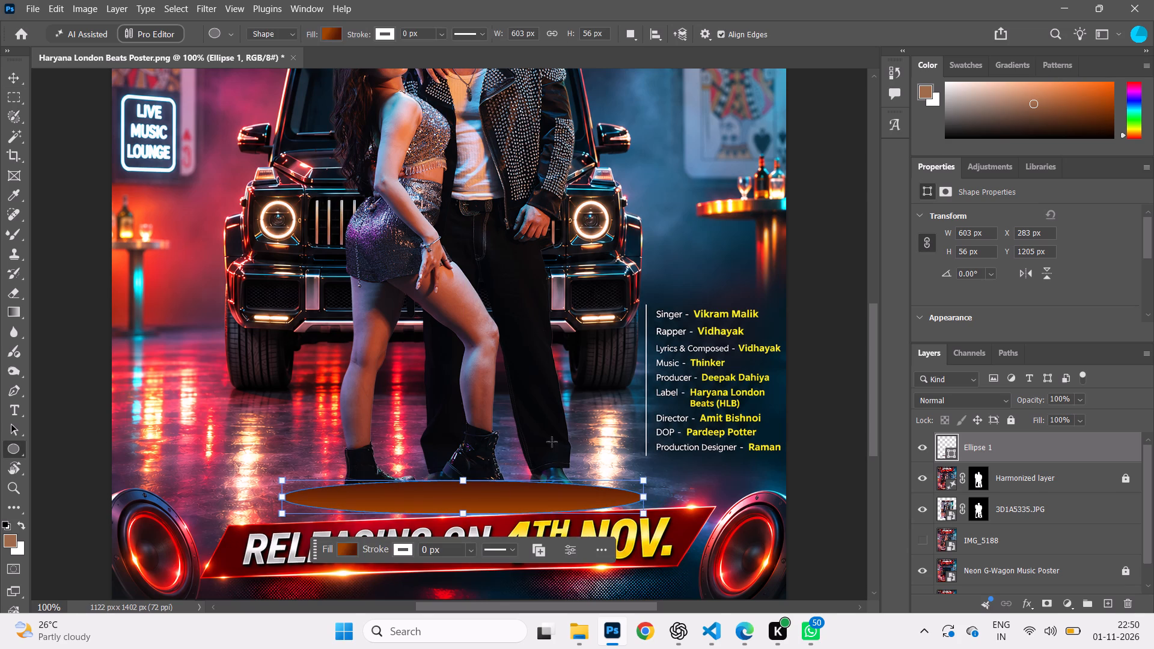
scroll(1016, 243, "down", 1)
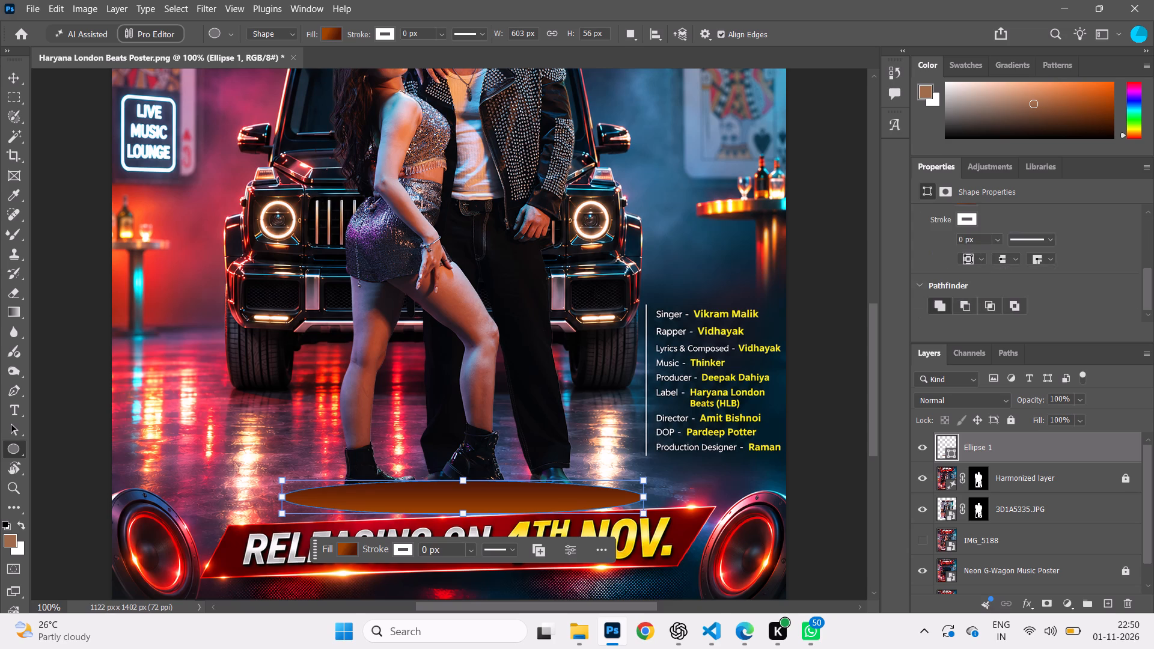
left_click(971, 228)
scroll(1043, 303, "down", 1)
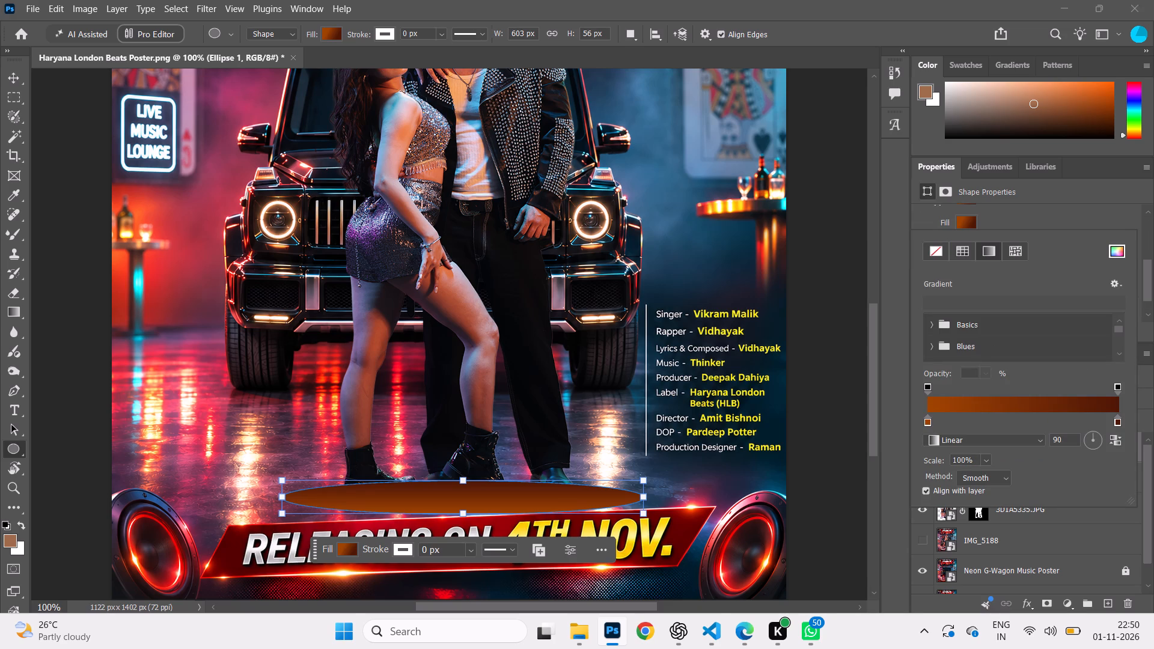
scroll(1043, 303, "down", 1)
scroll(998, 342, "down", 1)
scroll(1057, 389, "down", 1)
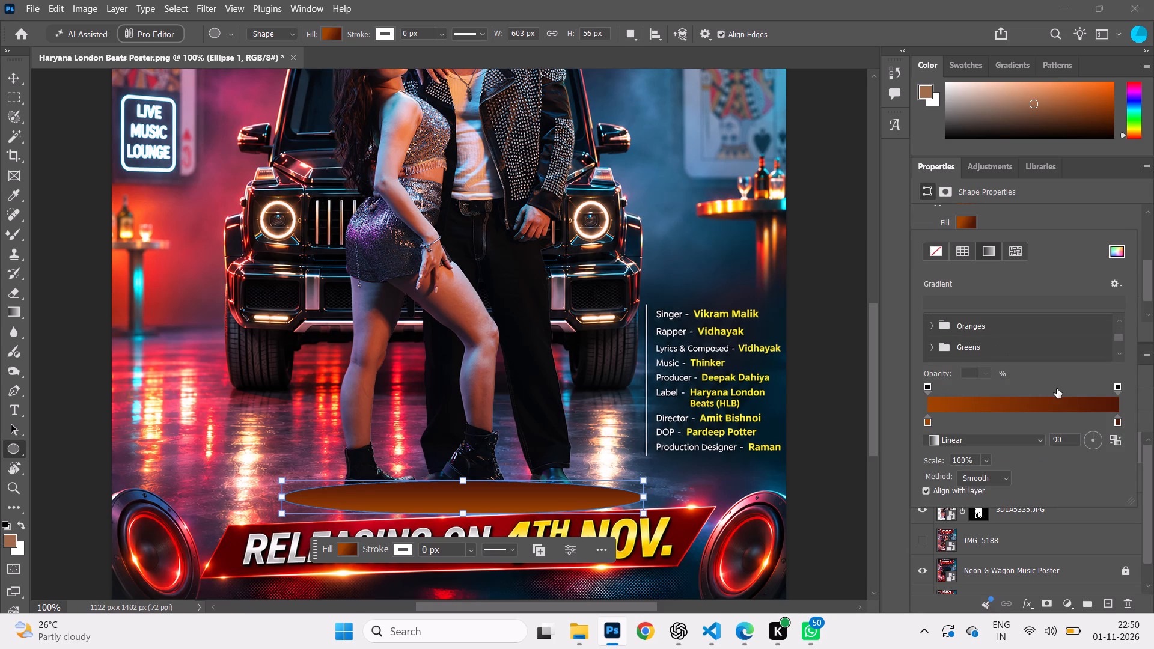
scroll(1057, 389, "down", 1)
double_click(1117, 424)
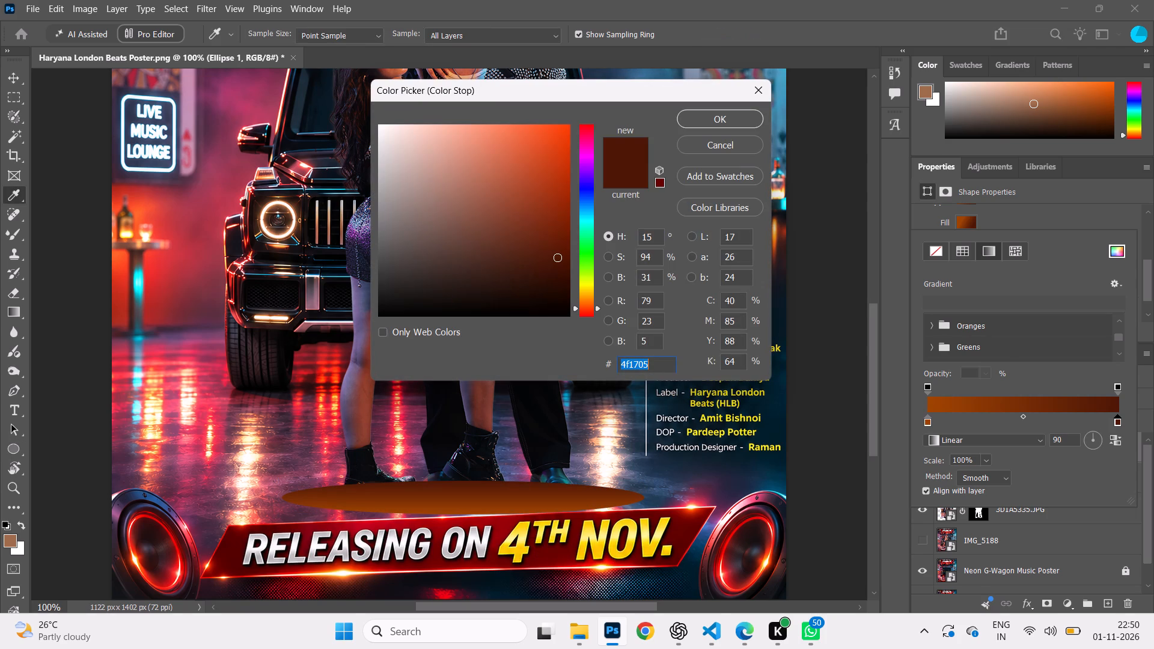
left_click_drag(513, 219, 522, 311)
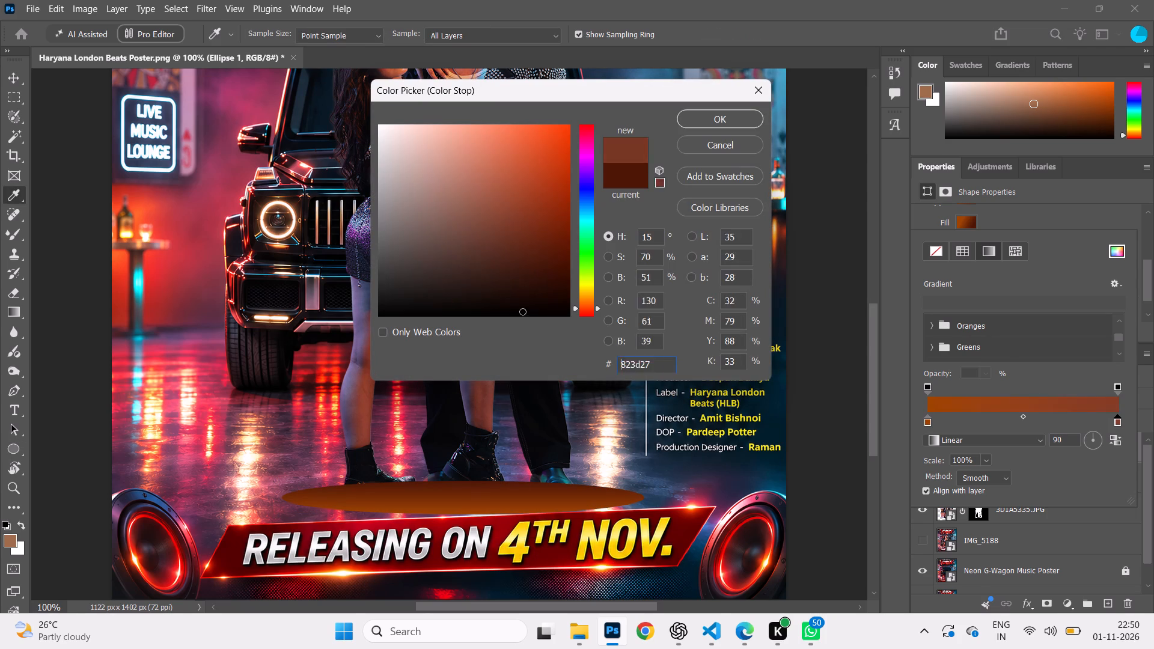
left_click_drag(522, 311, 524, 339)
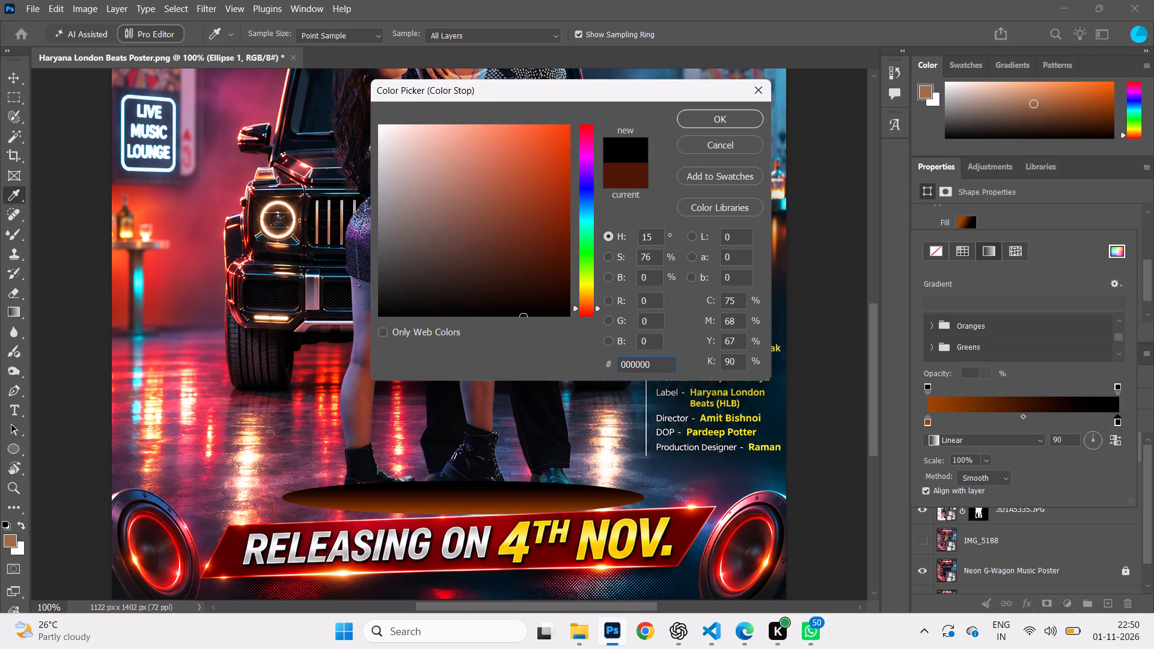
left_click(725, 115)
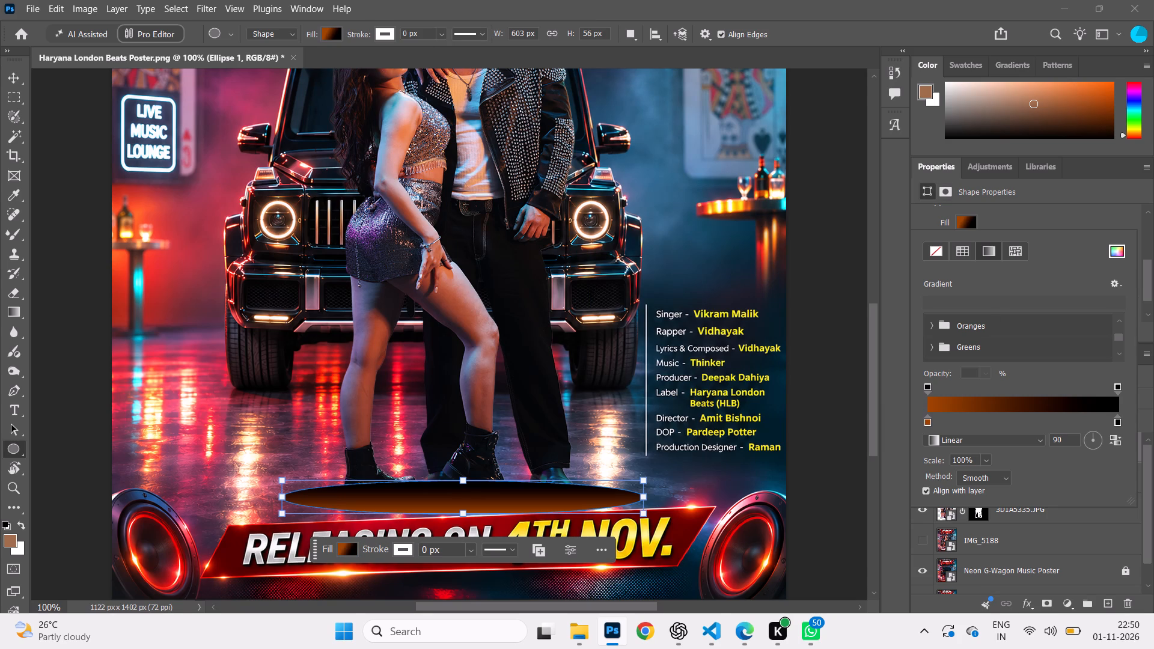
Make the ellipse's gradient Radial, with the black stop at the centre and the orange stop at the outer end.
scroll(965, 373, "down", 1)
left_click(1028, 436)
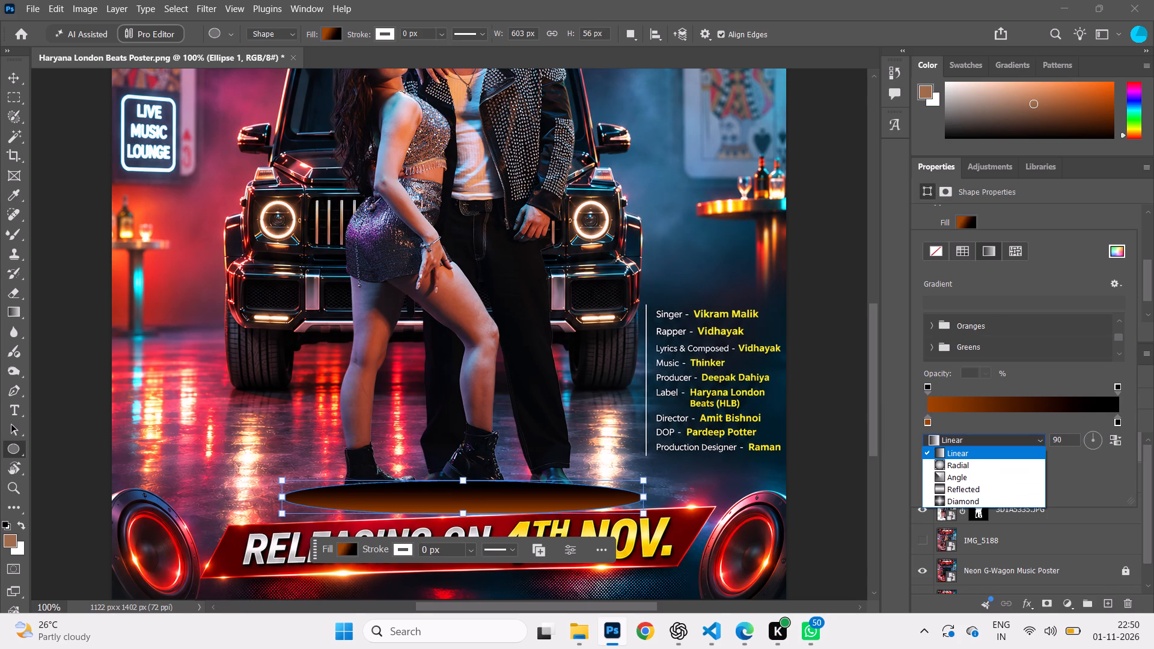
left_click(987, 464)
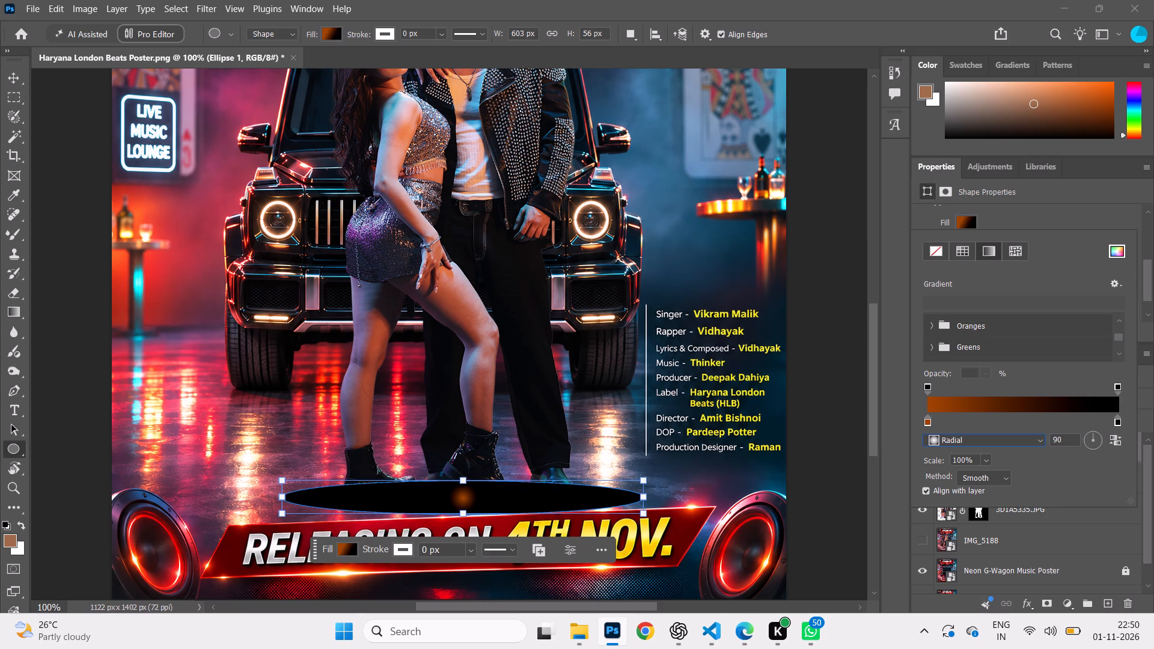
left_click_drag(1117, 421, 1018, 422)
left_click_drag(929, 422, 1153, 422)
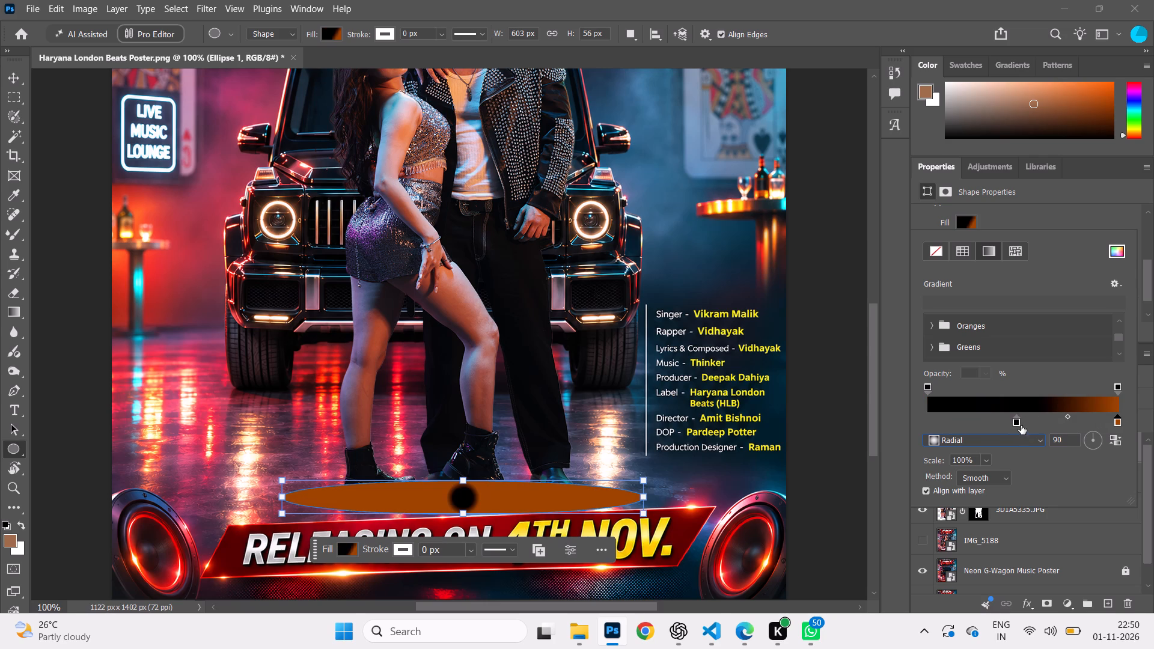
left_click_drag(1018, 420, 885, 421)
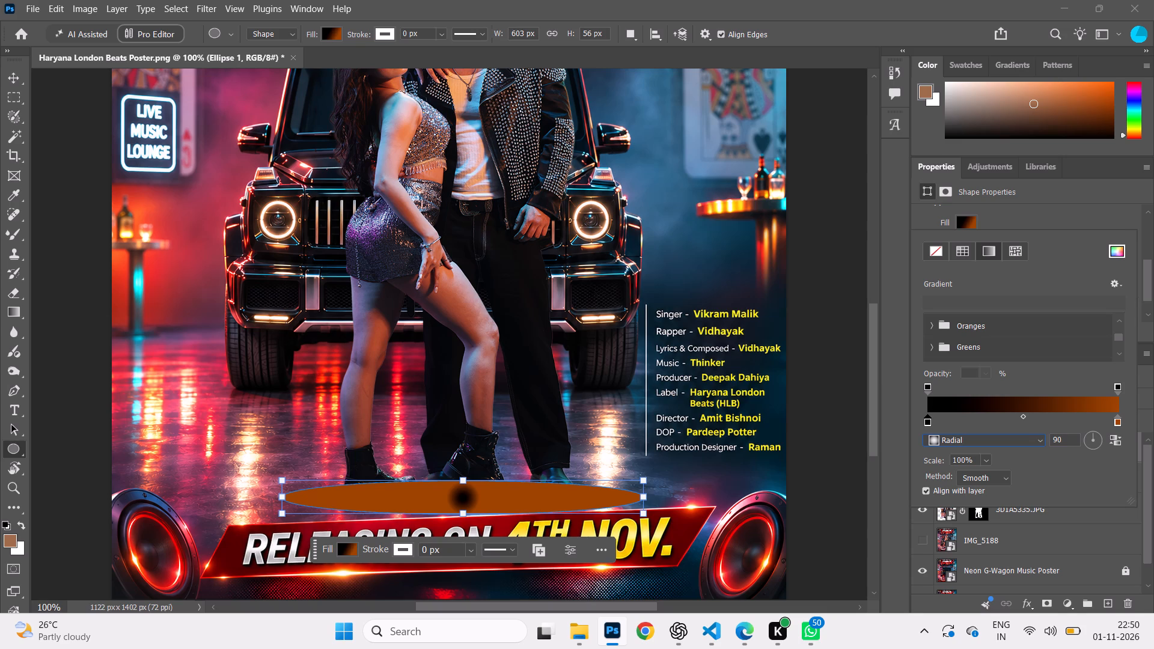
Look through the gradient preset folders and the ellipse's shape properties for further fill options.
scroll(998, 415, "down", 1)
scroll(1025, 457, "down", 3)
scroll(1009, 359, "down", 1)
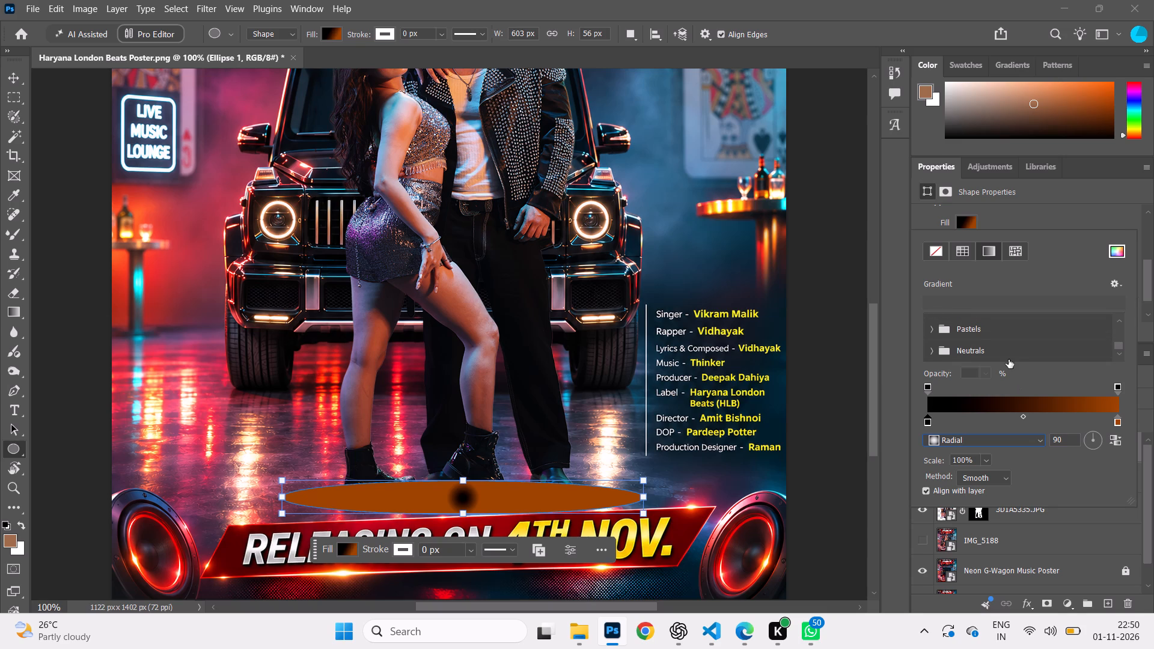
scroll(988, 409, "down", 1)
left_click(968, 216)
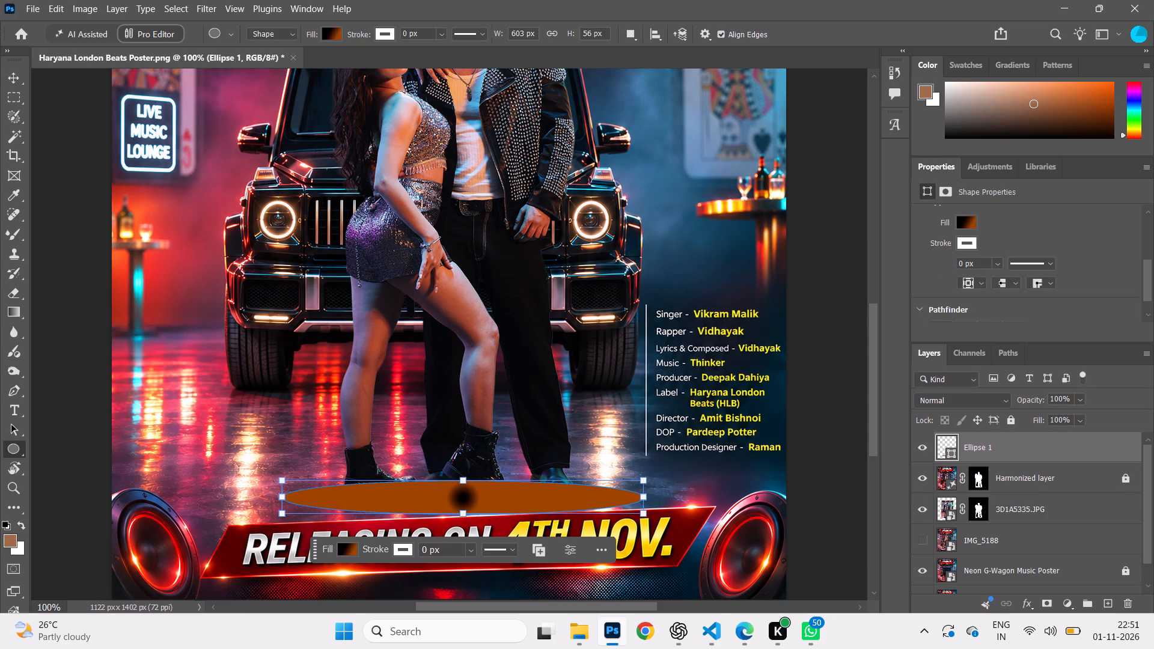
scroll(992, 224, "down", 2)
scroll(992, 224, "up", 3)
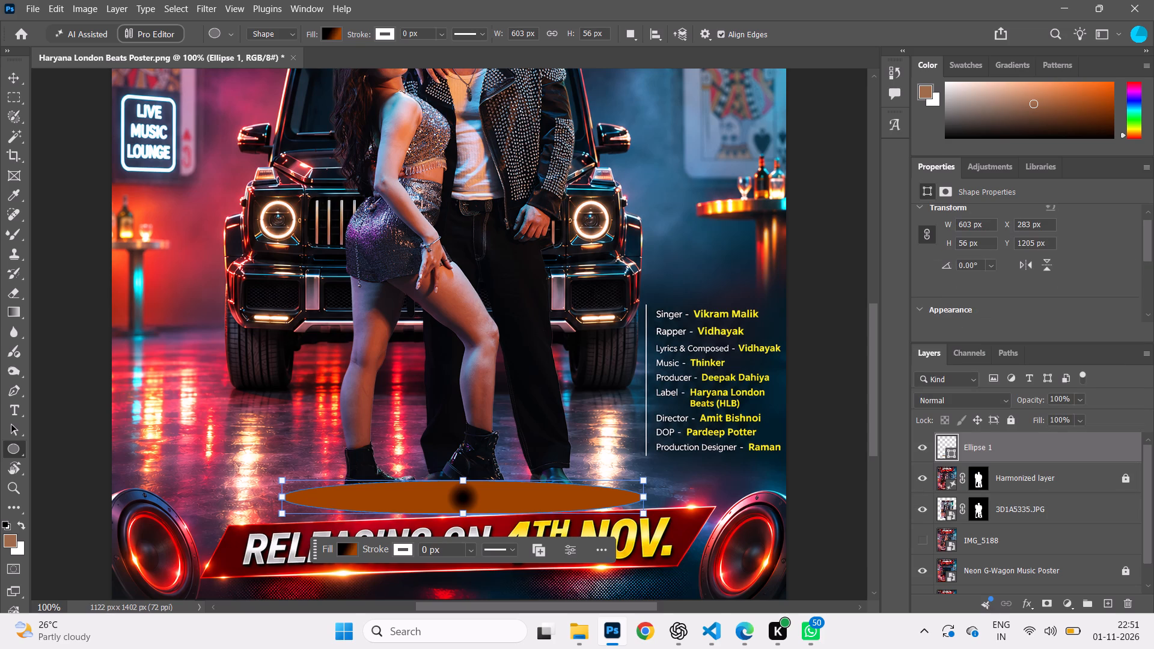
scroll(992, 224, "up", 4)
scroll(992, 224, "down", 1)
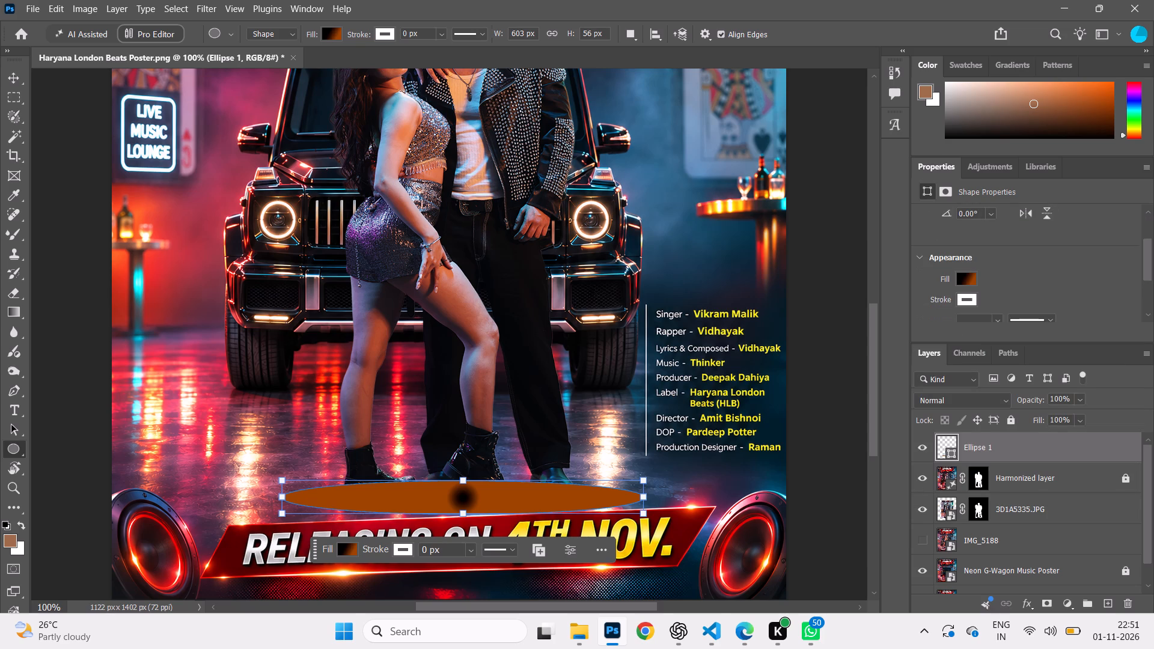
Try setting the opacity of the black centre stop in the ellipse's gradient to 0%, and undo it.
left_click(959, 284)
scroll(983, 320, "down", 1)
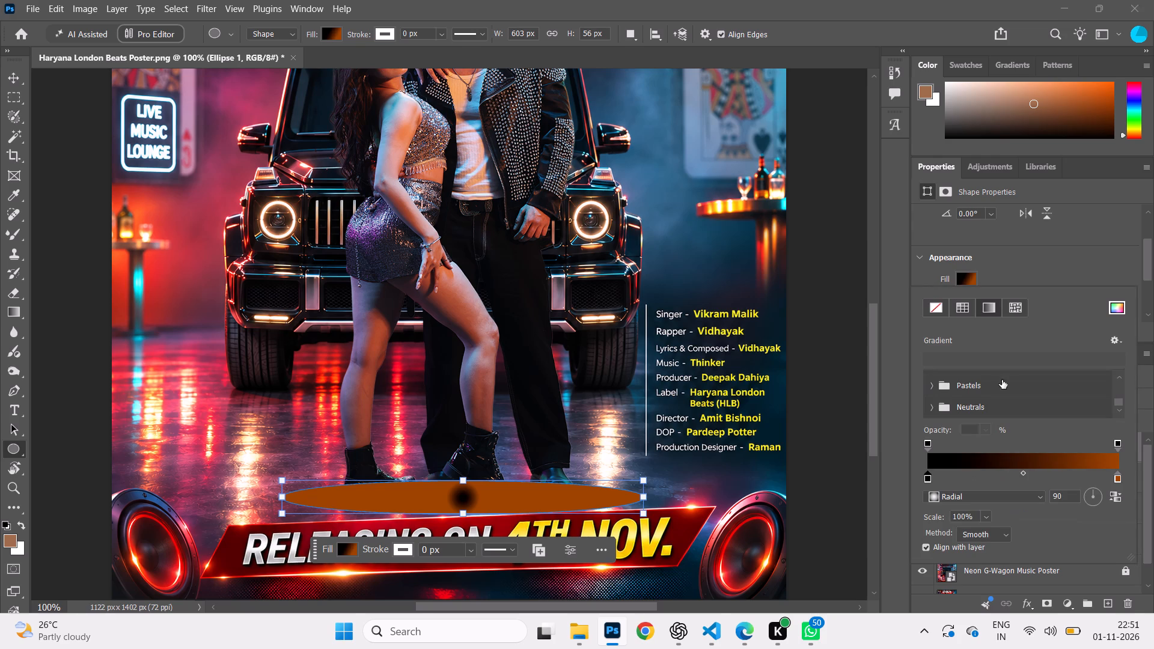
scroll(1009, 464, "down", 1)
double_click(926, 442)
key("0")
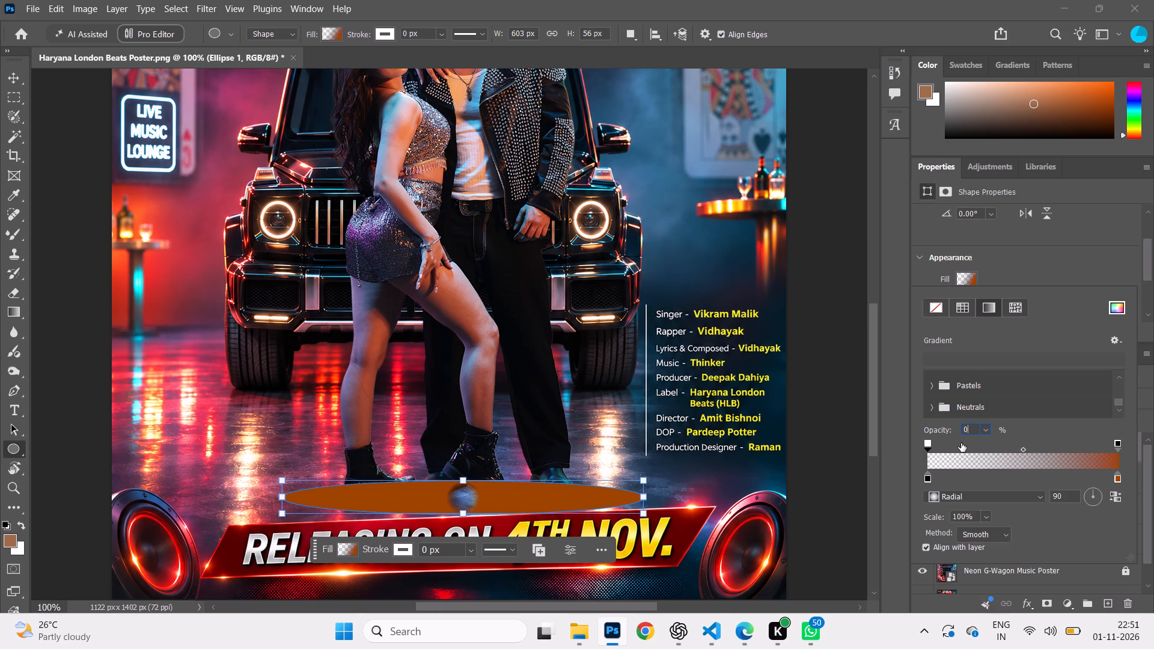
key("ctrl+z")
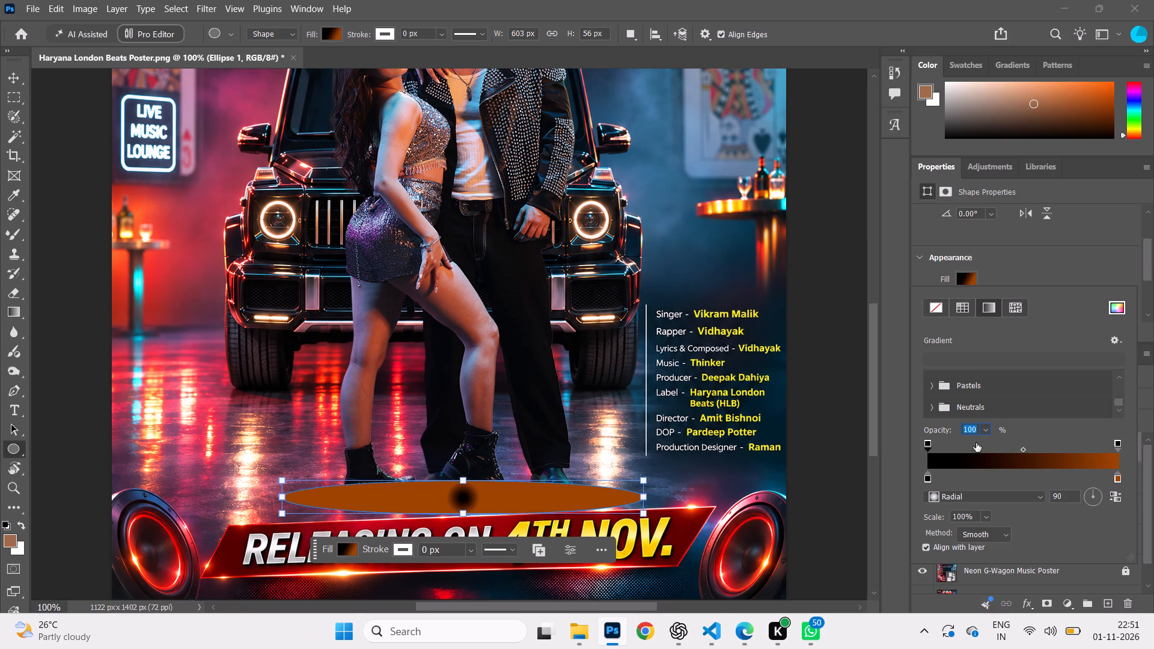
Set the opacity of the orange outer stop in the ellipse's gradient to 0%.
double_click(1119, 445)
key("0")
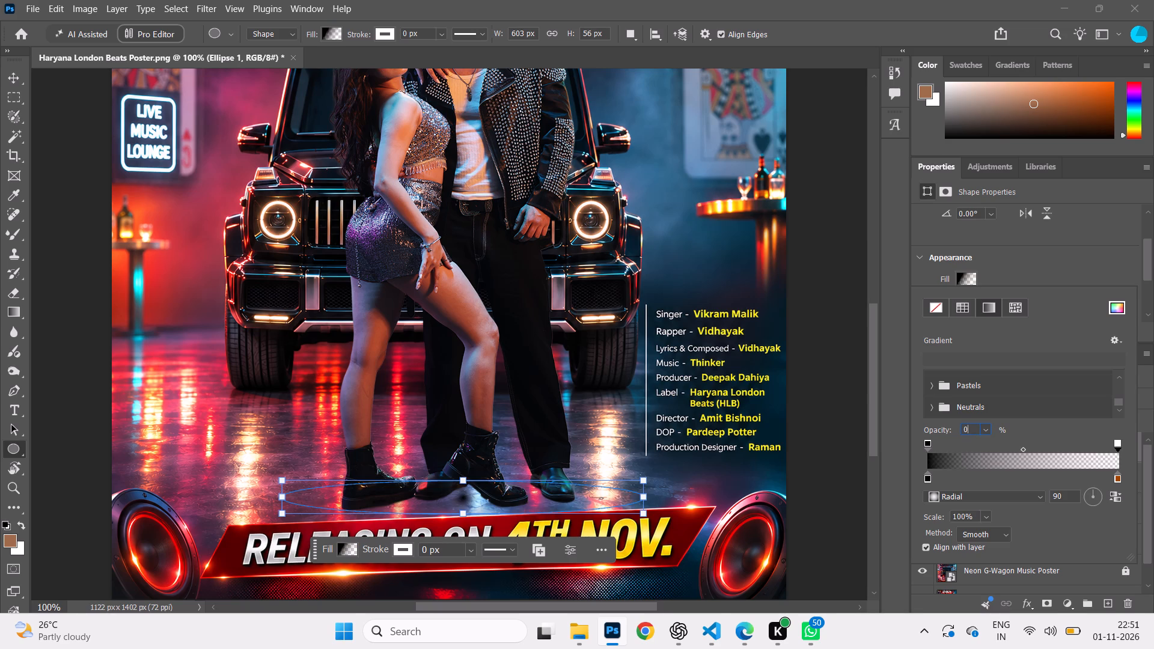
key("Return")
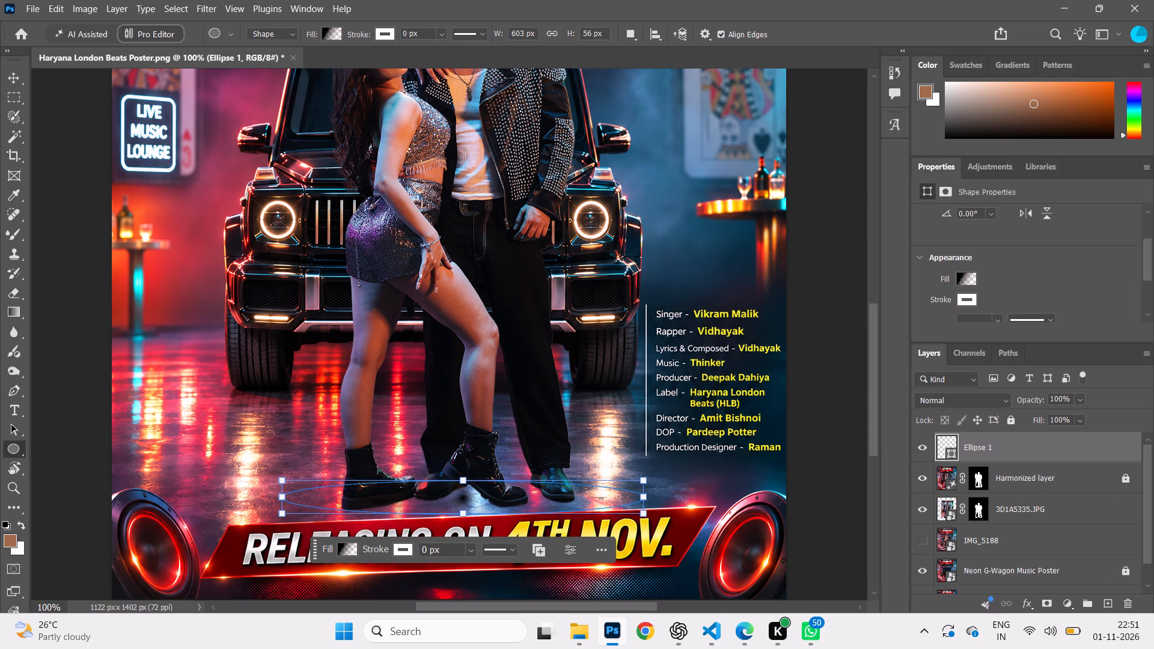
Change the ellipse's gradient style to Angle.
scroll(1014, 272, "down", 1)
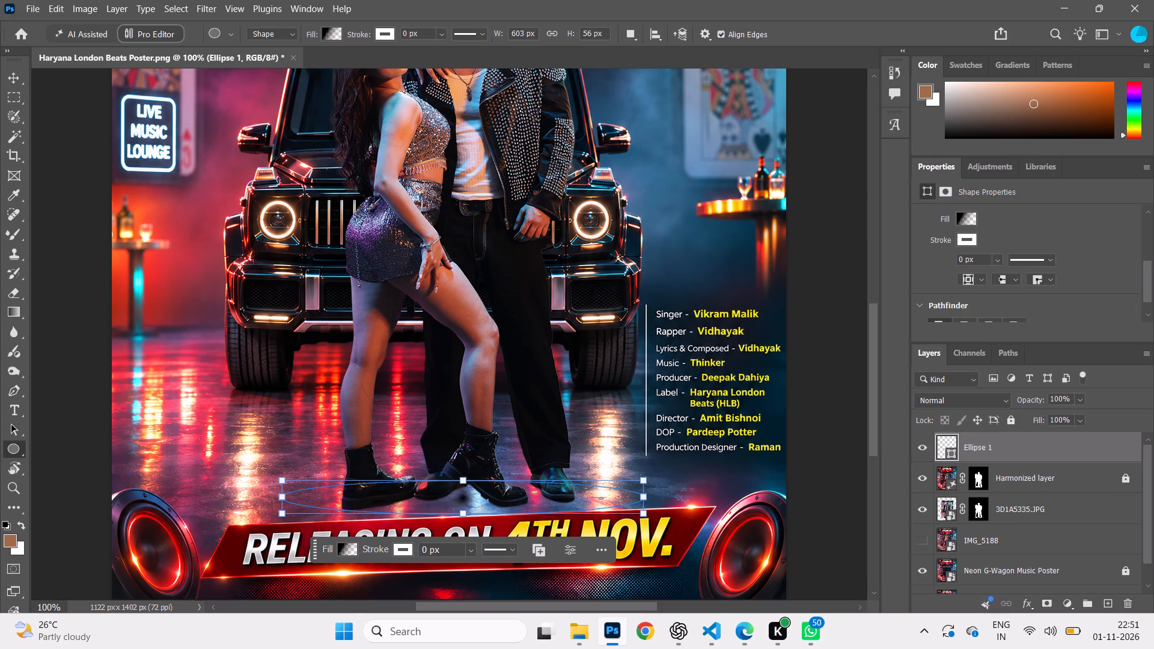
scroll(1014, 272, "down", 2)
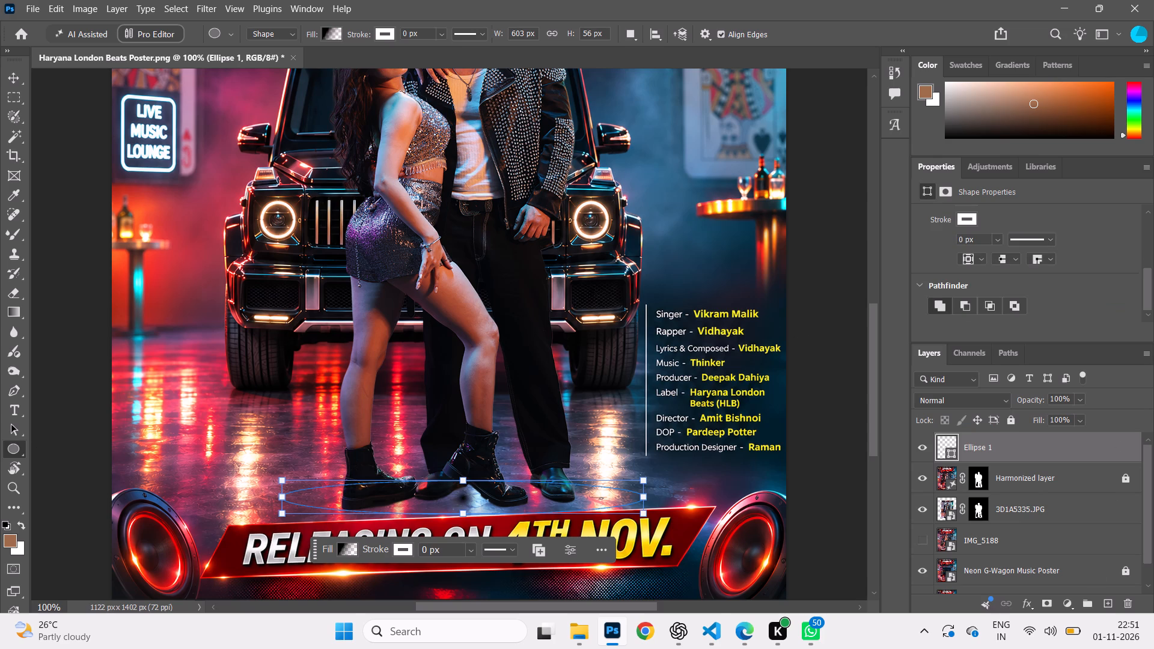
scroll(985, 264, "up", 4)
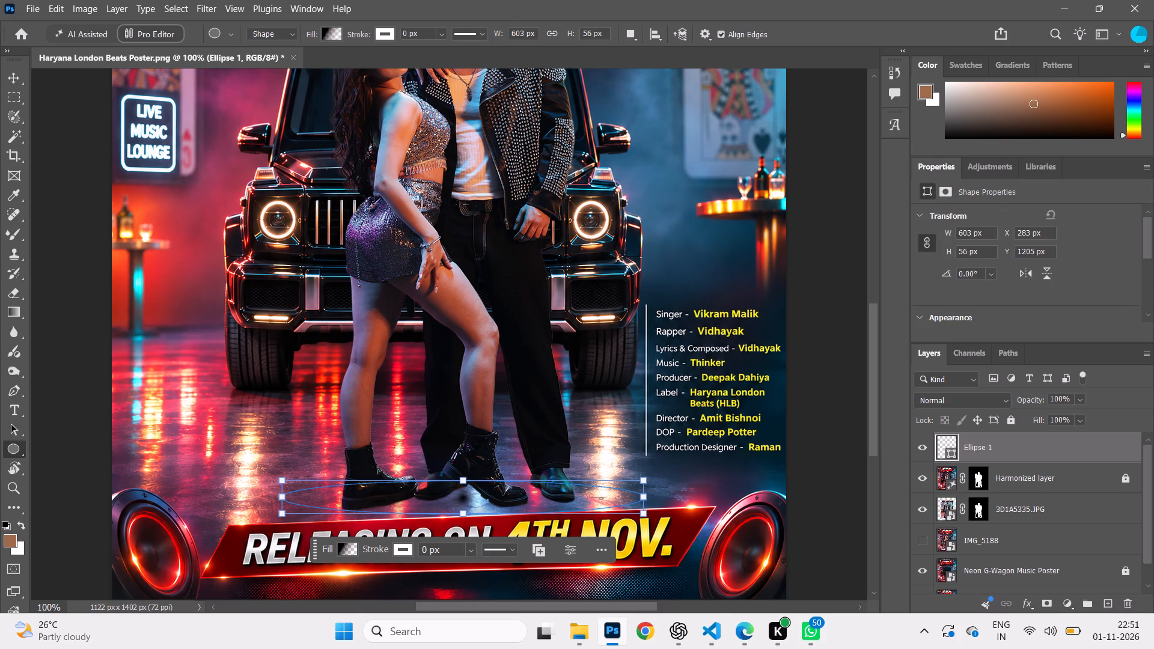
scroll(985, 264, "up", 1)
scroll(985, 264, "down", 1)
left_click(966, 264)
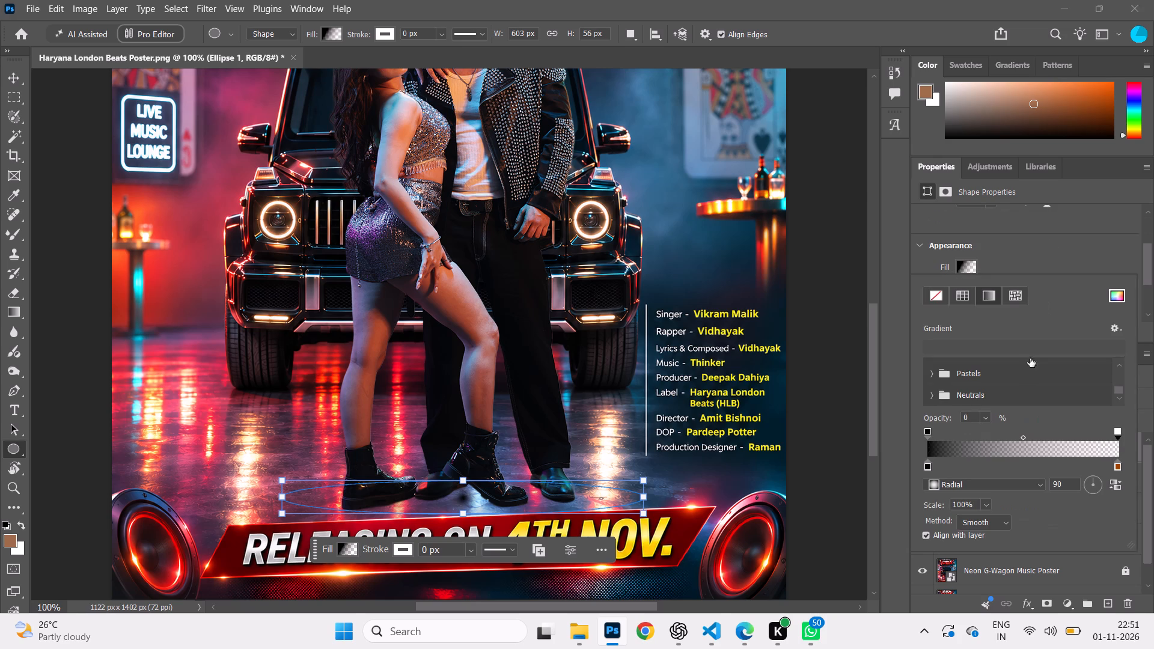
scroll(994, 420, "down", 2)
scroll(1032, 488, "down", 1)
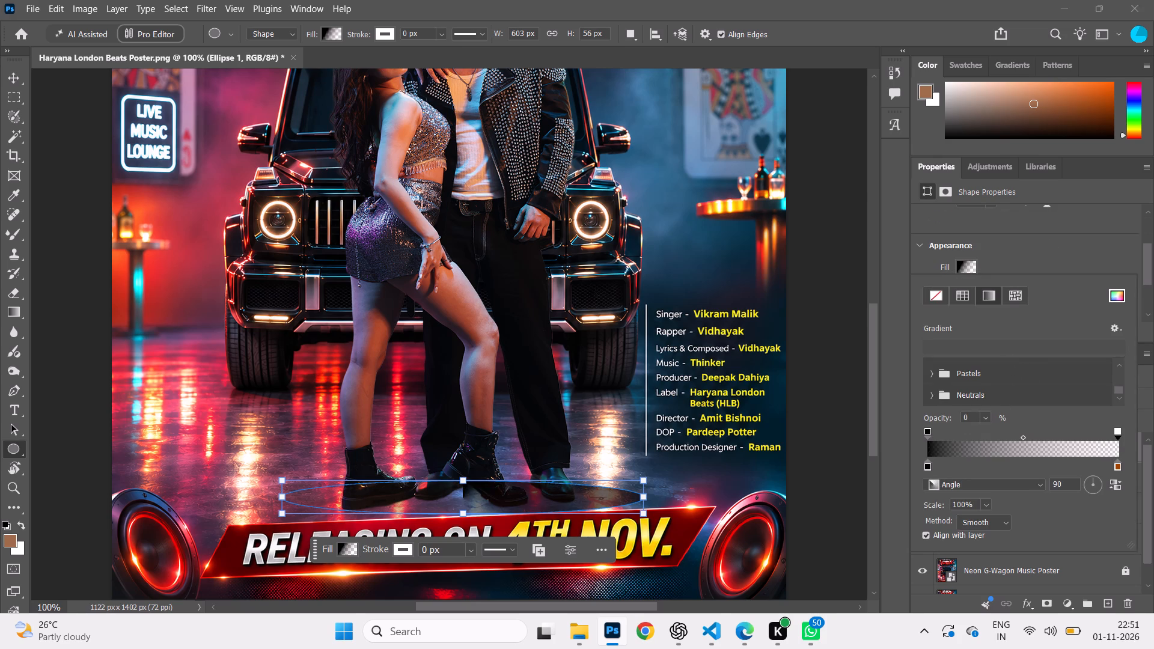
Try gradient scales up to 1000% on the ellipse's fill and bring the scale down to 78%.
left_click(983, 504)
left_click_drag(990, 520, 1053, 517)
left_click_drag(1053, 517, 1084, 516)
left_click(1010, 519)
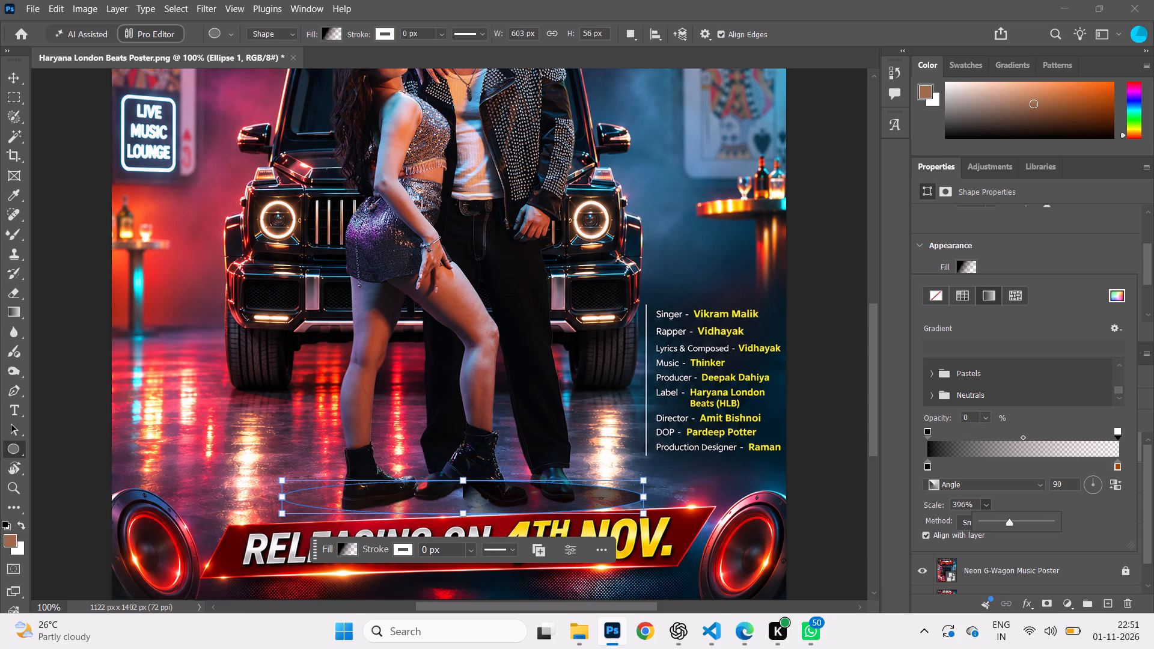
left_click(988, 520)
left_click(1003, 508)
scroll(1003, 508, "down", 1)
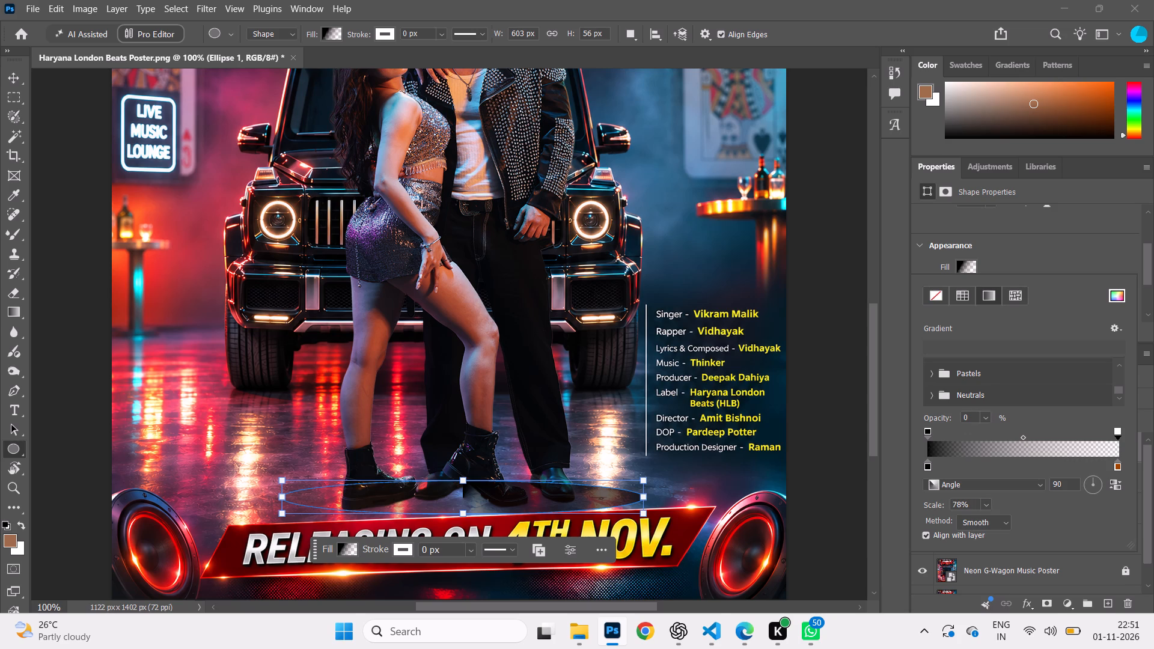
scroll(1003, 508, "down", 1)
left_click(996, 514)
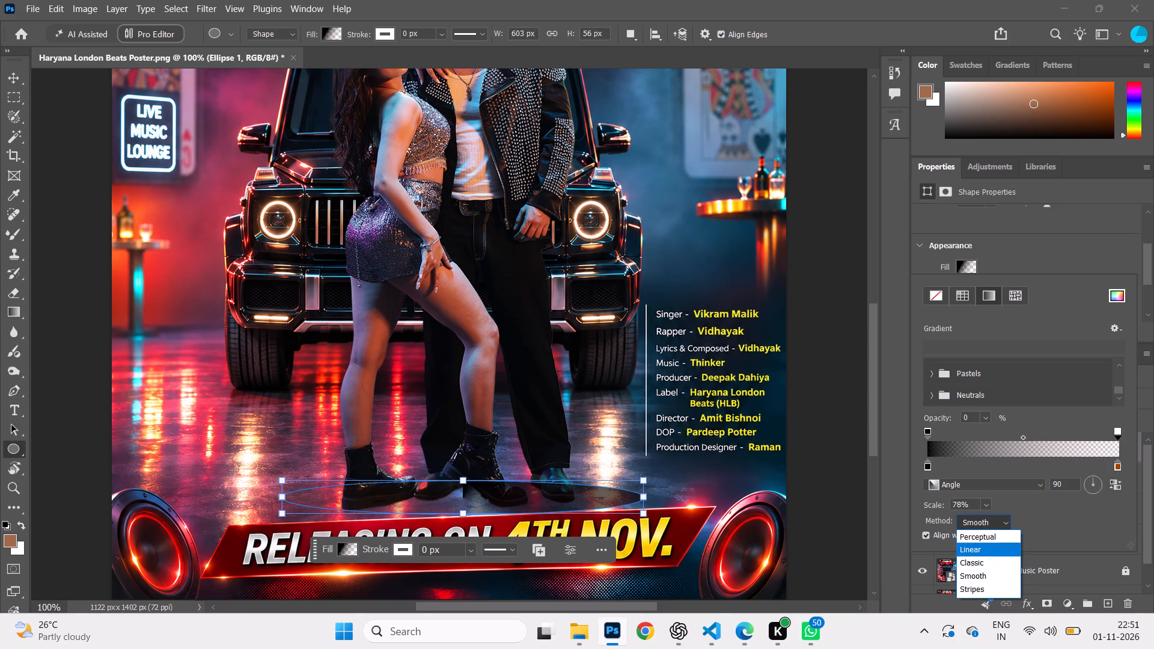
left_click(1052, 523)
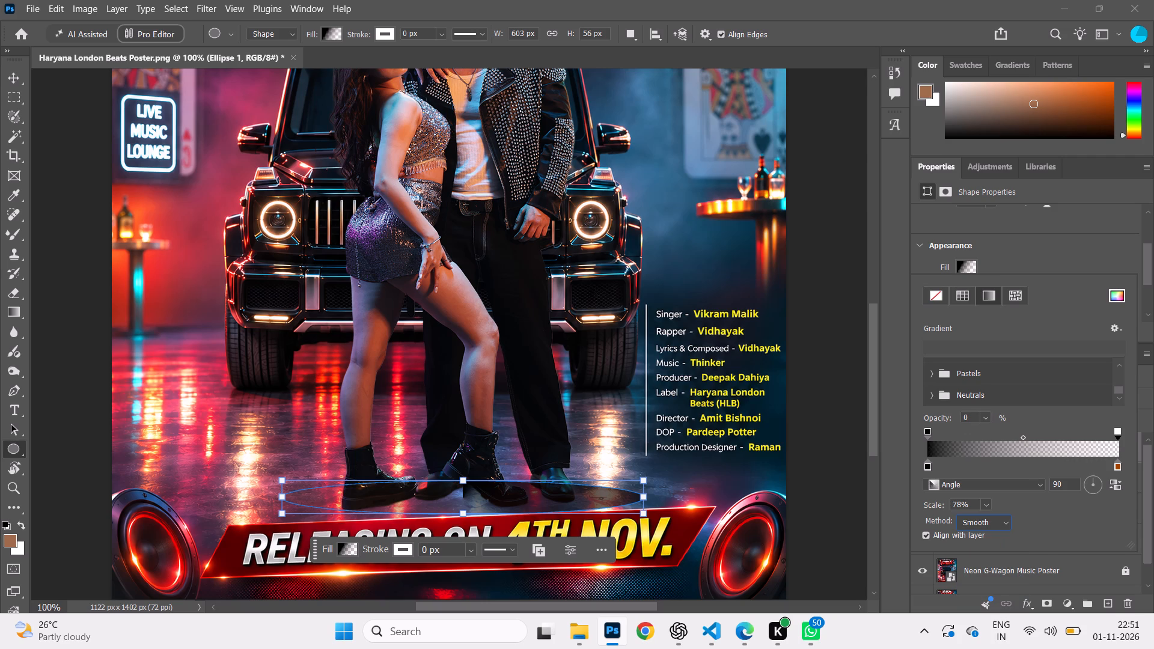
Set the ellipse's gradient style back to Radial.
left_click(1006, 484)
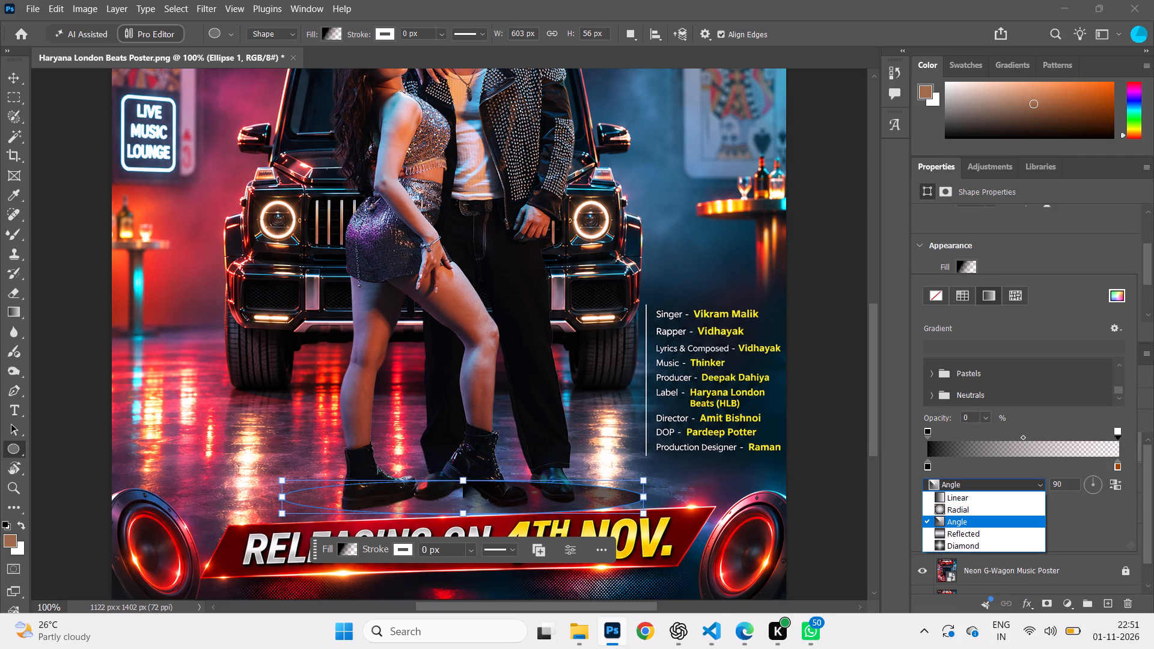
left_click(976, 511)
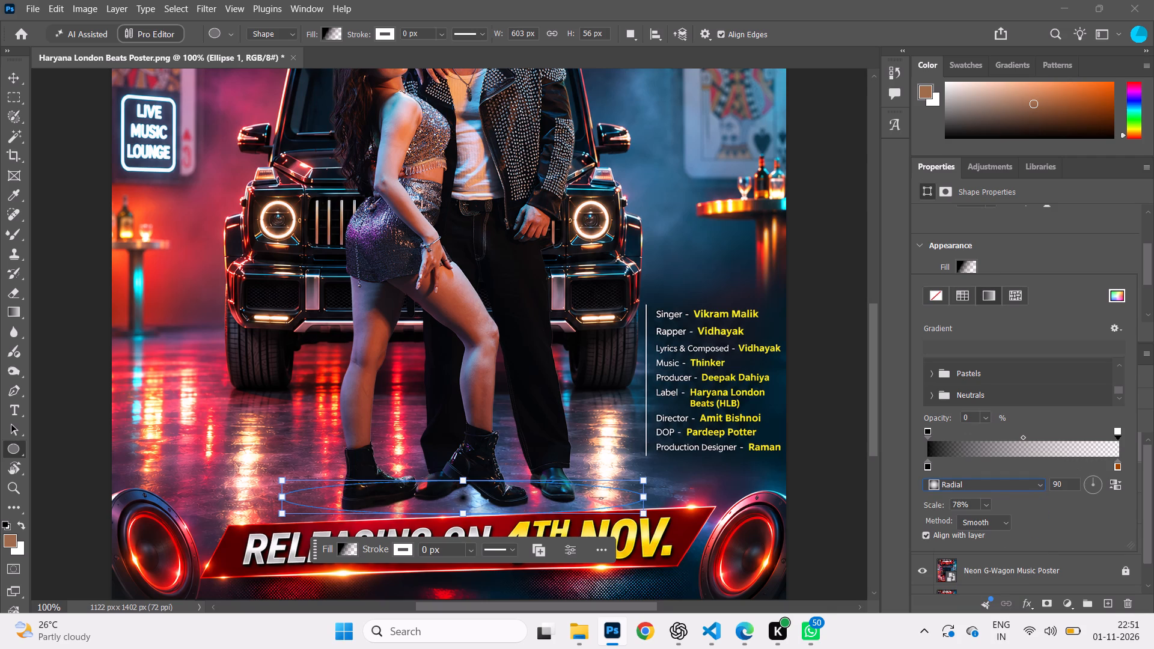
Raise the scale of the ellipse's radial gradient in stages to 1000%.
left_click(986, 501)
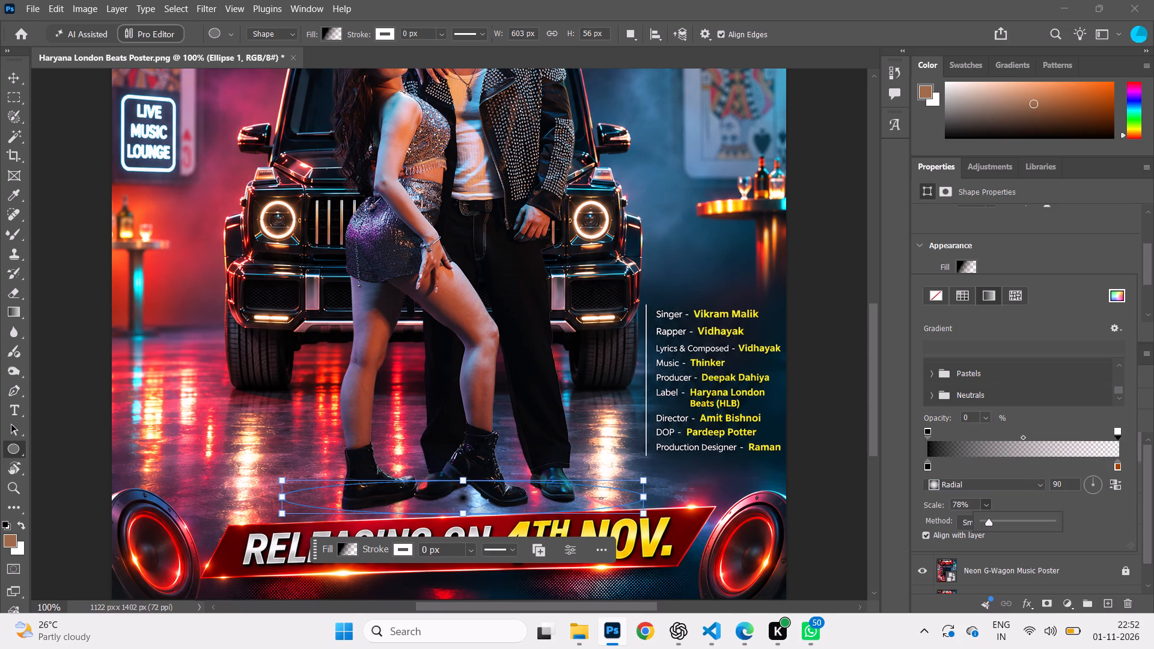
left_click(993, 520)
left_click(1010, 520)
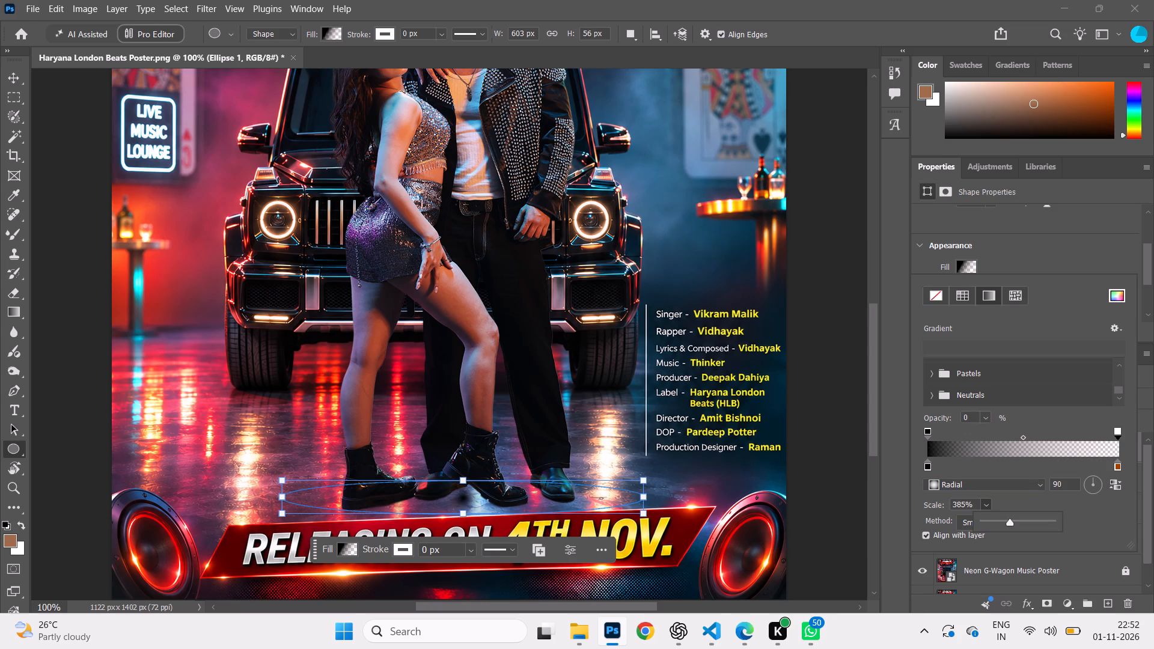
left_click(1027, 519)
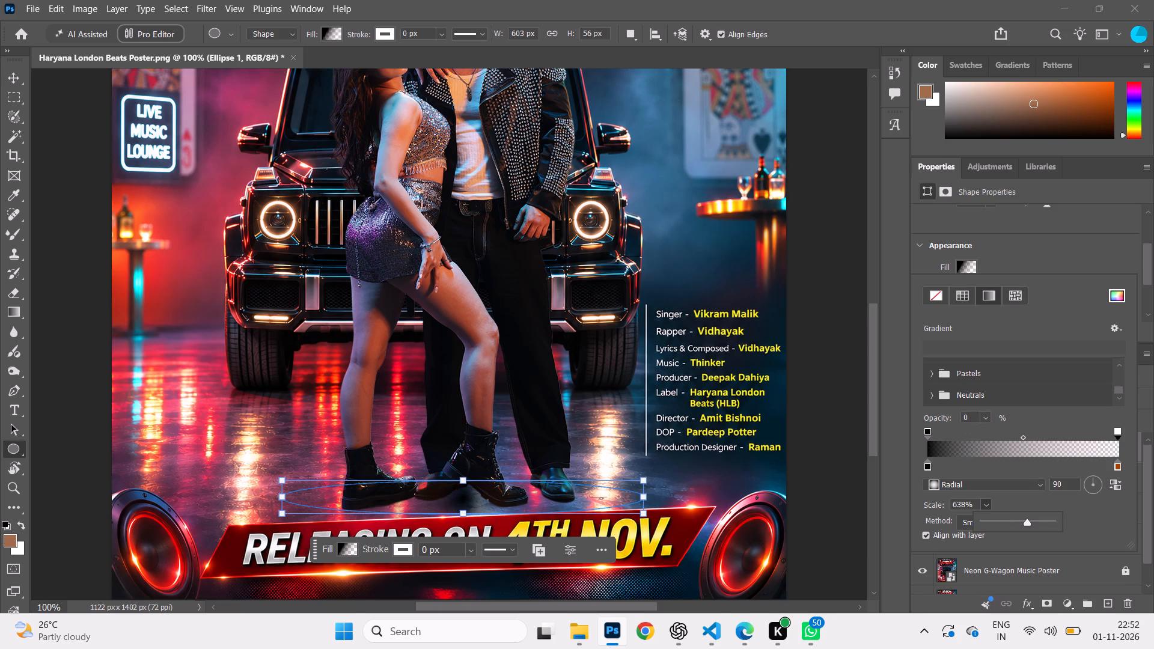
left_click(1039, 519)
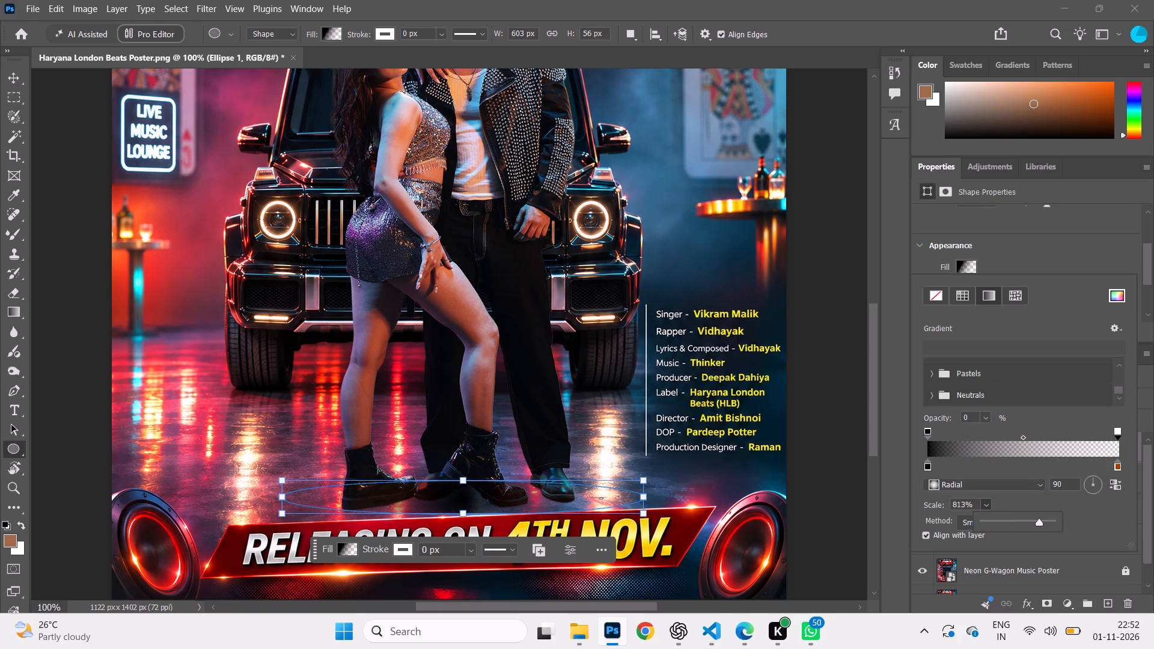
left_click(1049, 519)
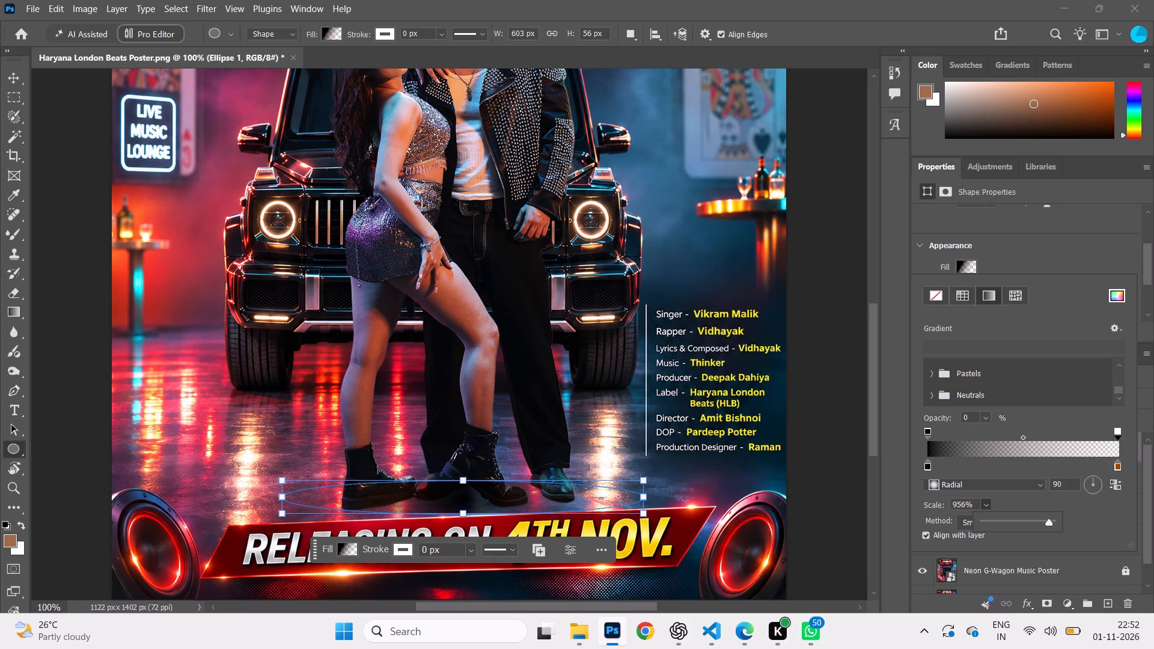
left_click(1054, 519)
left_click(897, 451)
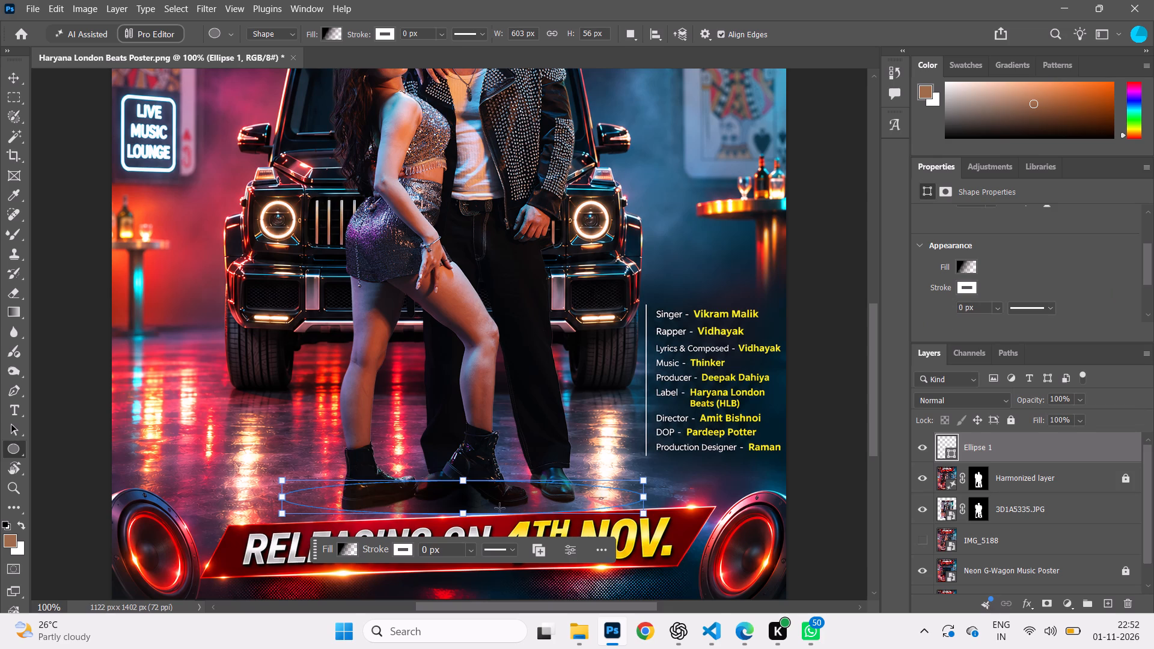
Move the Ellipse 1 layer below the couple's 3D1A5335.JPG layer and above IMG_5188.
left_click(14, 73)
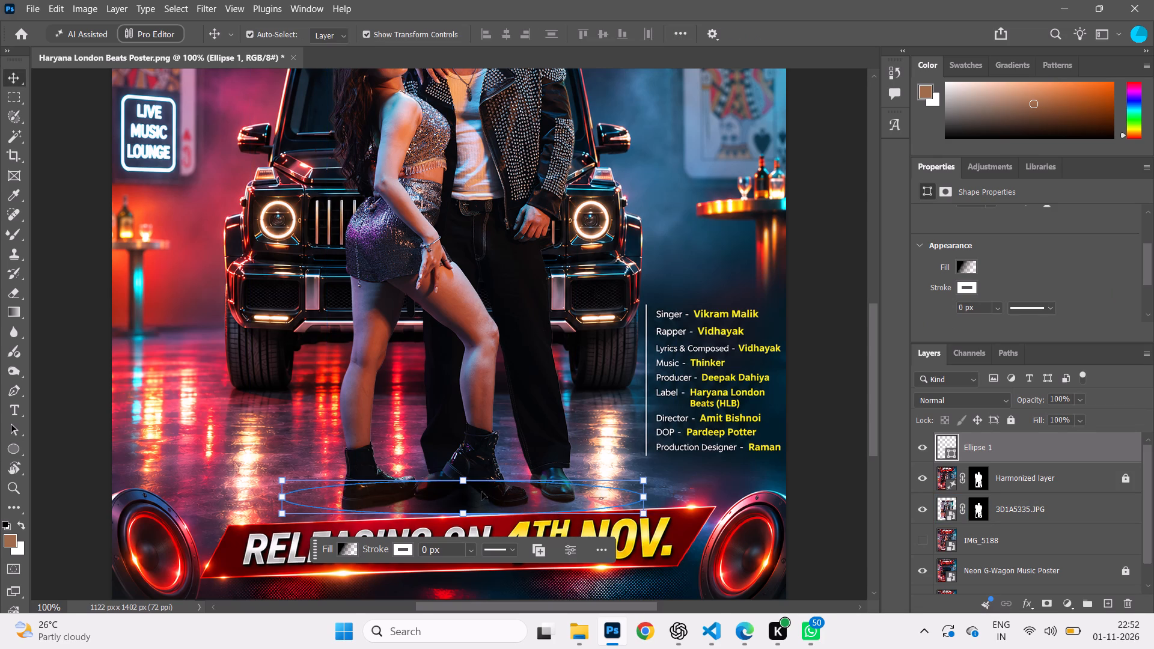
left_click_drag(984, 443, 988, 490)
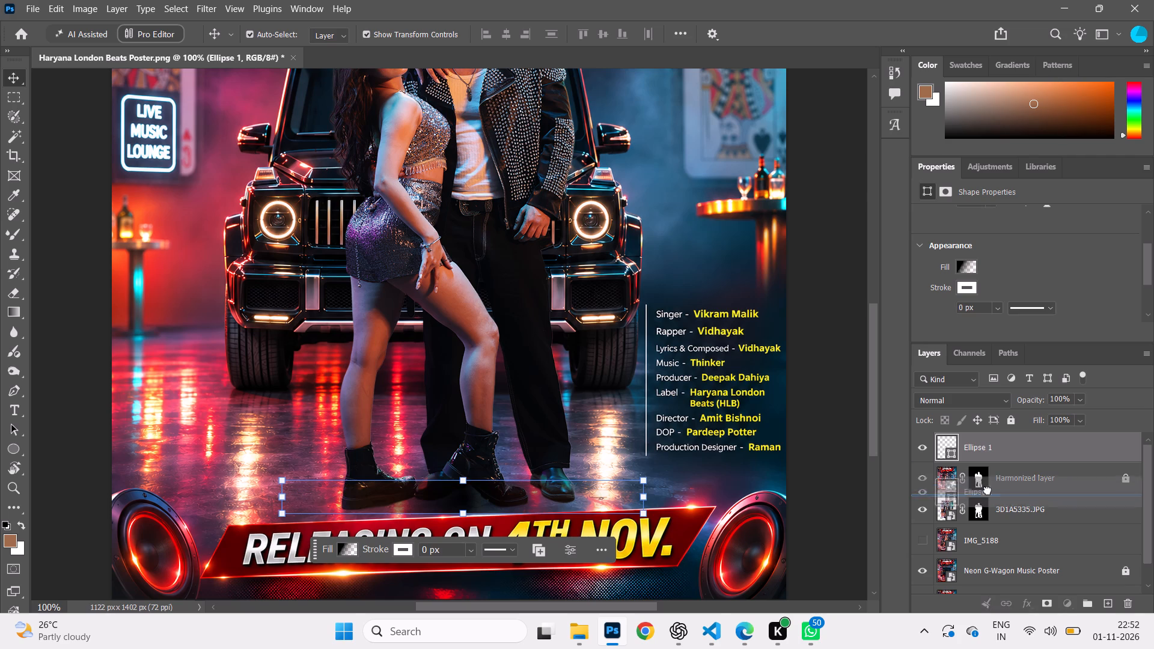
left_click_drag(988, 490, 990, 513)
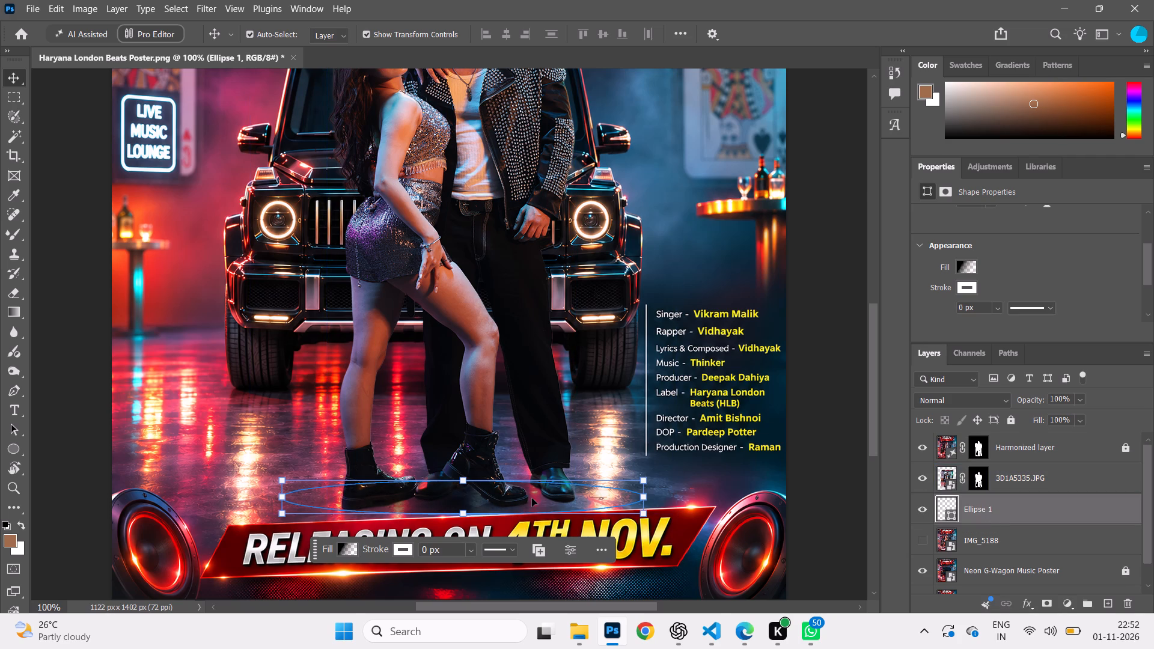
Lock the couple's 3D1A5335.JPG layer.
left_click(1025, 474)
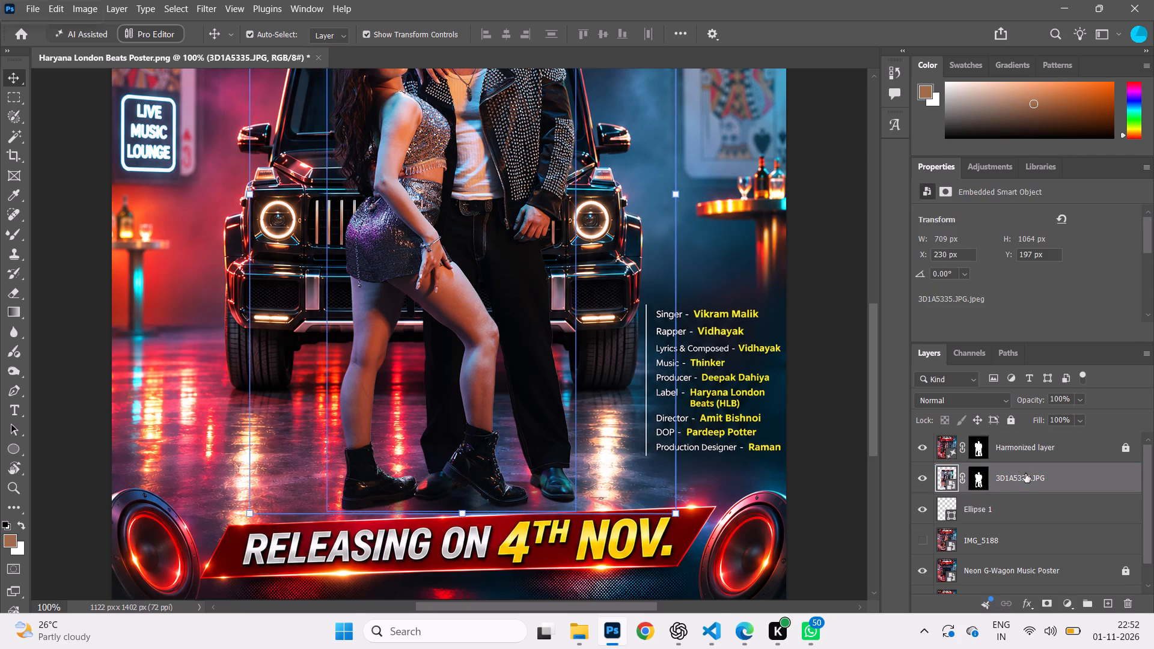
left_click(1013, 423)
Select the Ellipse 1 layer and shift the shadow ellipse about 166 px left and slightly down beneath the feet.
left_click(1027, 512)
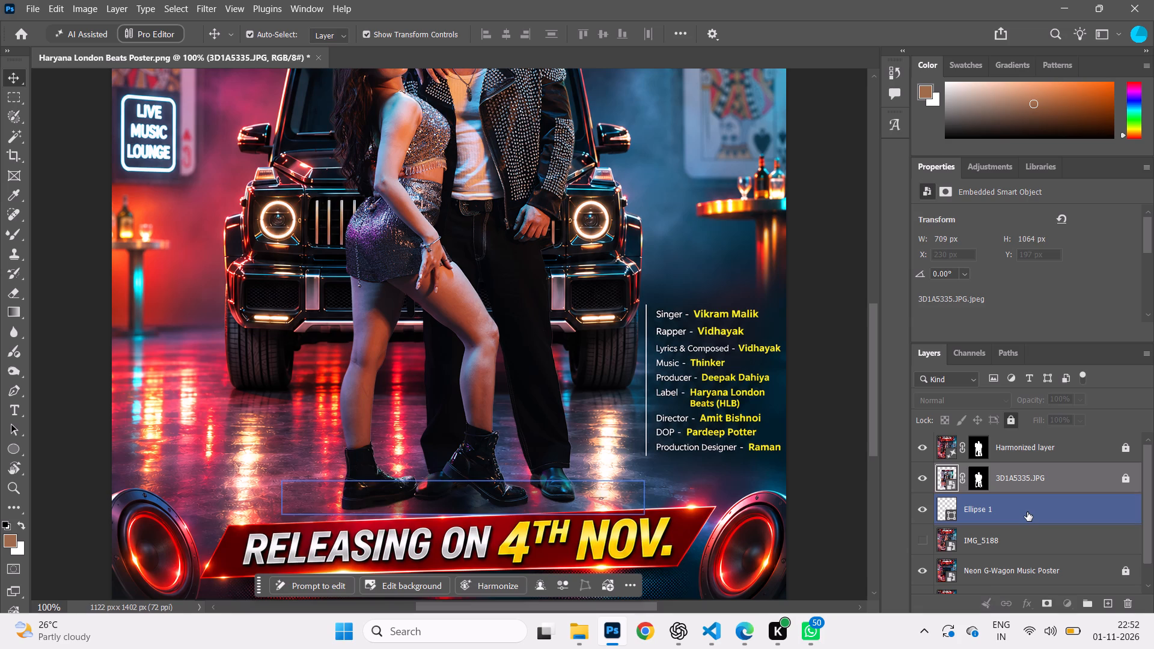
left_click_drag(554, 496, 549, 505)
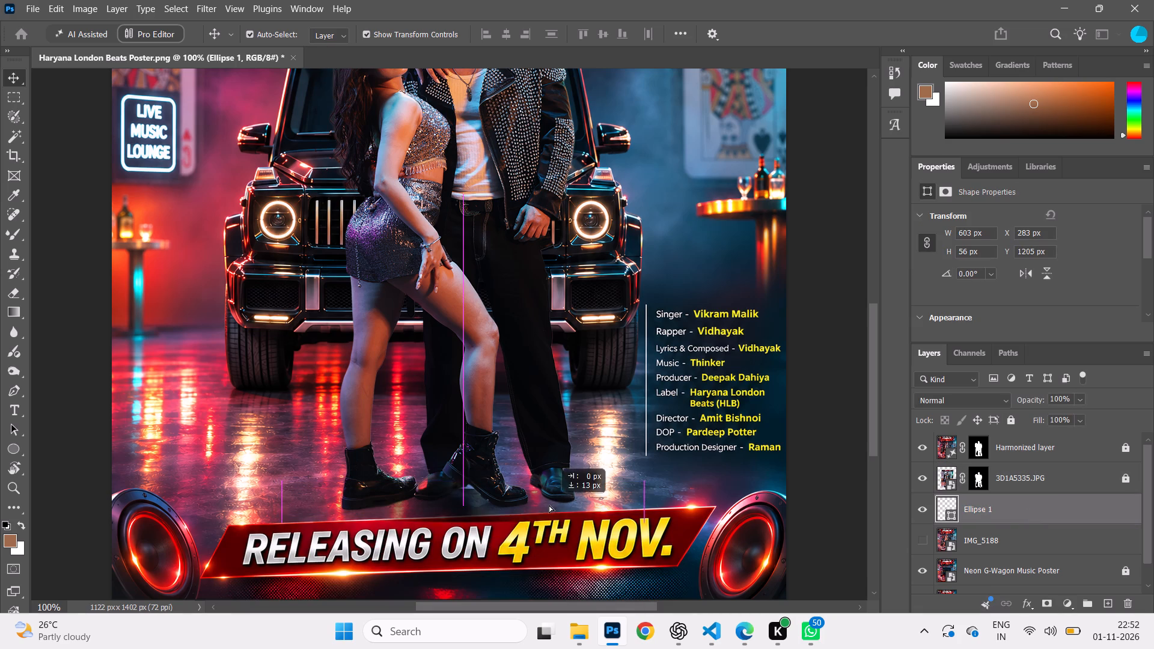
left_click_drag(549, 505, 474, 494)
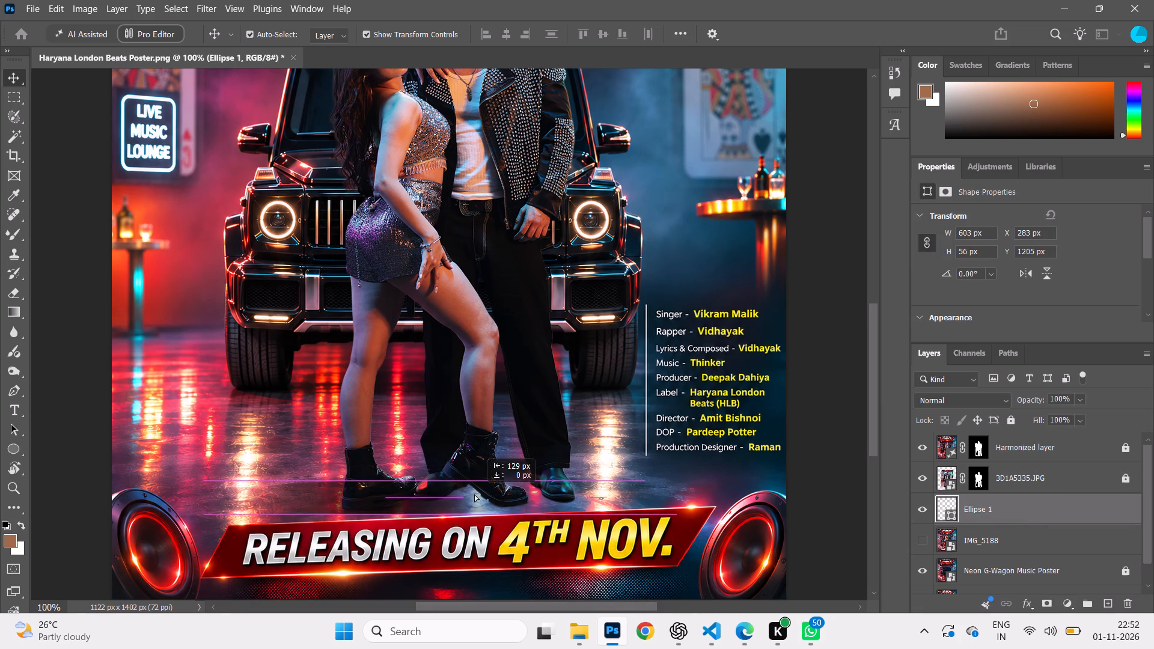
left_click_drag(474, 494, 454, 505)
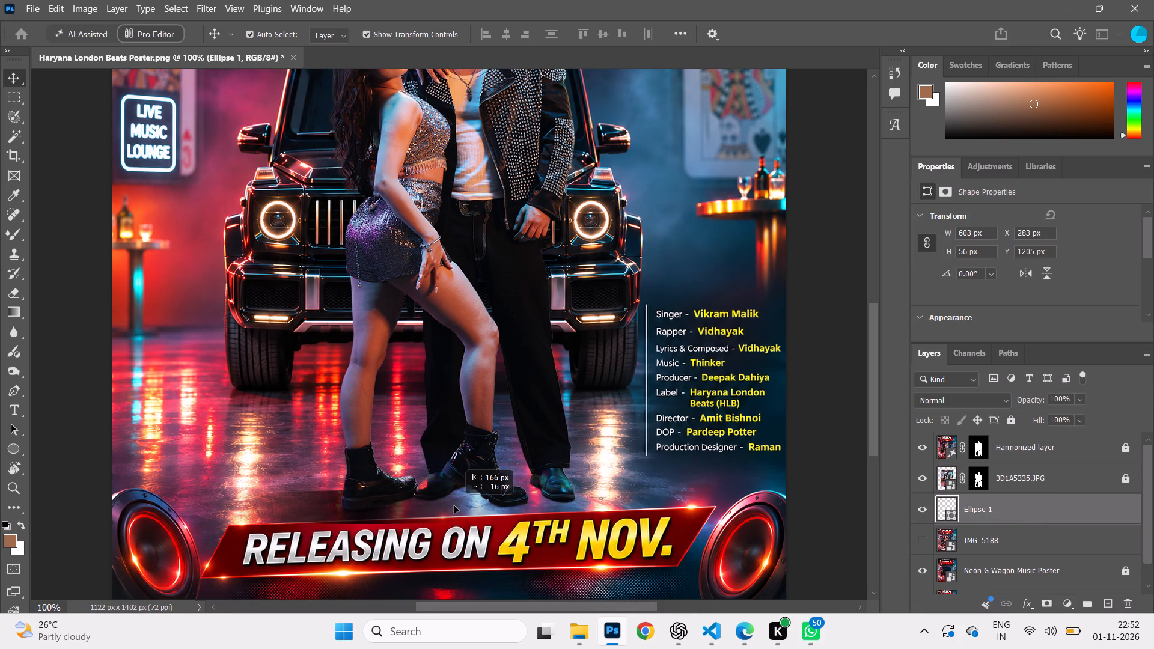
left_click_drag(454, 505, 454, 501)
Delete the Ellipse 1 shadow layer.
key("Delete")
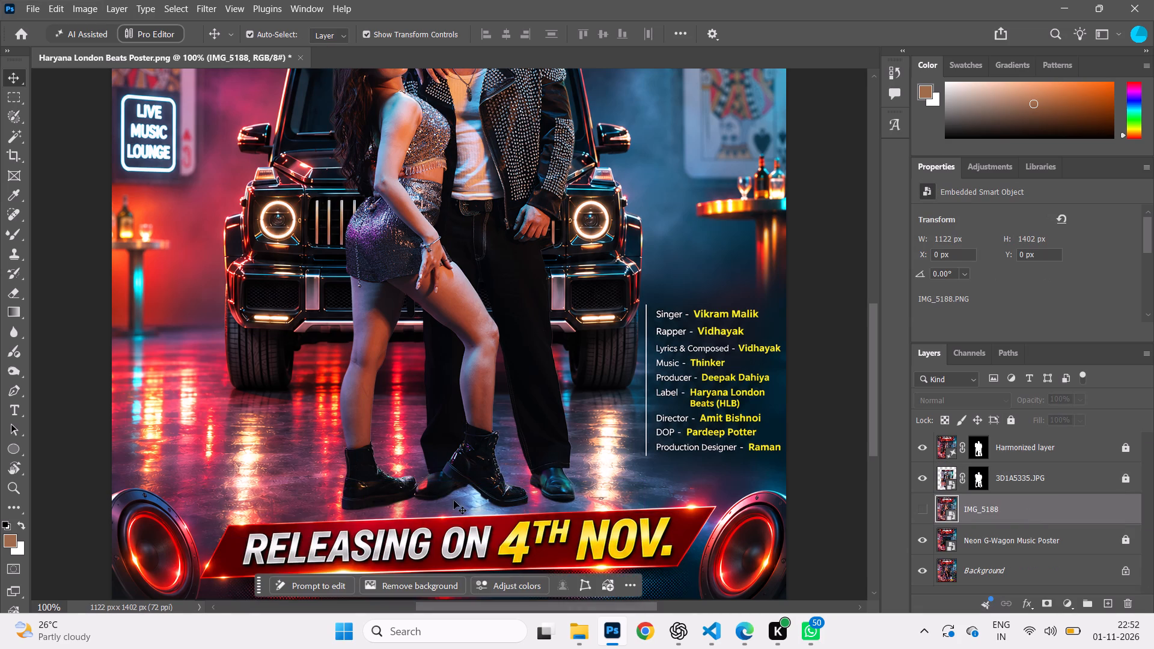
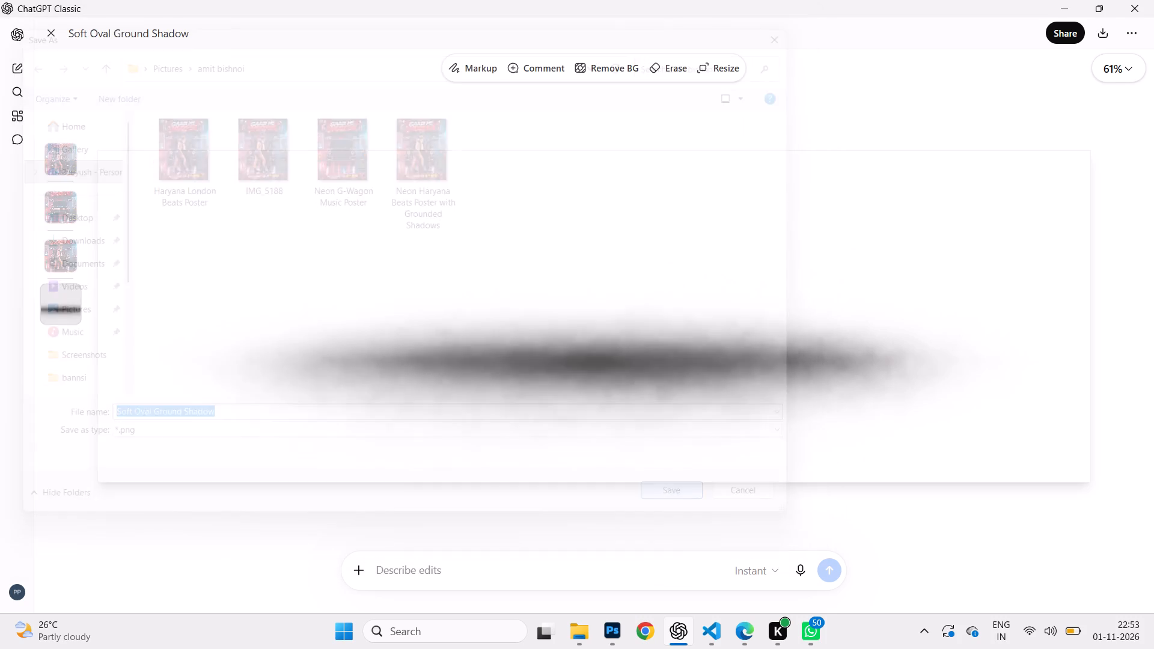
Switch to Photoshop, add a new layer above IMG_5188 and place the Soft Oval Ground Shadow image embedded there.
left_click(612, 644)
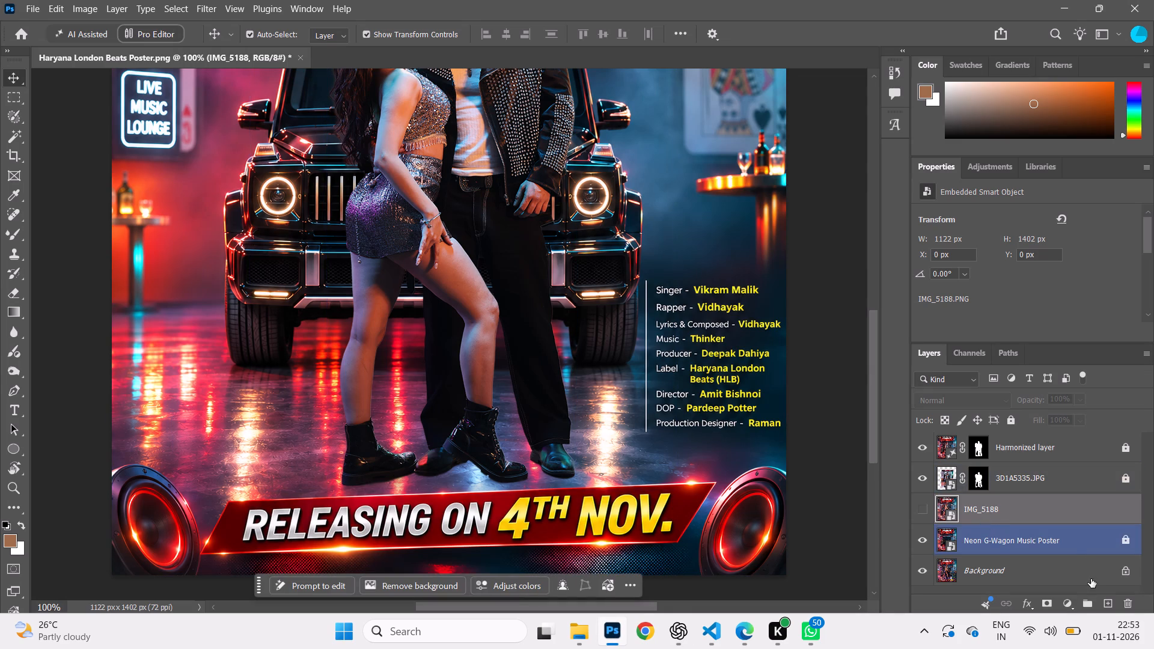
left_click(1110, 609)
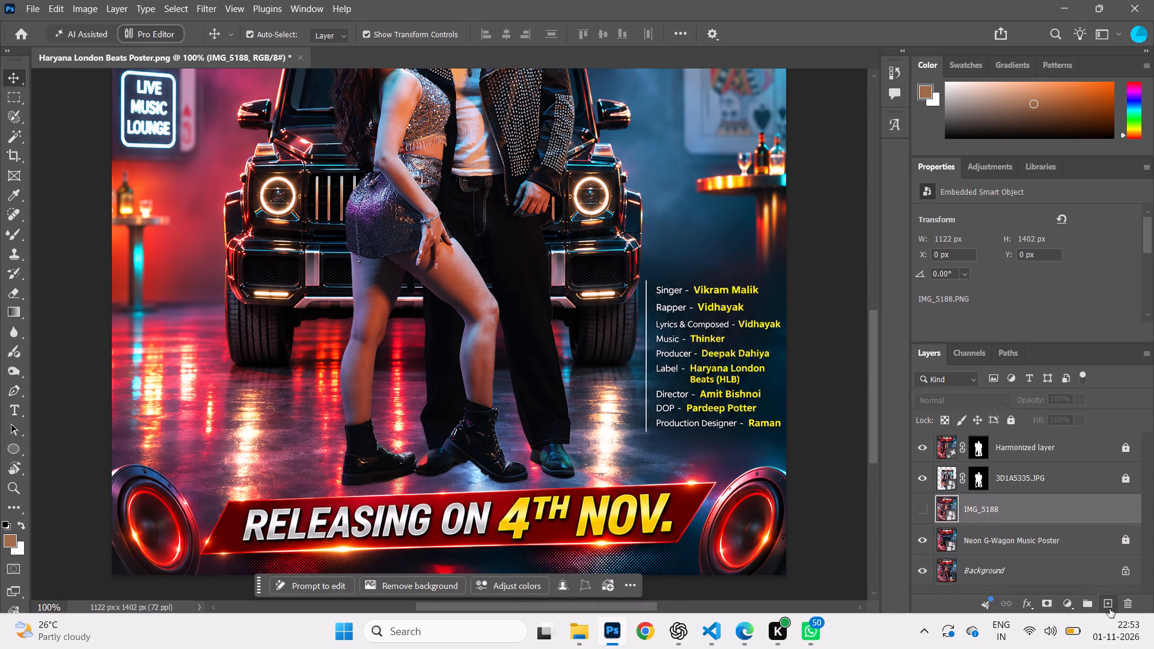
left_click(36, 5)
left_click(101, 311)
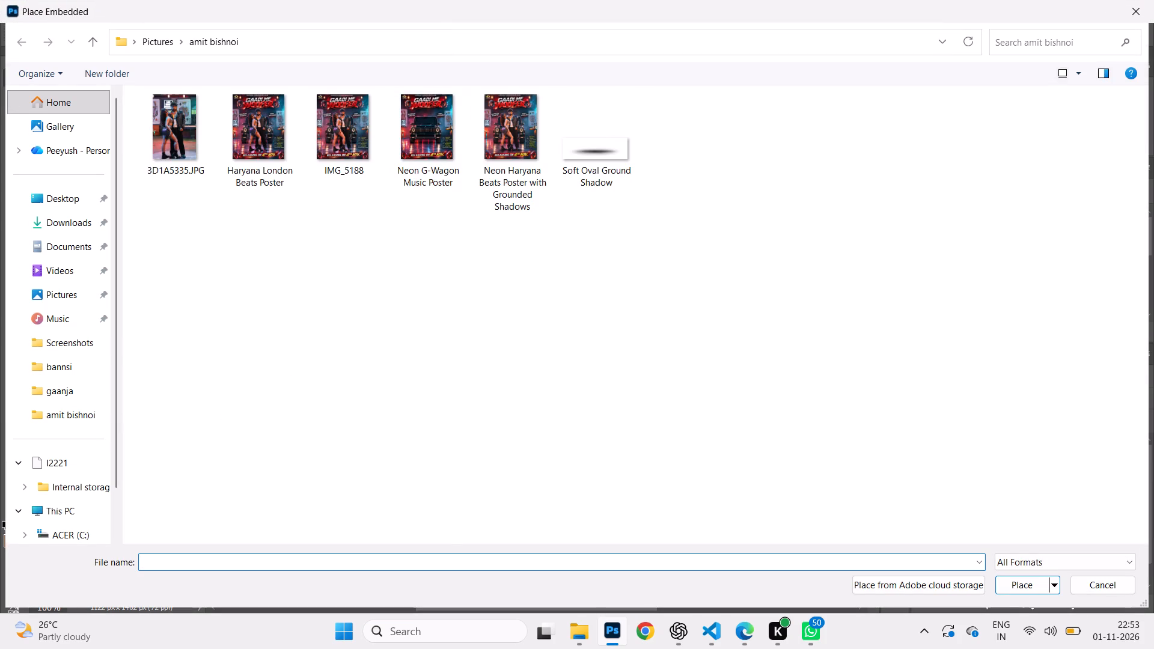
left_click(604, 159)
key("Return")
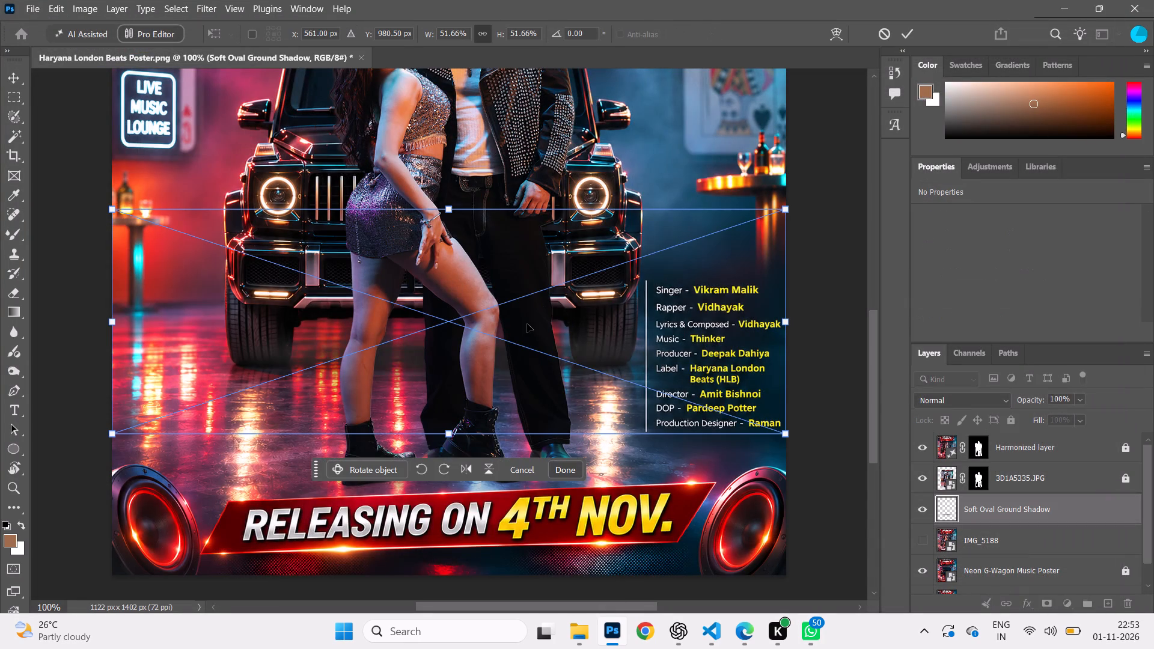
Move the placed shadow about 24 px right and 204 px down beneath the couple's feet, and commit the placement.
left_click_drag(493, 324, 502, 348)
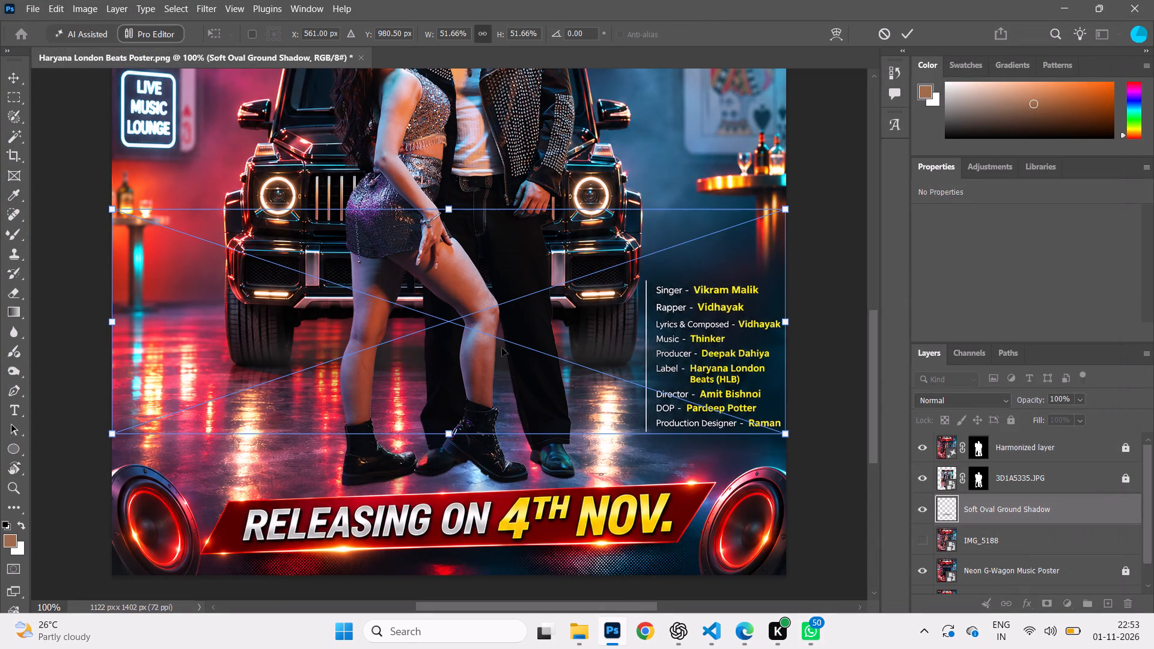
left_click_drag(502, 348, 505, 365)
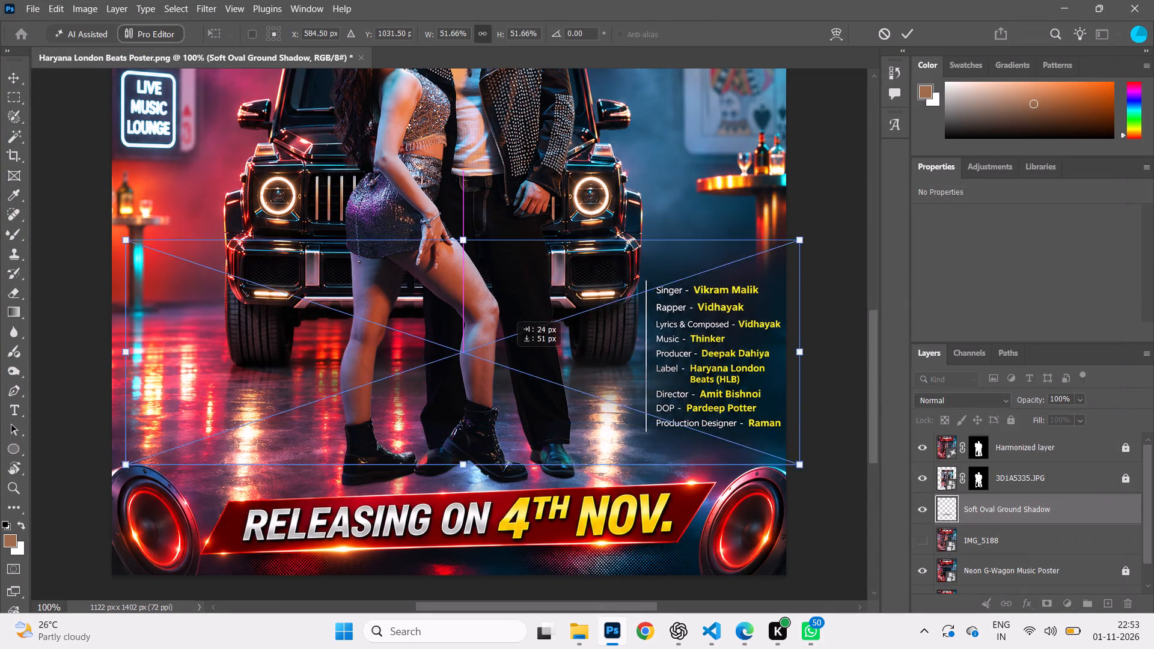
left_click_drag(505, 365, 502, 451)
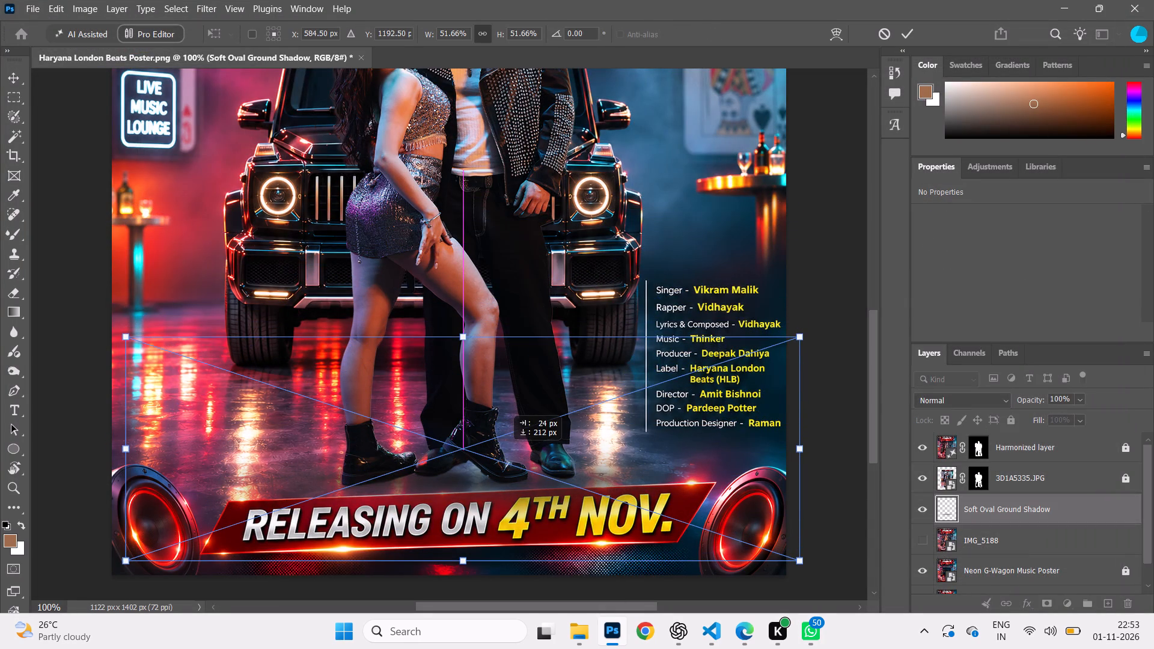
left_click_drag(502, 451, 502, 446)
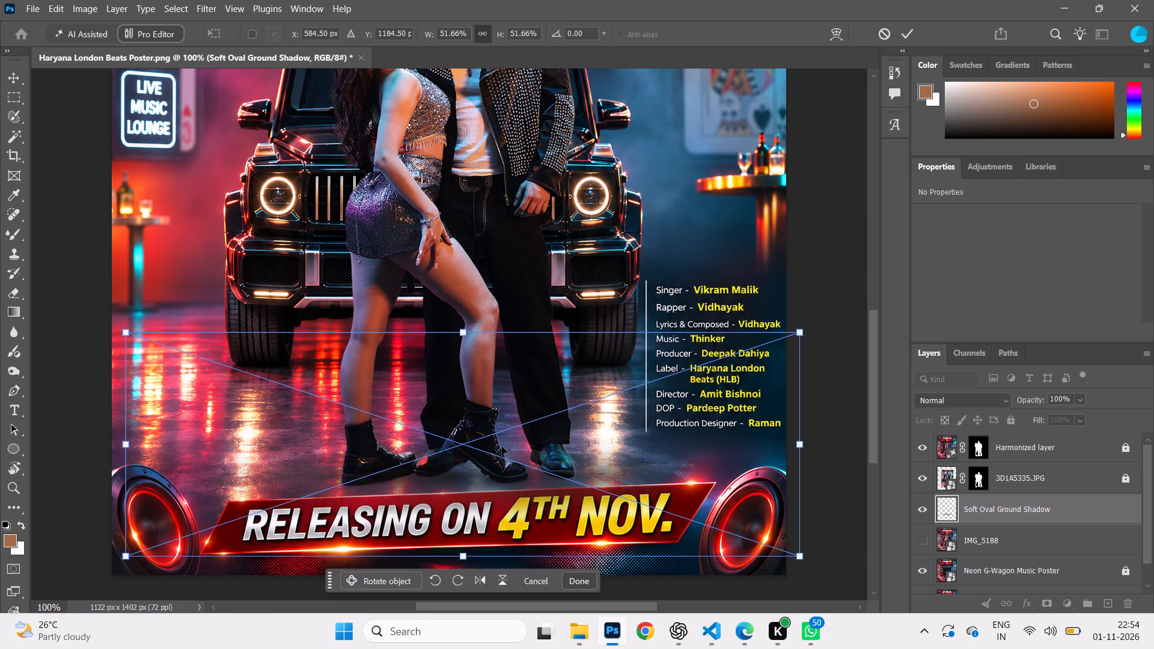
key("ctrl+j")
left_click(582, 577)
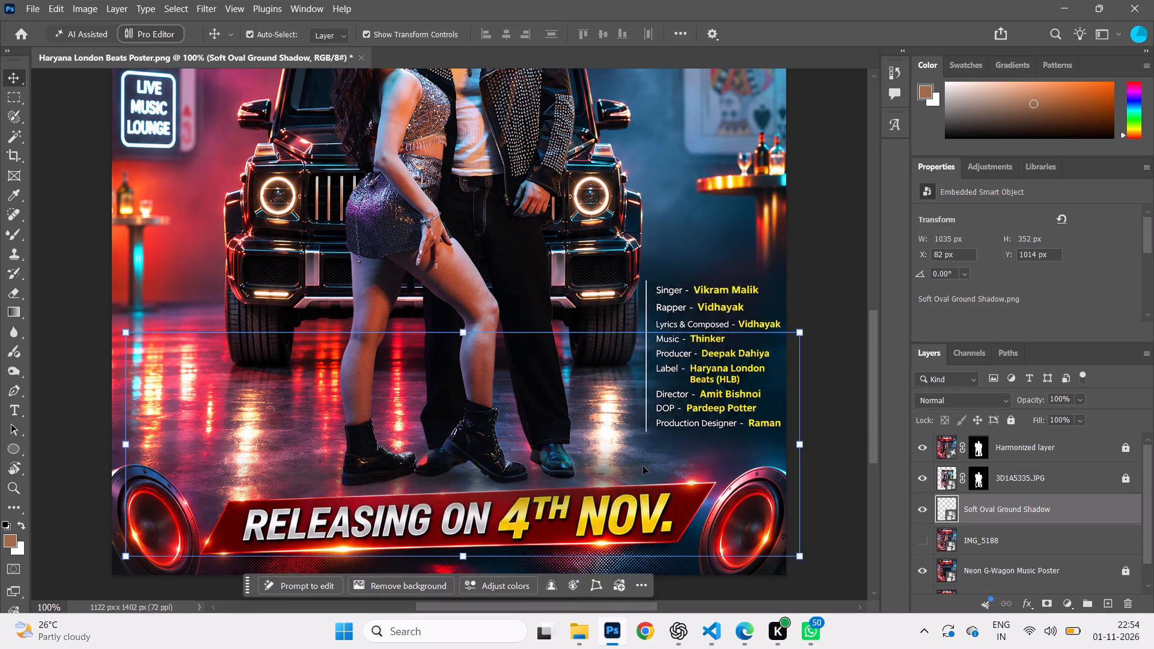
Duplicate the Soft Oval Ground Shadow layer five times to darken the foot shadow.
key("ctrl+j")
key("ctrl+j")
key("ctrl+j")
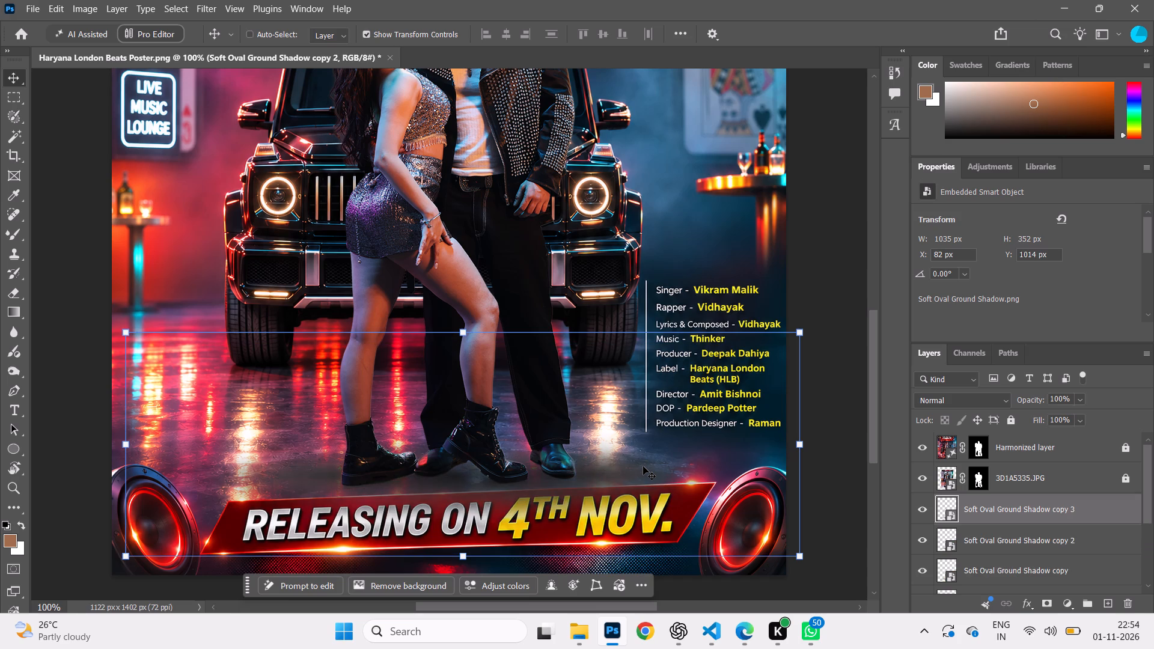
key("ctrl+j")
key("ctrl+j")
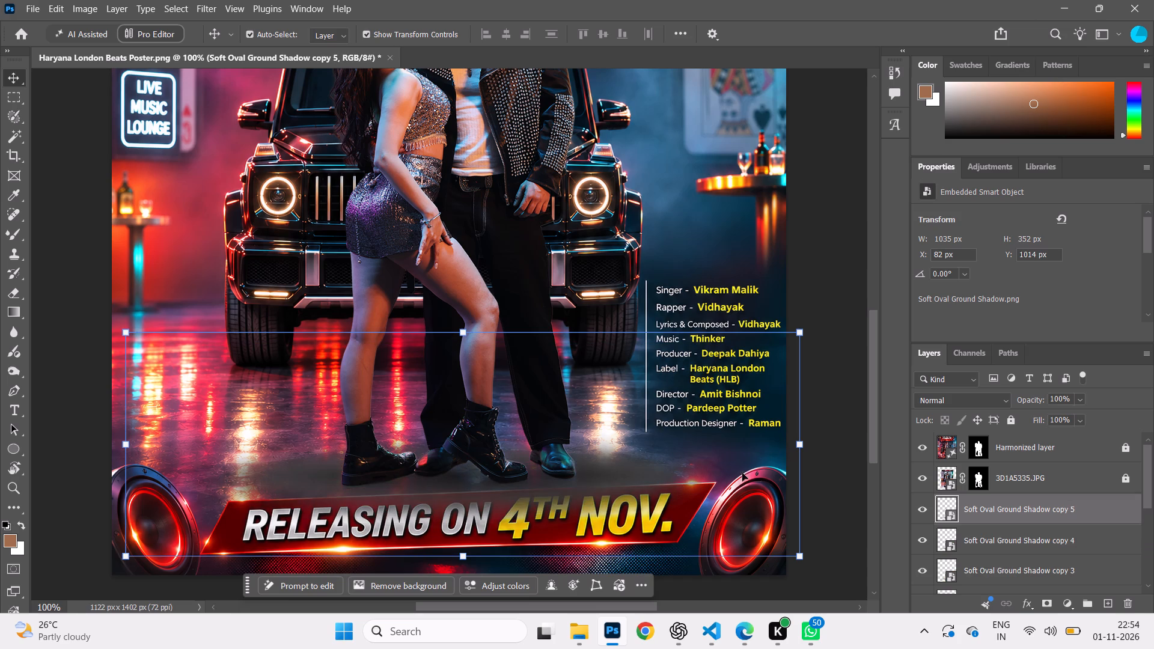
Delete the four topmost shadow copies, keeping only the original Soft Oval Ground Shadow layer and its first copy.
key("Delete")
key("Delete")
key("Delete")
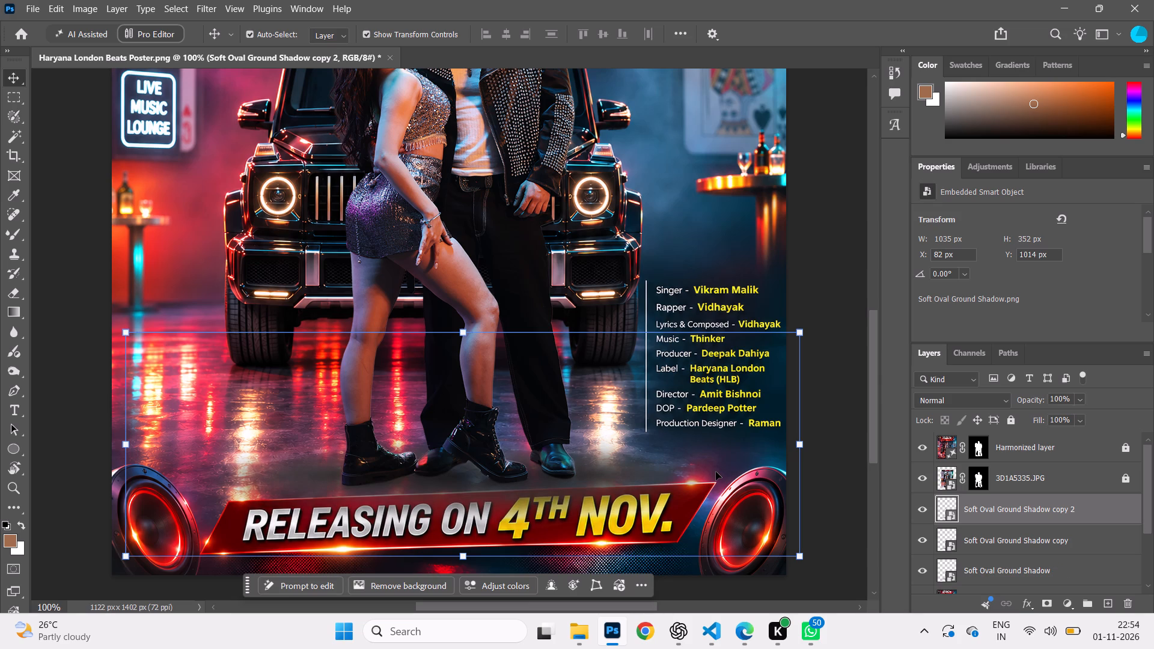
key("Delete")
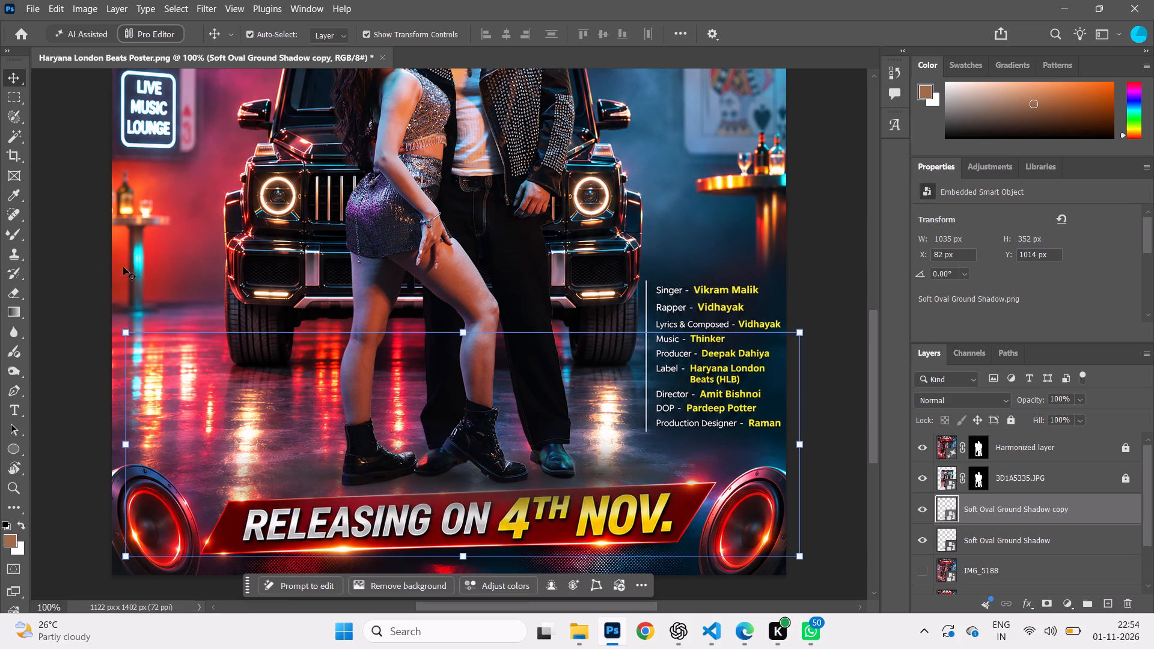
Merge the Soft Oval Ground Shadow layer and its copy into a single pixel layer.
left_click(859, 493)
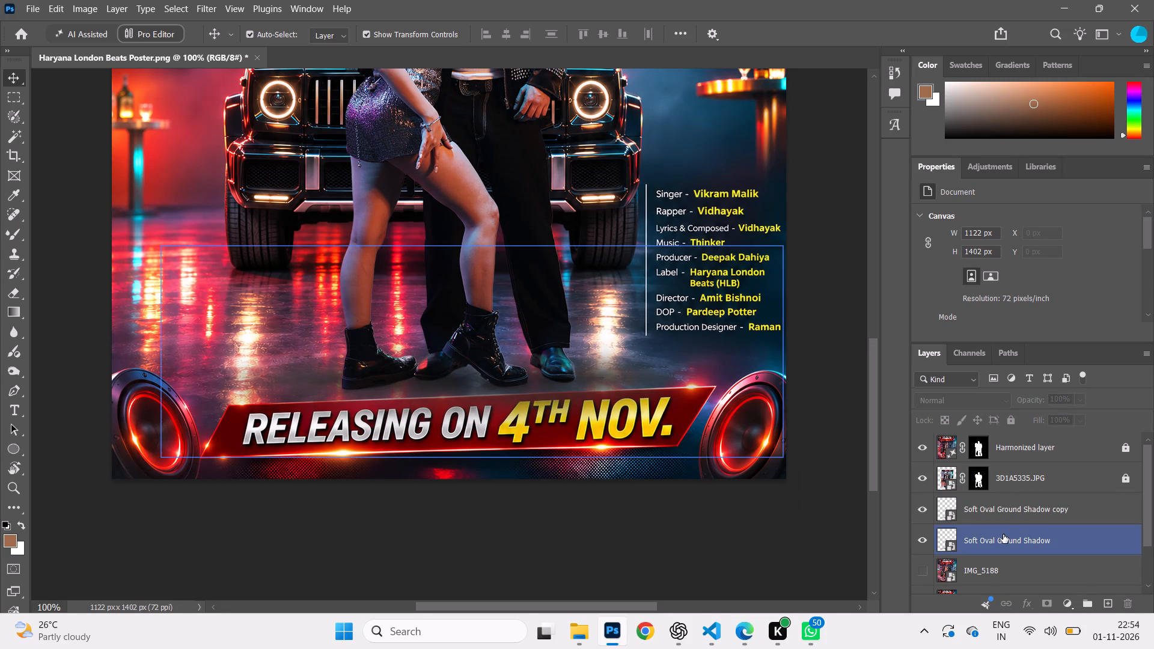
left_click(1003, 534)
left_click(1007, 510, "ctrl")
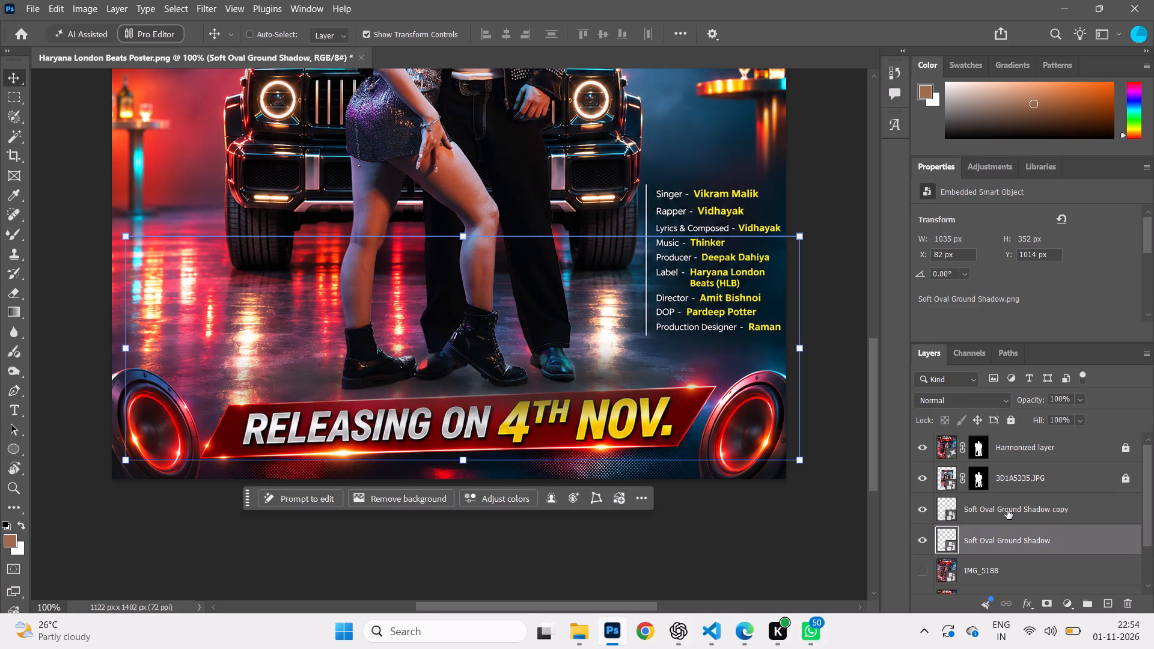
key("ctrl+e")
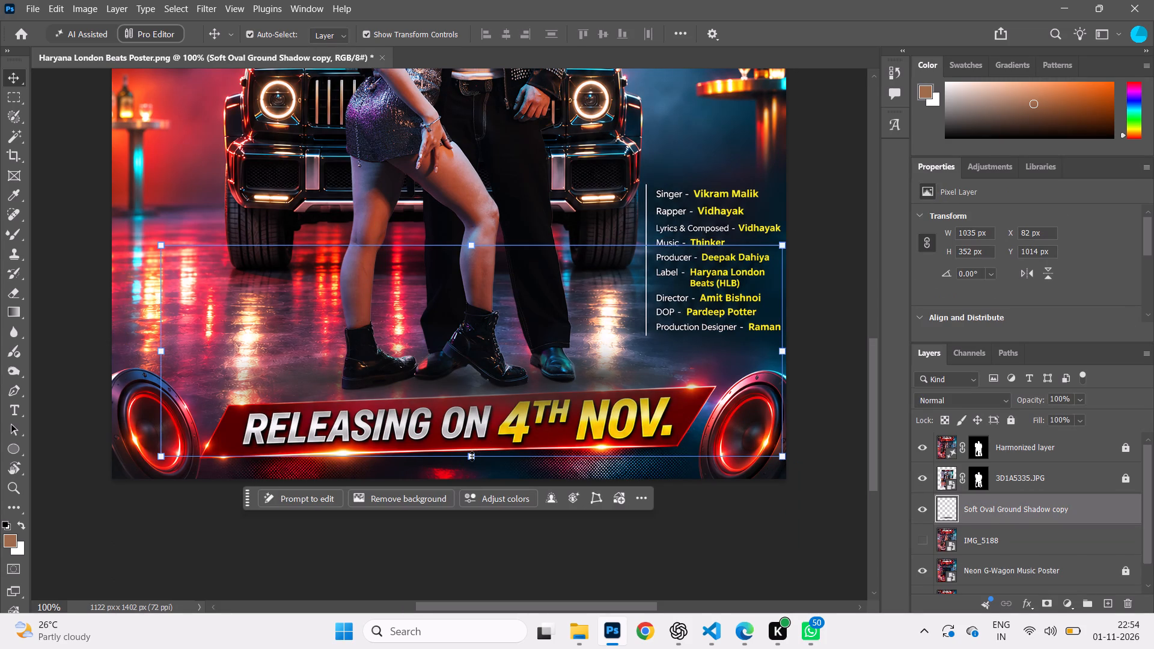
Scale the merged shadow proportionally to about 70% and move it about 6 px left and 64 px down beneath the couple's shoes.
left_click_drag(472, 456, 468, 392)
left_click_drag(515, 334, 515, 372)
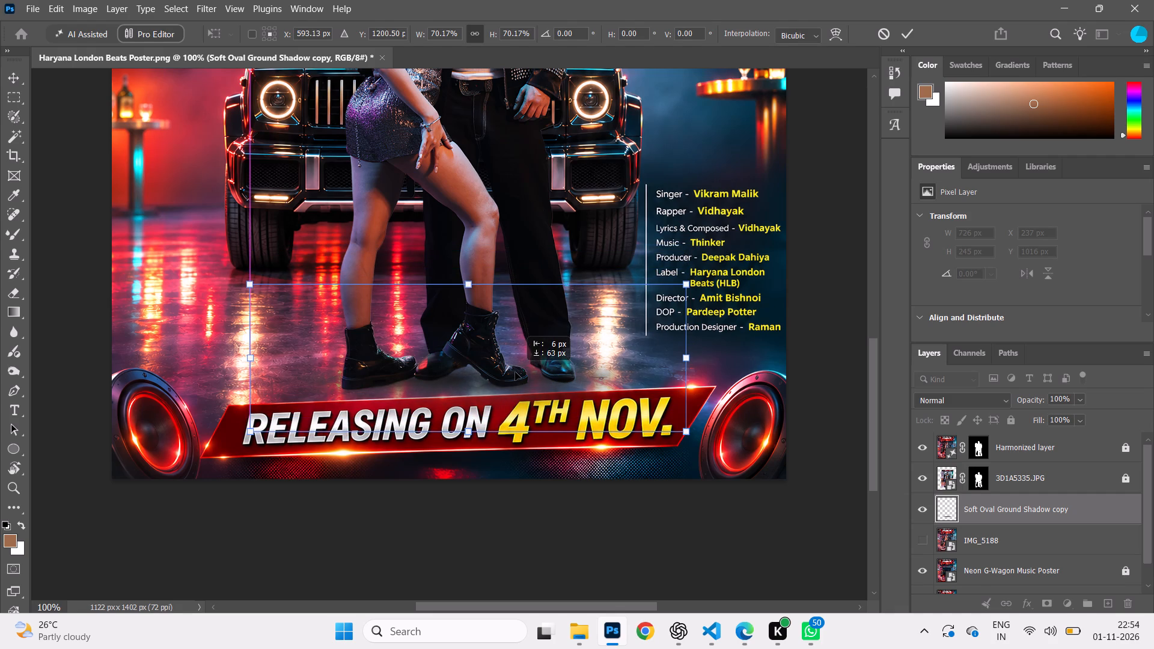
left_click_drag(515, 372, 515, 373)
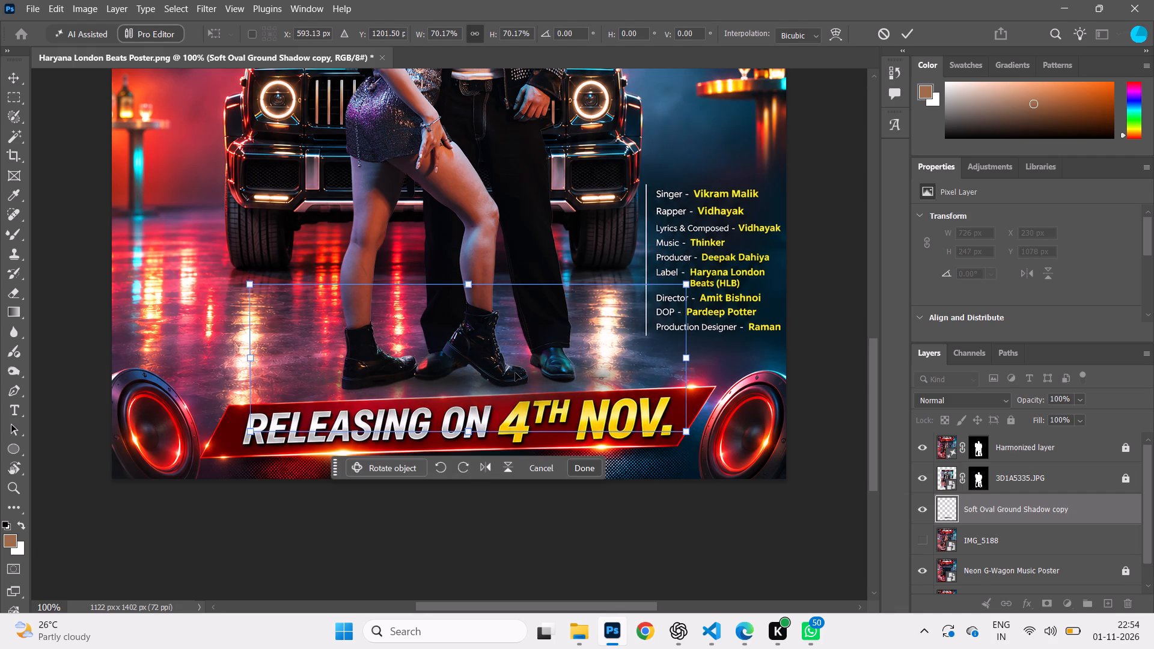
key("ctrl+j")
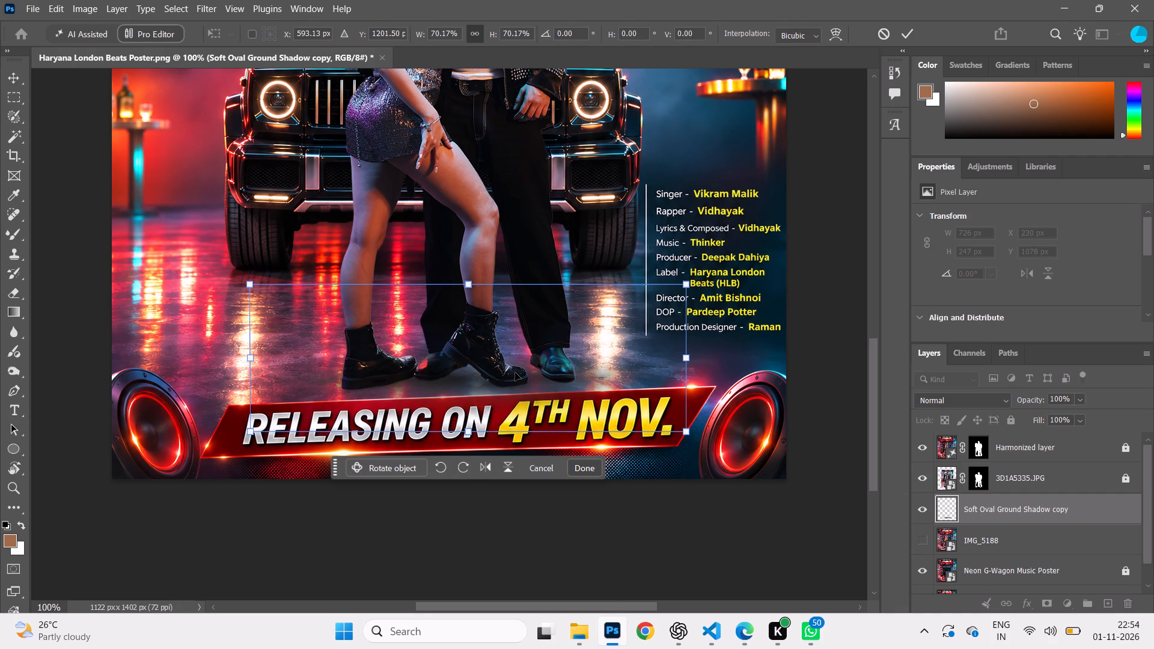
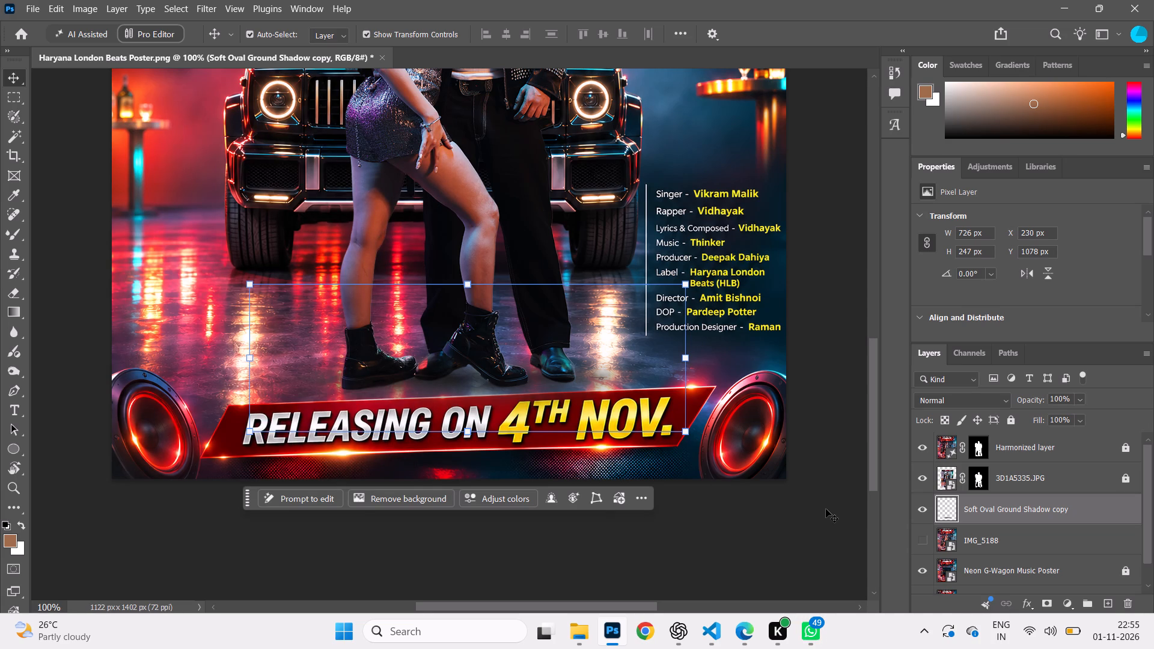
Duplicate the Soft Oval Ground Shadow copy layer once and select both shadow layers beneath the couple's feet together.
key("ctrl+j")
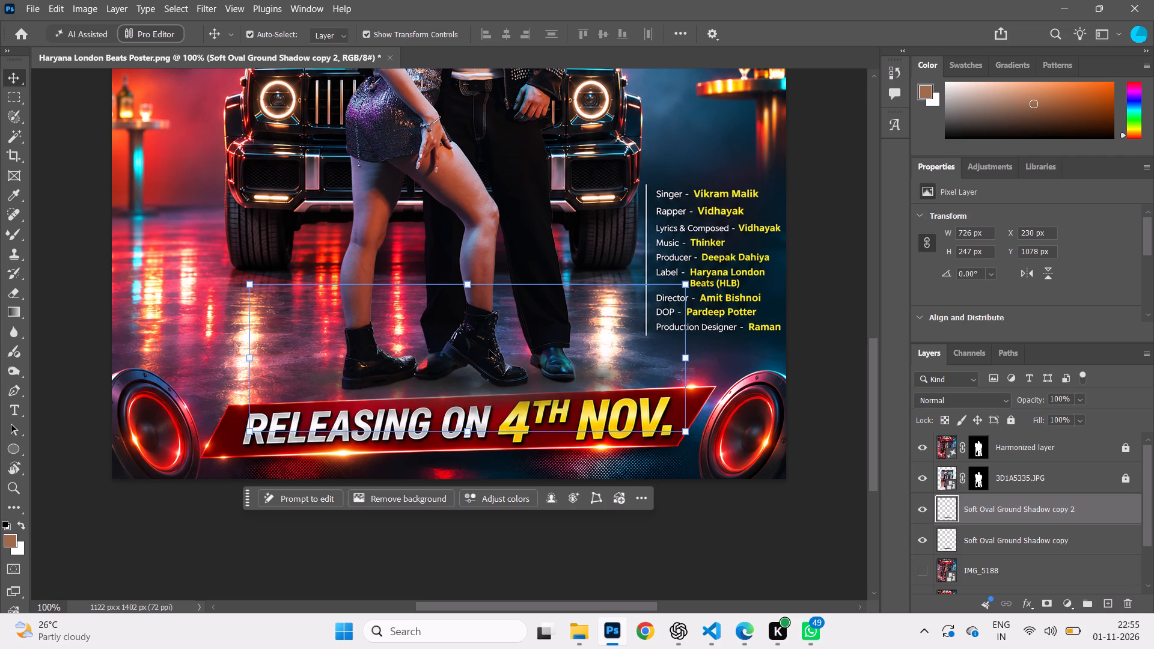
left_click_drag(489, 350, 490, 368)
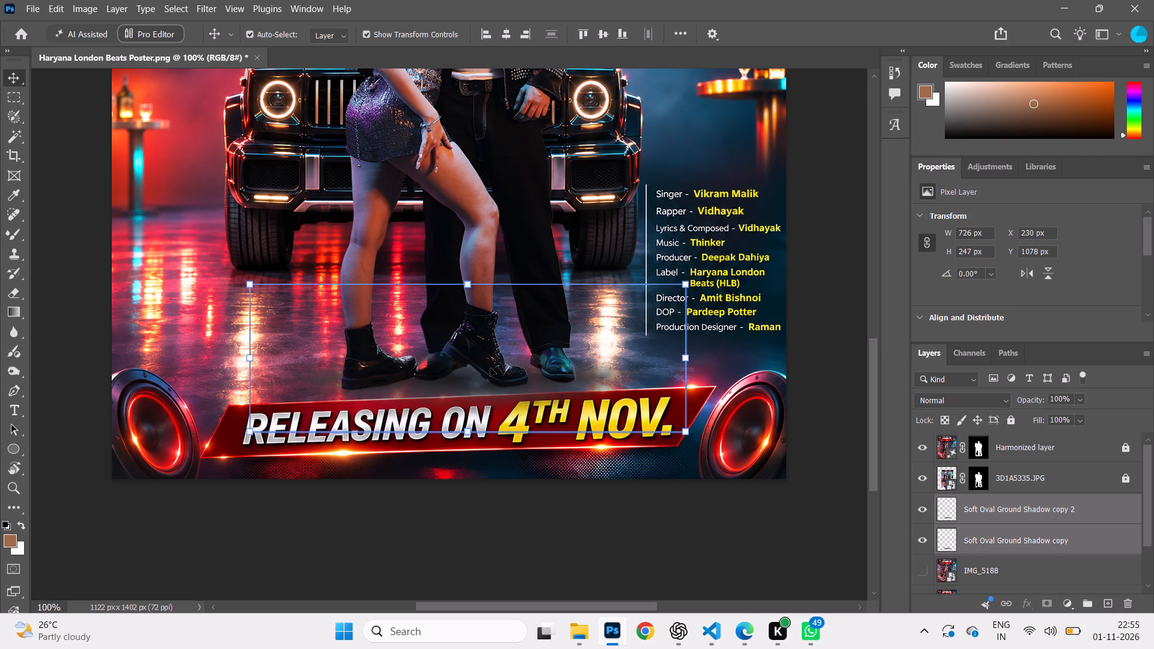
Scale the two selected Soft Oval Ground Shadow copies together to about 720 × 245 px and commit the transform.
left_click(426, 376)
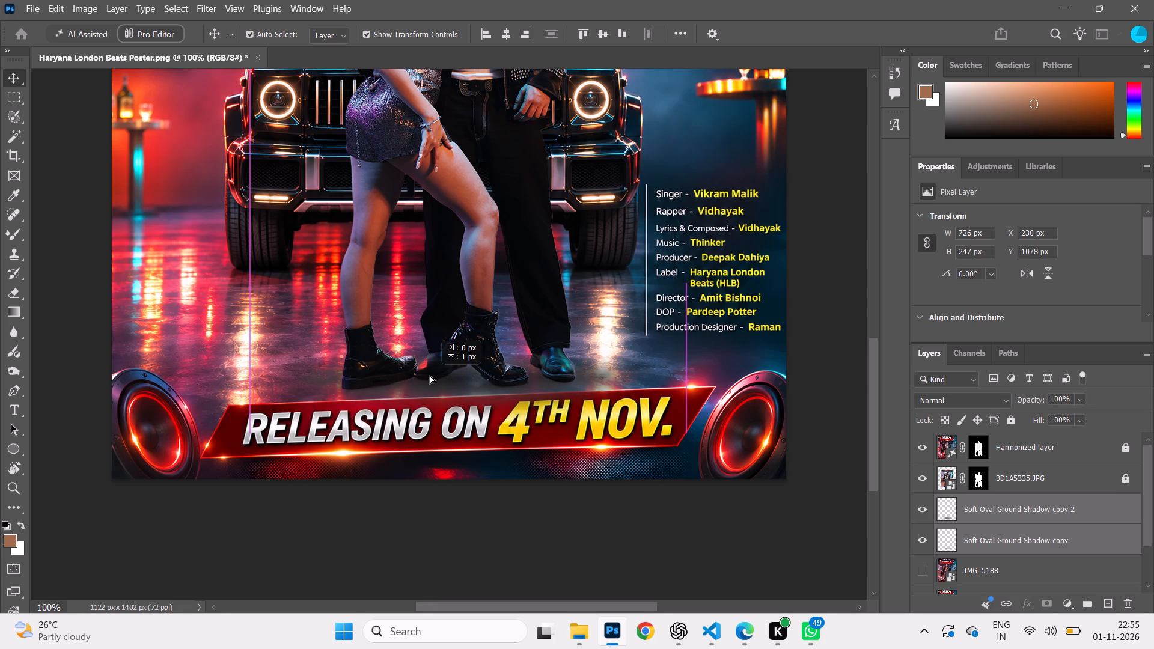
left_click(468, 434)
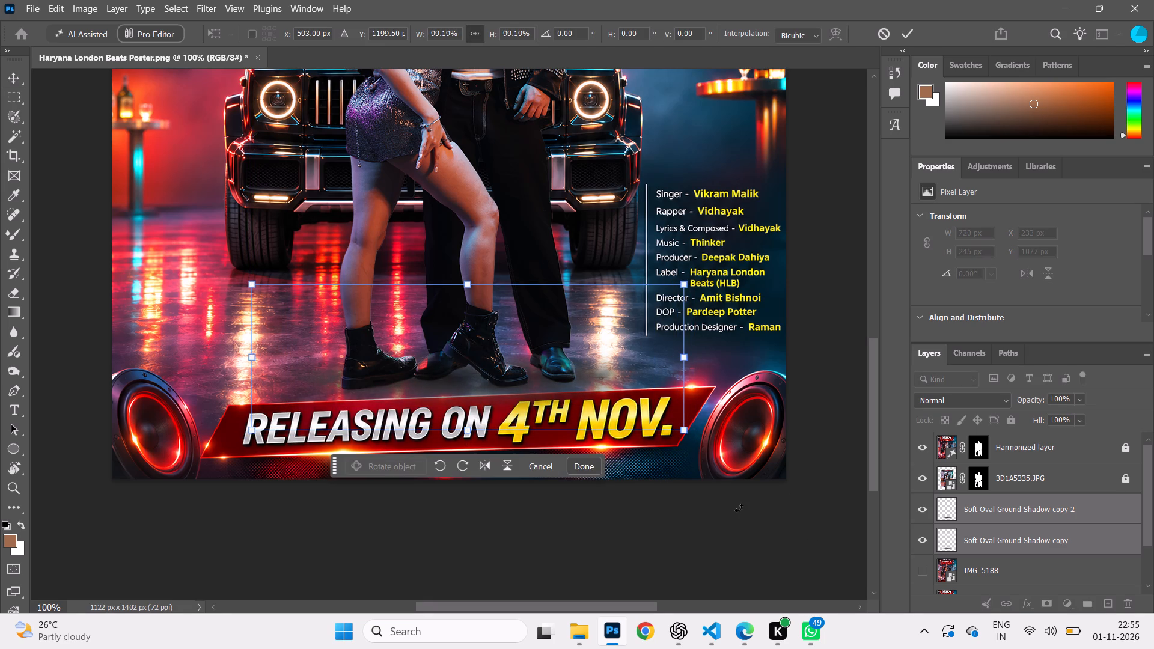
left_click(587, 466)
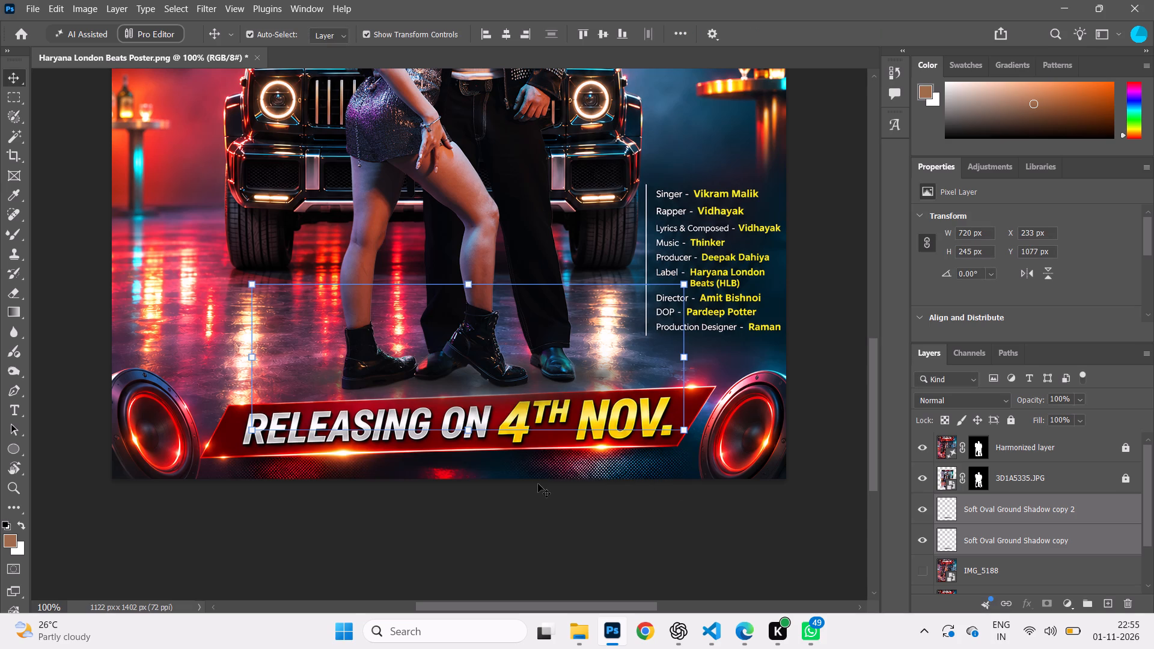
Examine the whole poster, comparing the foot shadow with Soft Oval Ground Shadow copy 2 hidden and shown.
key("ctrl+minus")
scroll(538, 484, "up", 1)
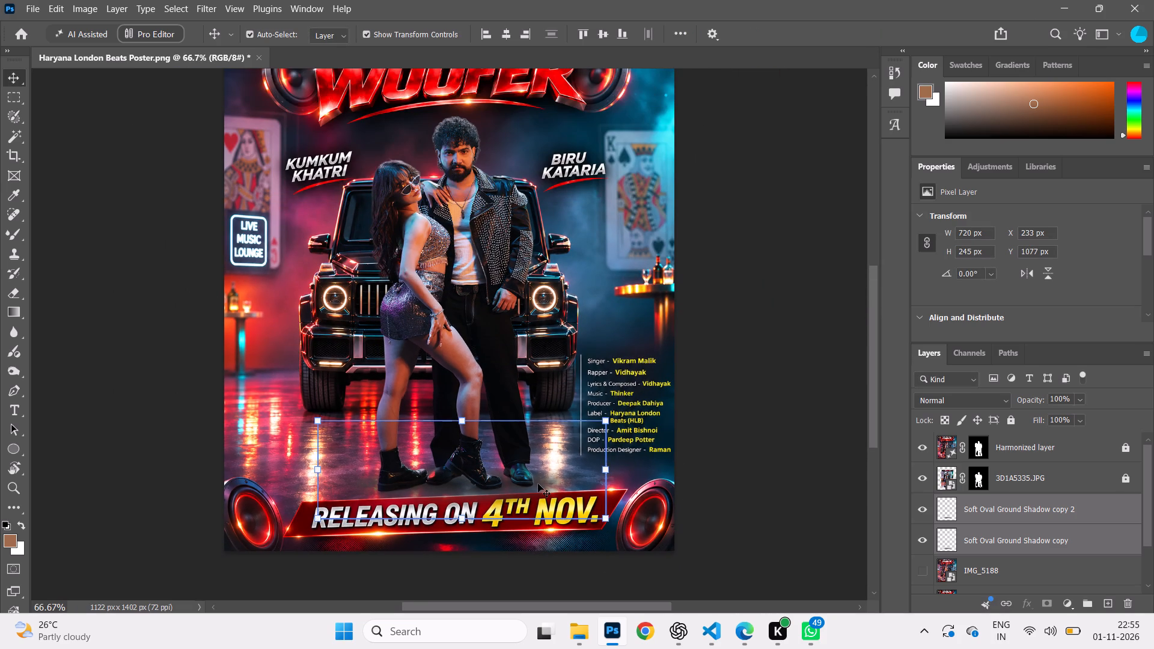
scroll(538, 484, "up", 1)
left_click(756, 479)
scroll(668, 400, "up", 1)
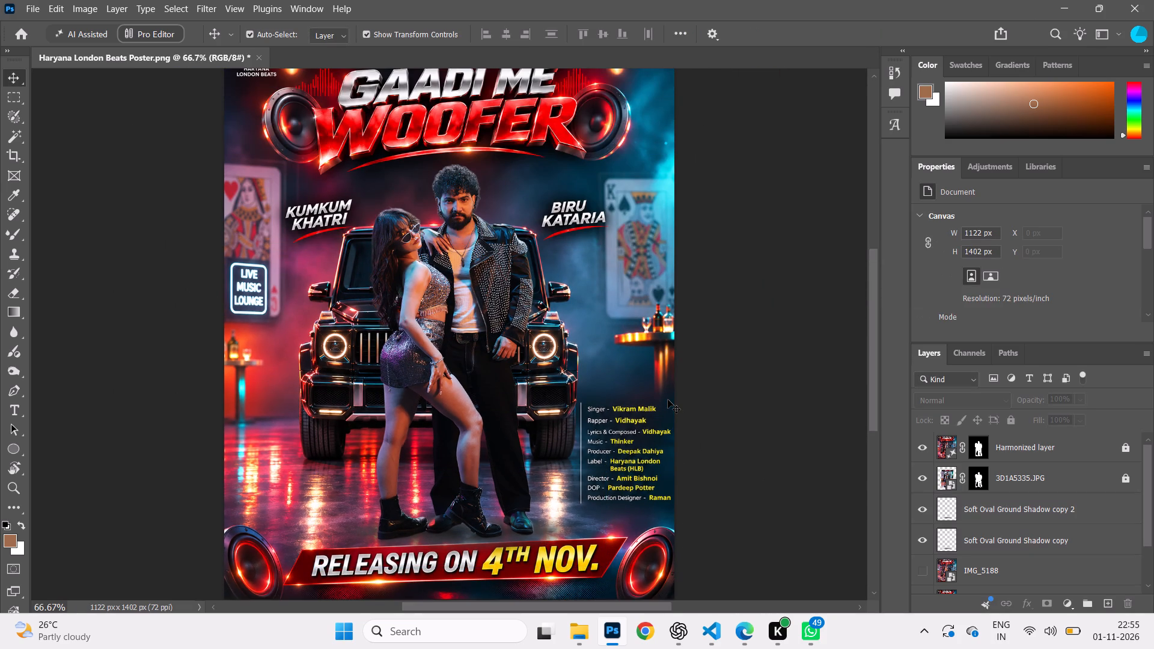
left_click(923, 511)
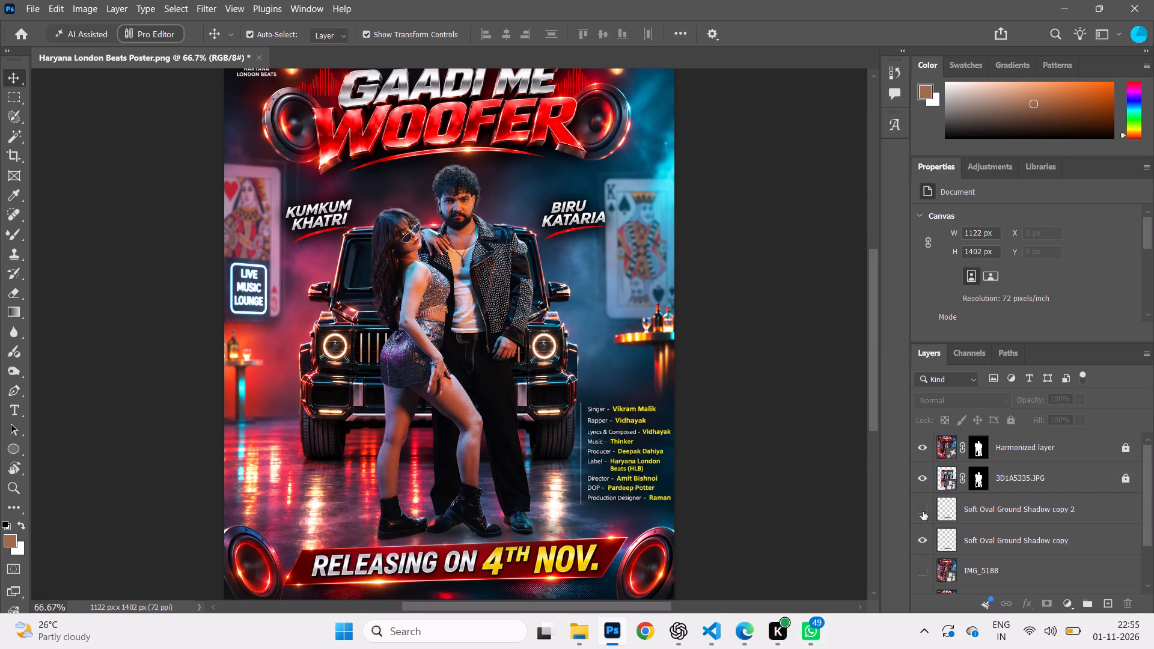
left_click(923, 511)
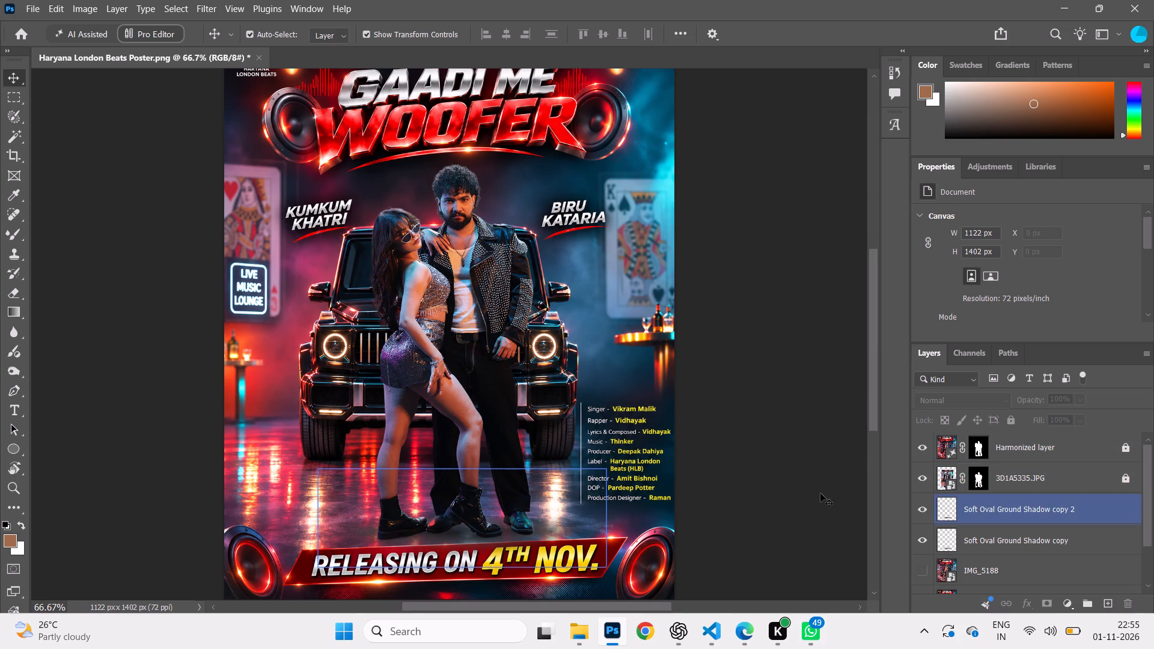
left_click(743, 436)
scroll(743, 436, "up", 1)
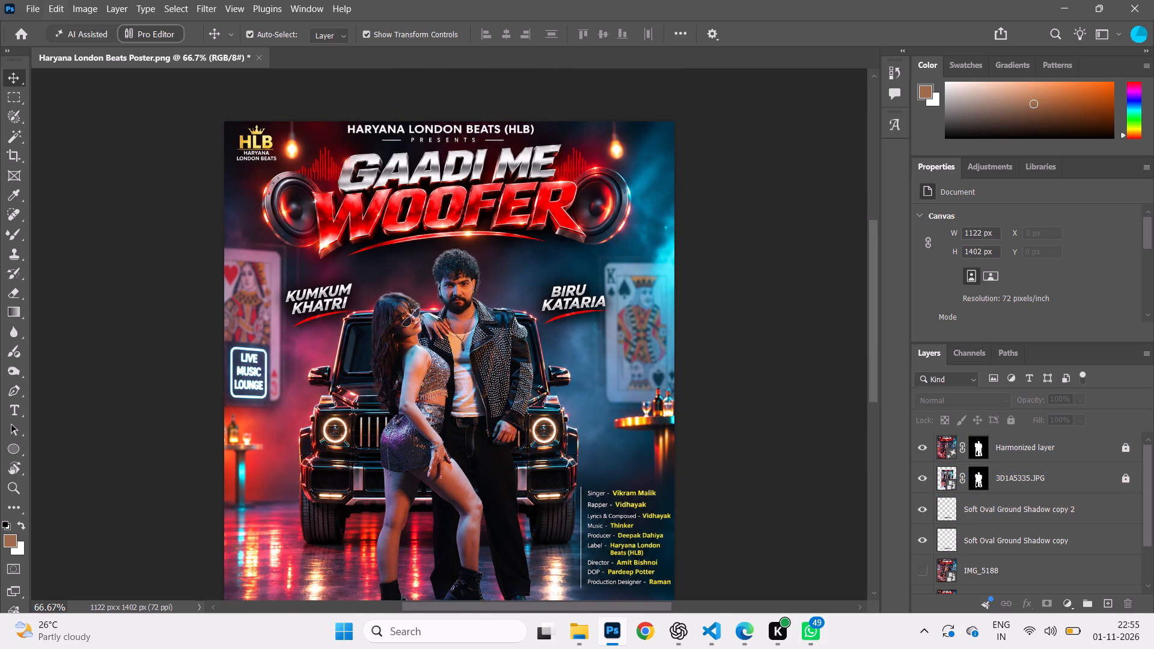
Export the poster as a JPG at quality 7, named "Haryana London Beats Poster main poster", into the TEXT MOCKUps folder.
left_click(34, 5)
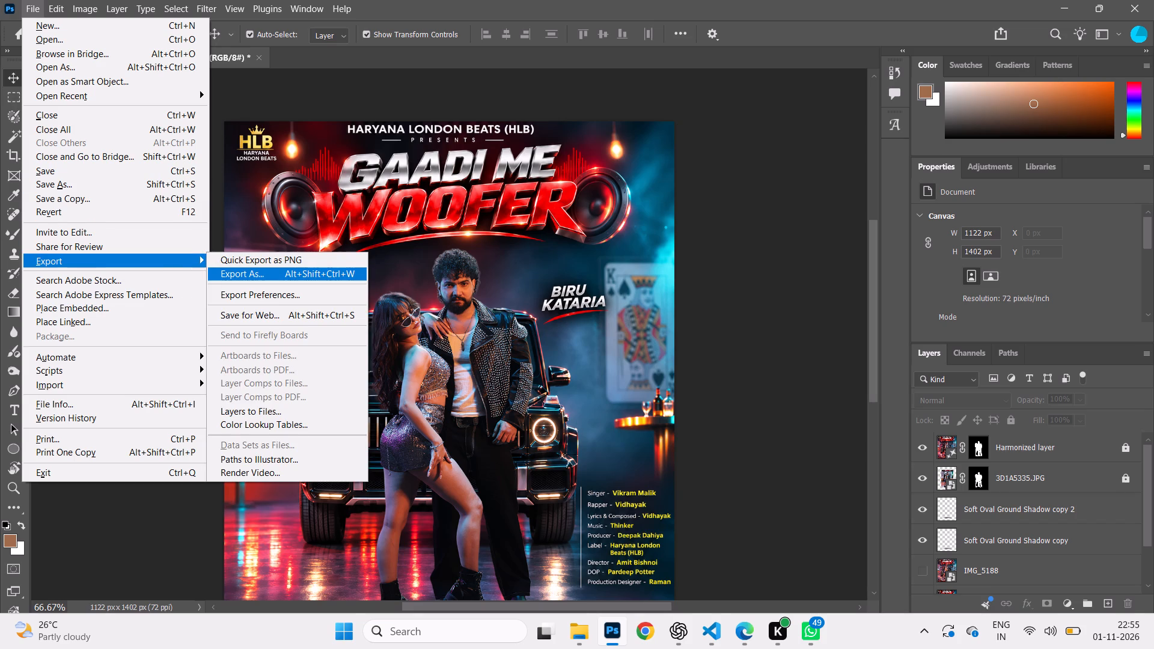
left_click(280, 273)
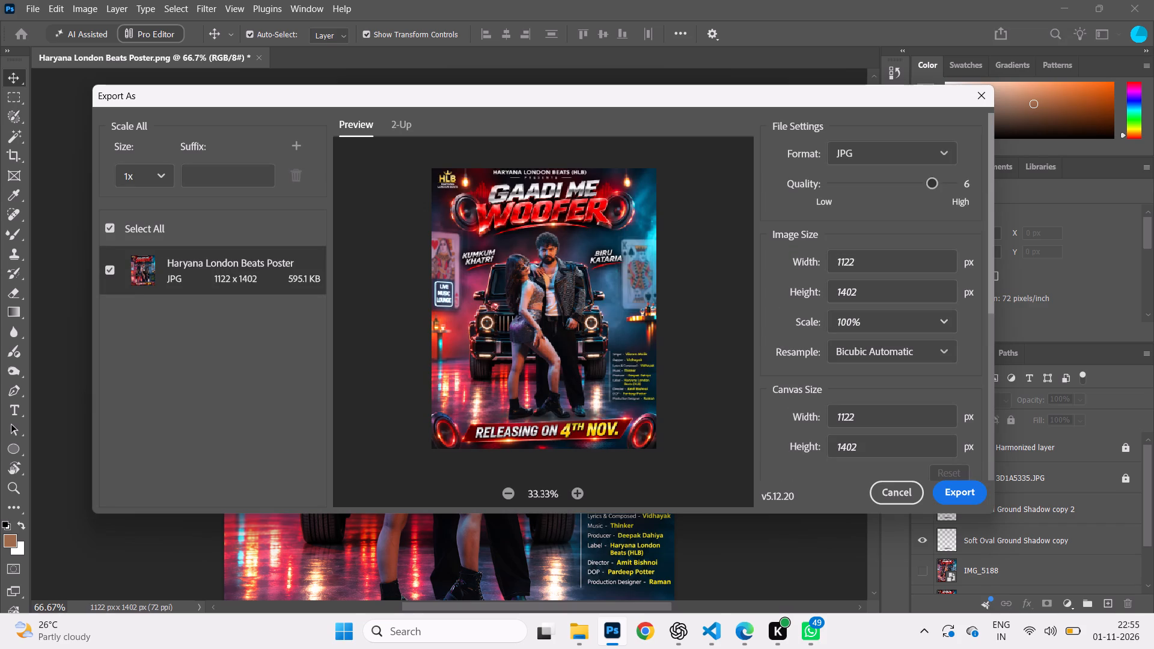
left_click_drag(932, 183, 981, 171)
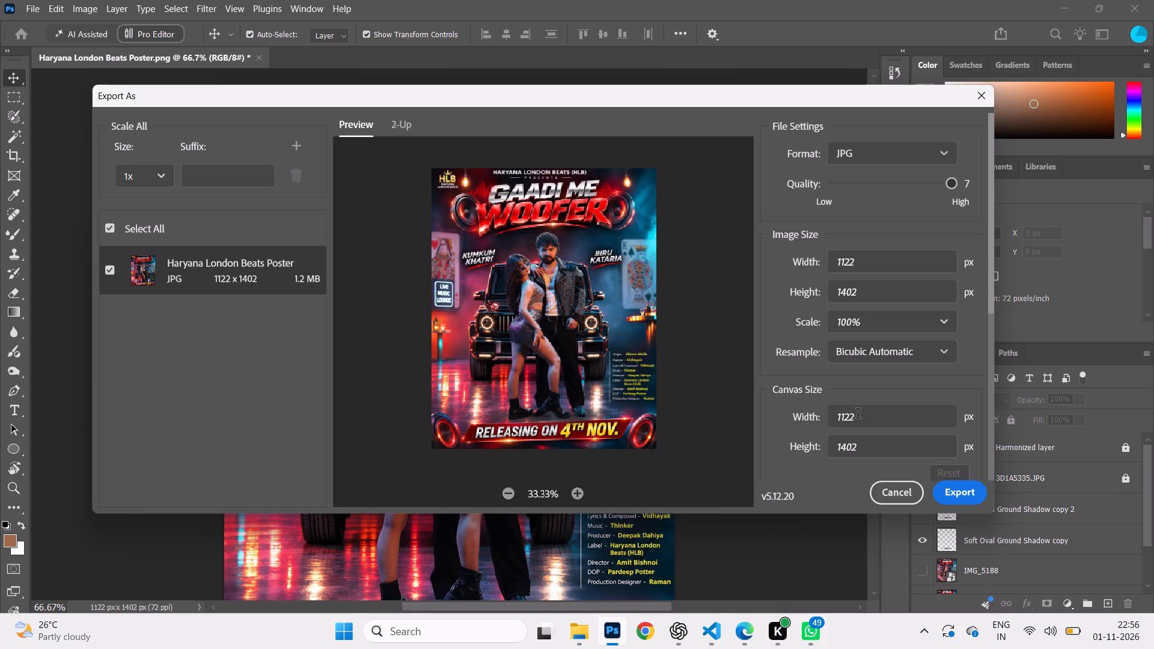
left_click(953, 496)
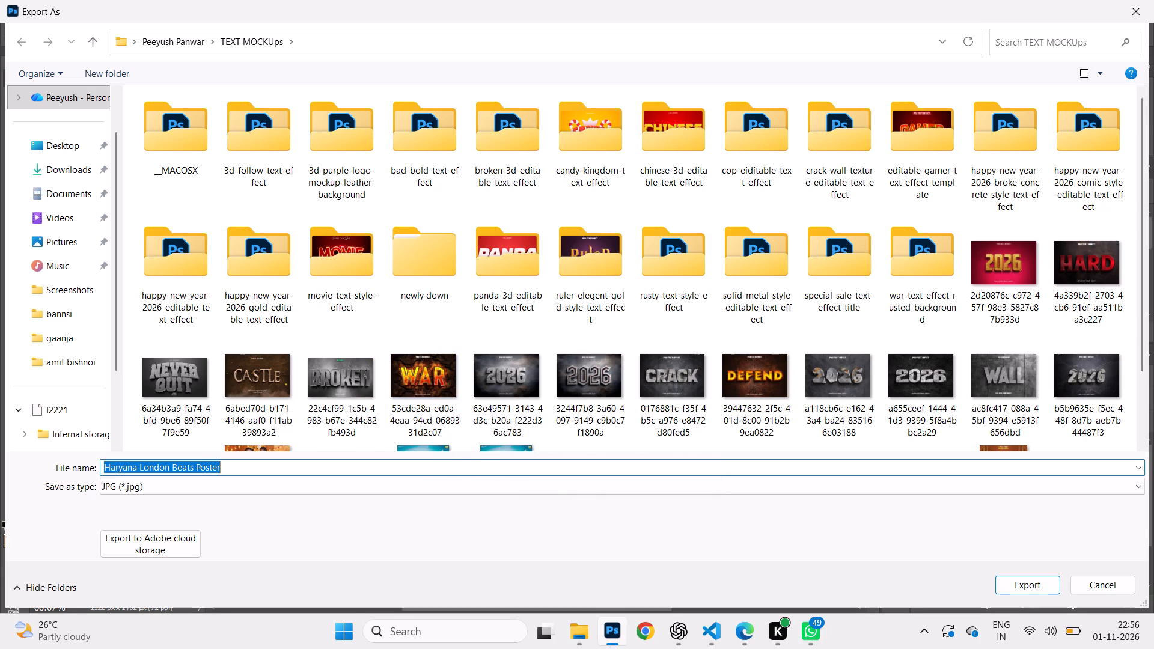
left_click(243, 469)
key("space")
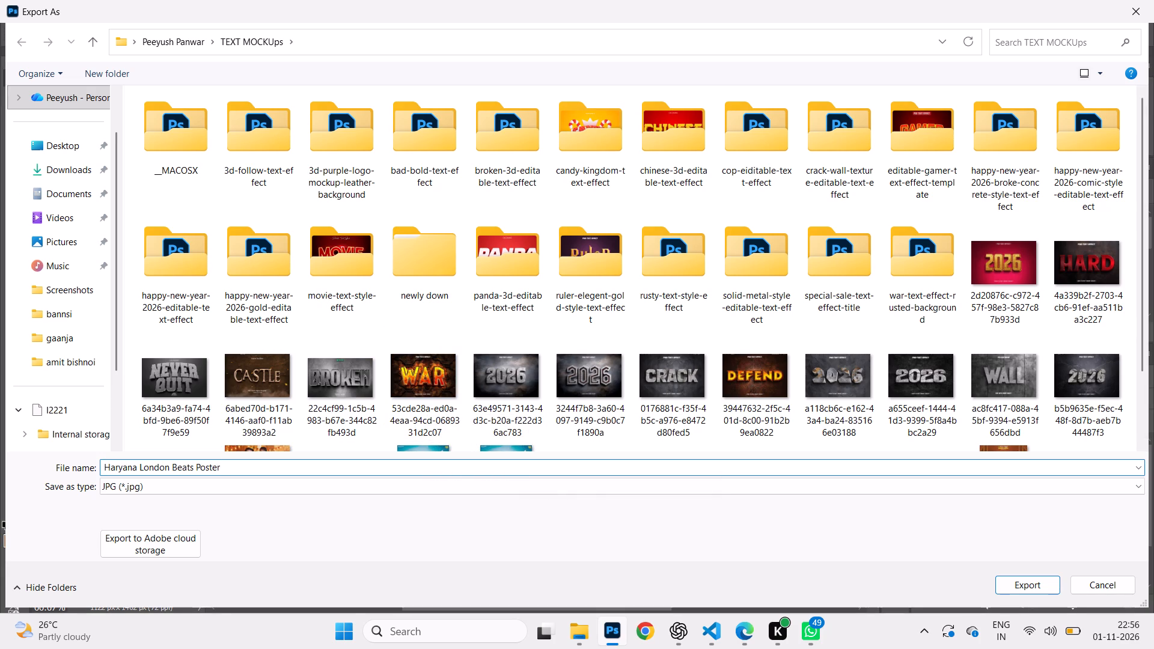
type("main poster")
key("Return")
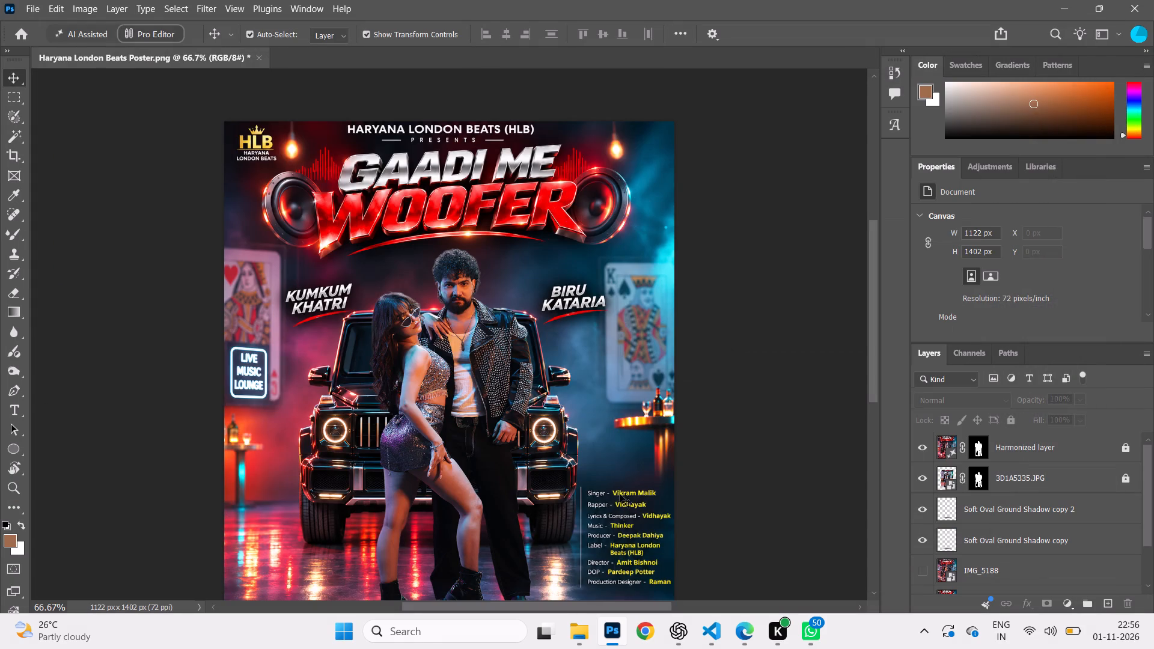
Switch to File Explorer and open the exported "Haryana London Beats Poster main poster" image from the recent files.
left_click(577, 627)
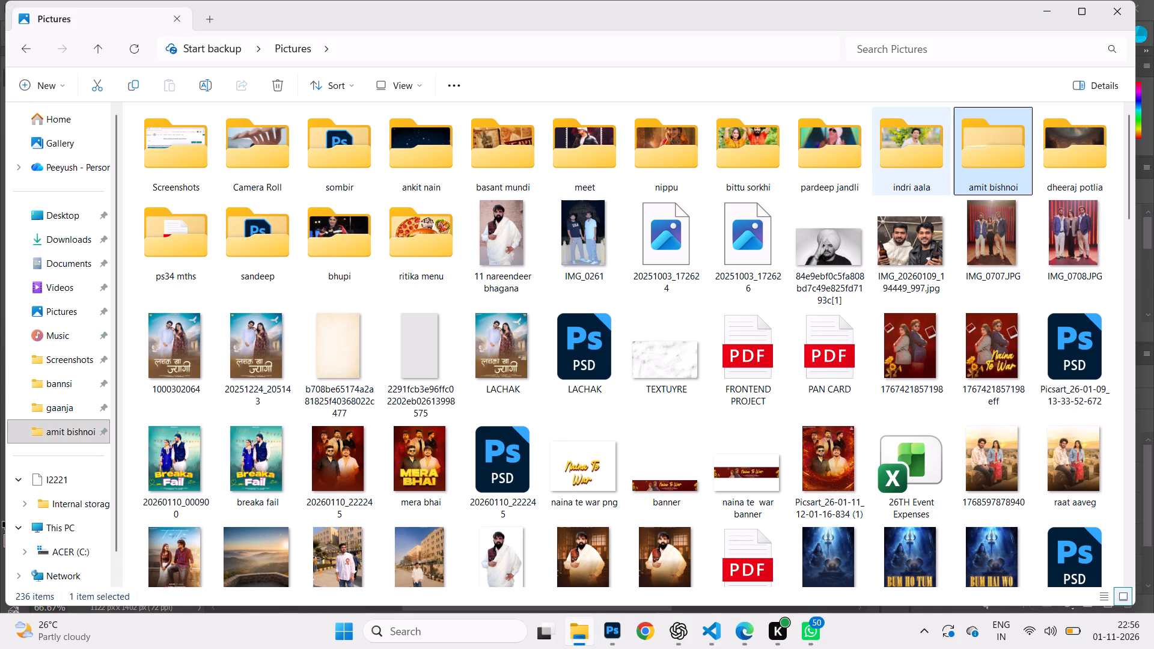
double_click(985, 159)
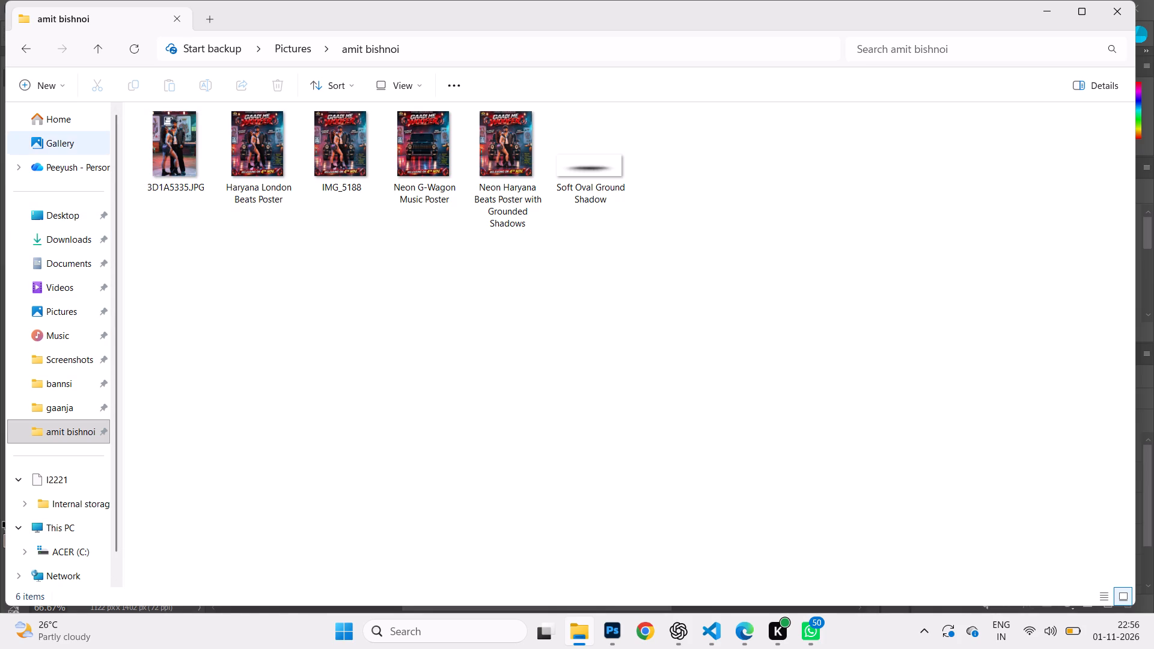
left_click(60, 117)
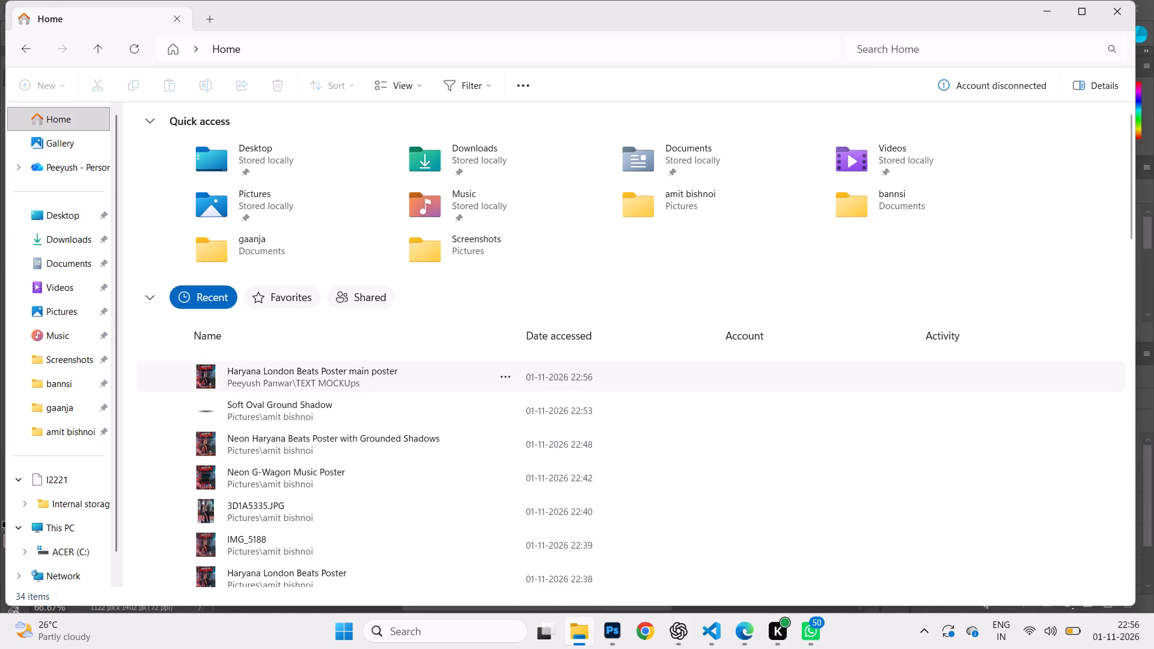
double_click(322, 373)
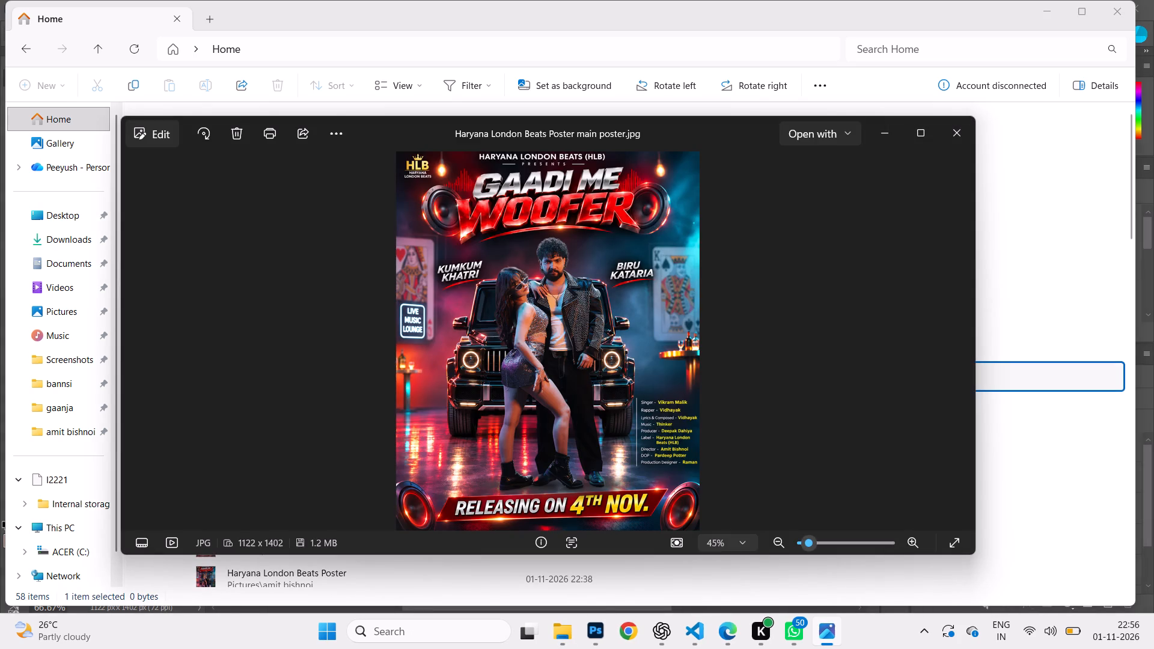
Inspect the exported poster up close, including the couple, title and credits, then close the image viewer.
scroll(584, 400, "up", 5, "ctrl")
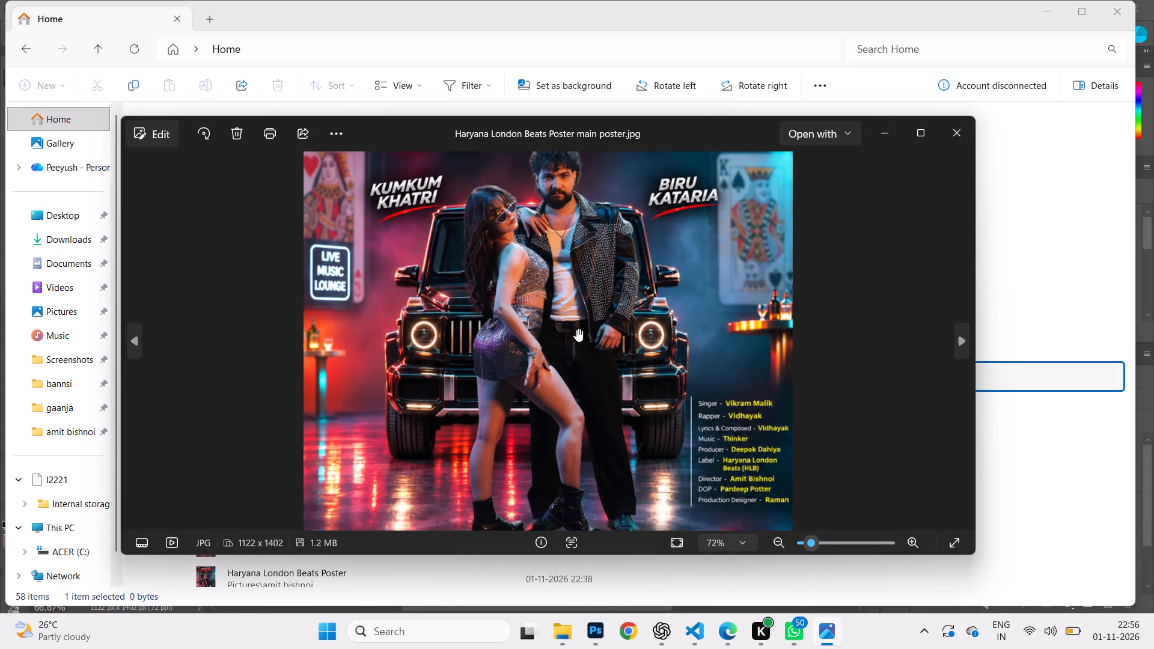
left_click_drag(573, 326, 585, 404)
scroll(585, 404, "up", 2, "ctrl")
left_click_drag(554, 193, 567, 263)
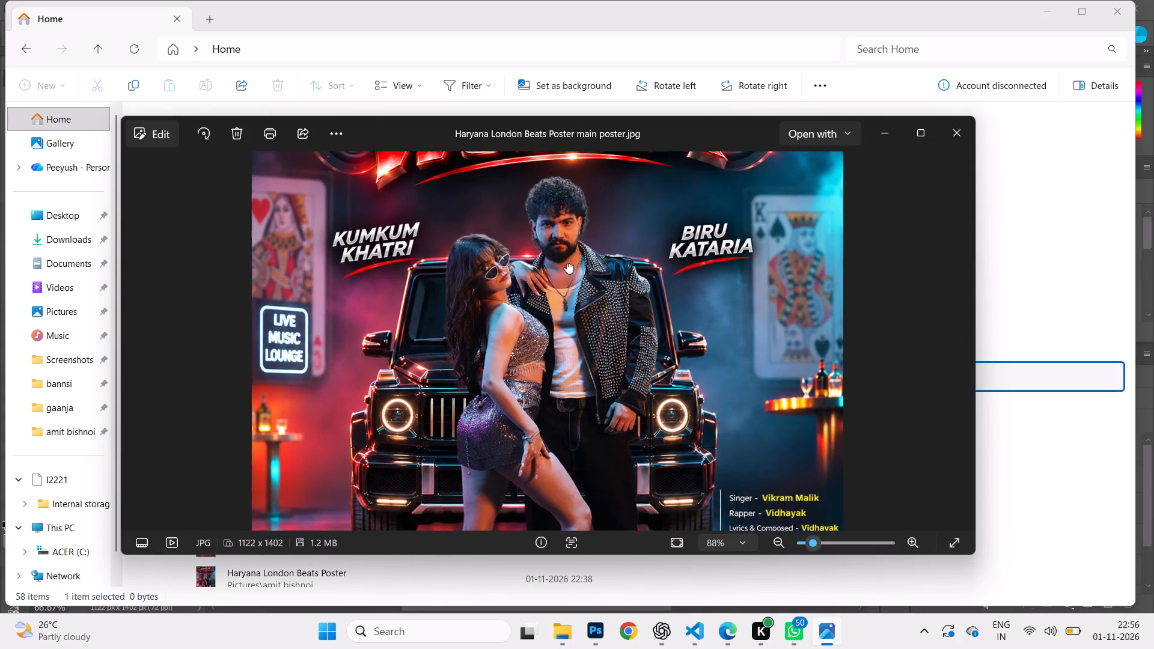
left_click_drag(567, 263, 571, 279)
scroll(571, 279, "up", 6, "ctrl")
left_click_drag(594, 375, 590, 349)
scroll(590, 349, "up", 3, "ctrl")
double_click(590, 349)
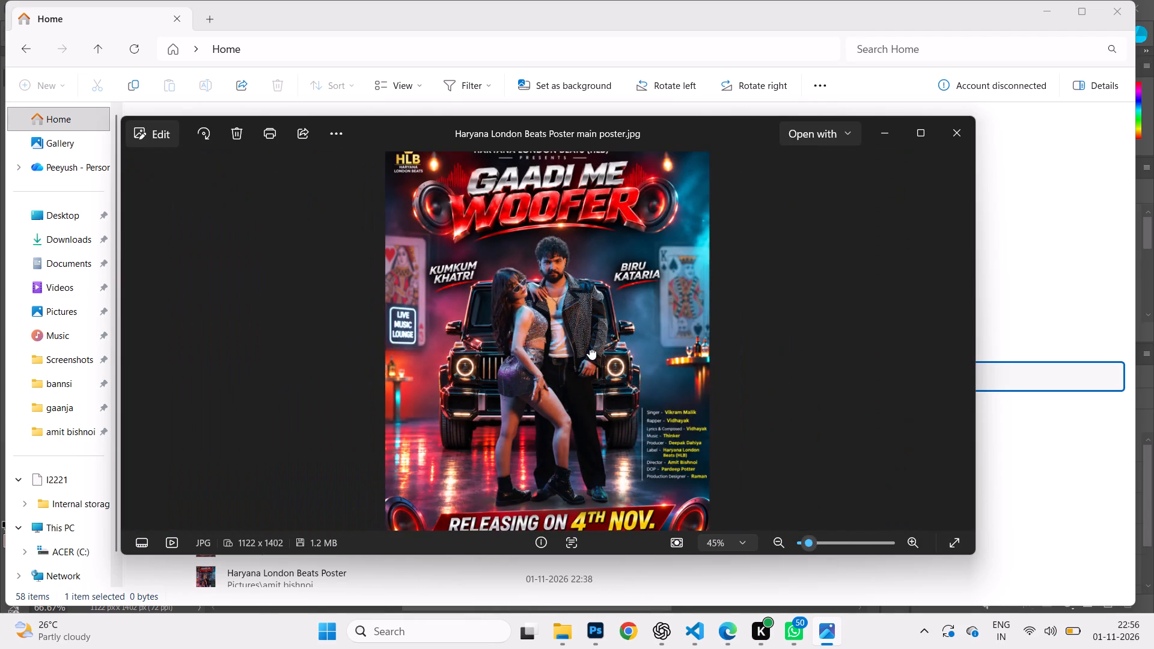
double_click(590, 349)
left_click_drag(404, 290, 456, 537)
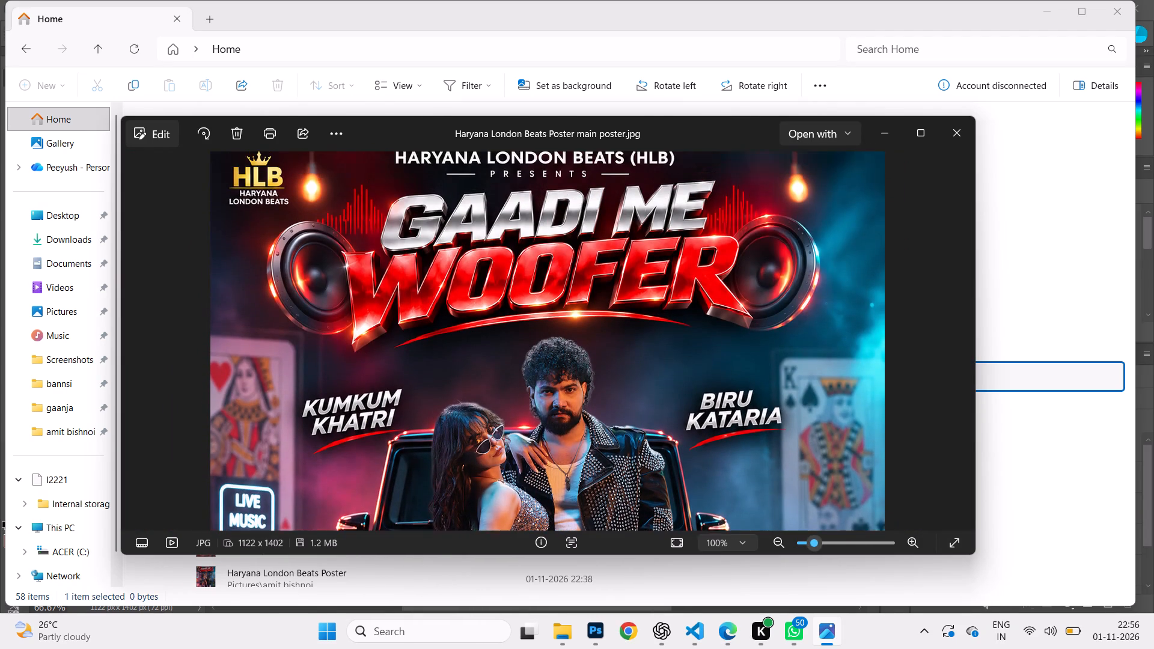
left_click_drag(456, 537, 456, 546)
double_click(444, 394)
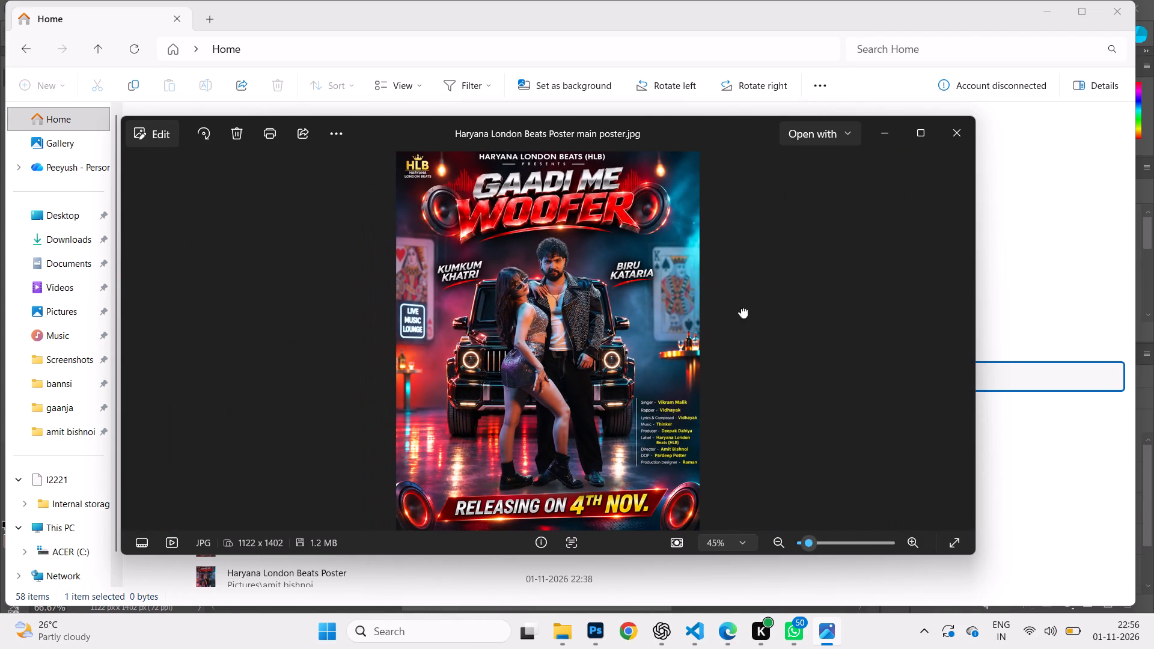
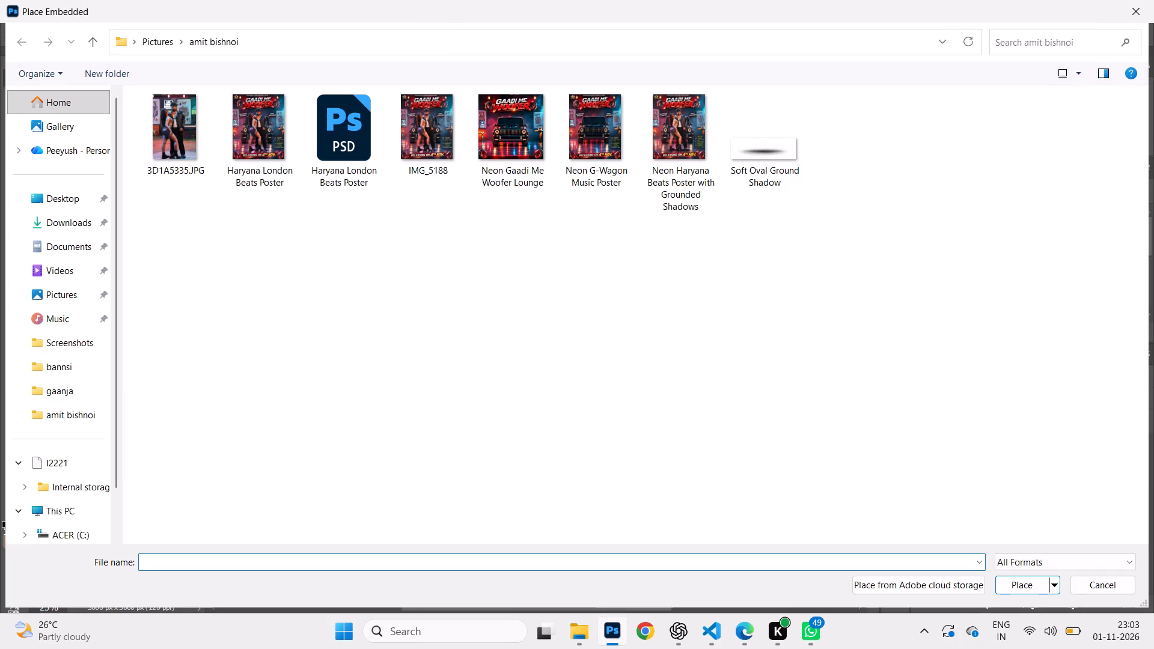
left_click(536, 157)
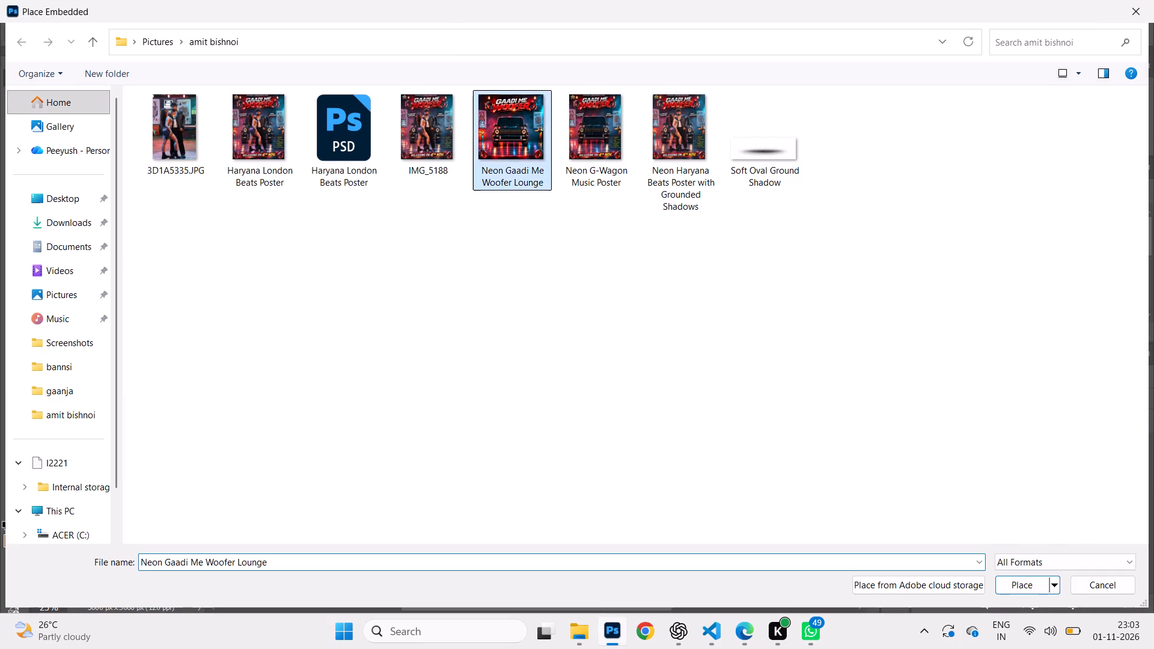
key("Return")
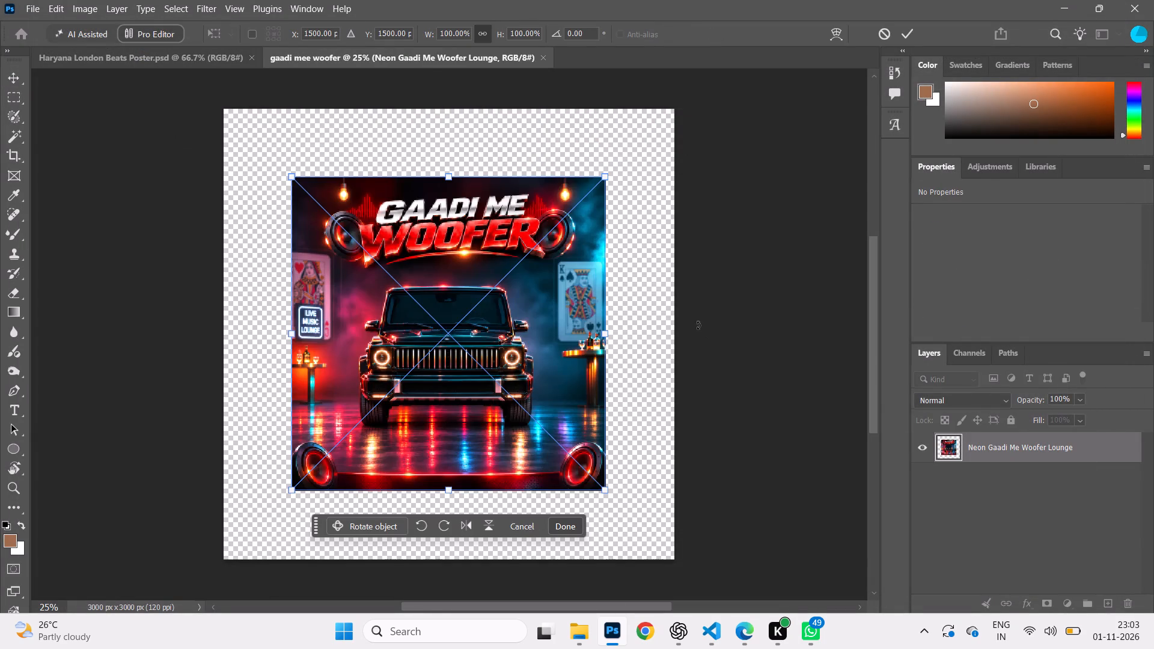
Align the placed poster with the canvas corner, scale it to fill the full 3000 x 3000 px canvas, and lock its layer.
left_click_drag(445, 367, 383, 312)
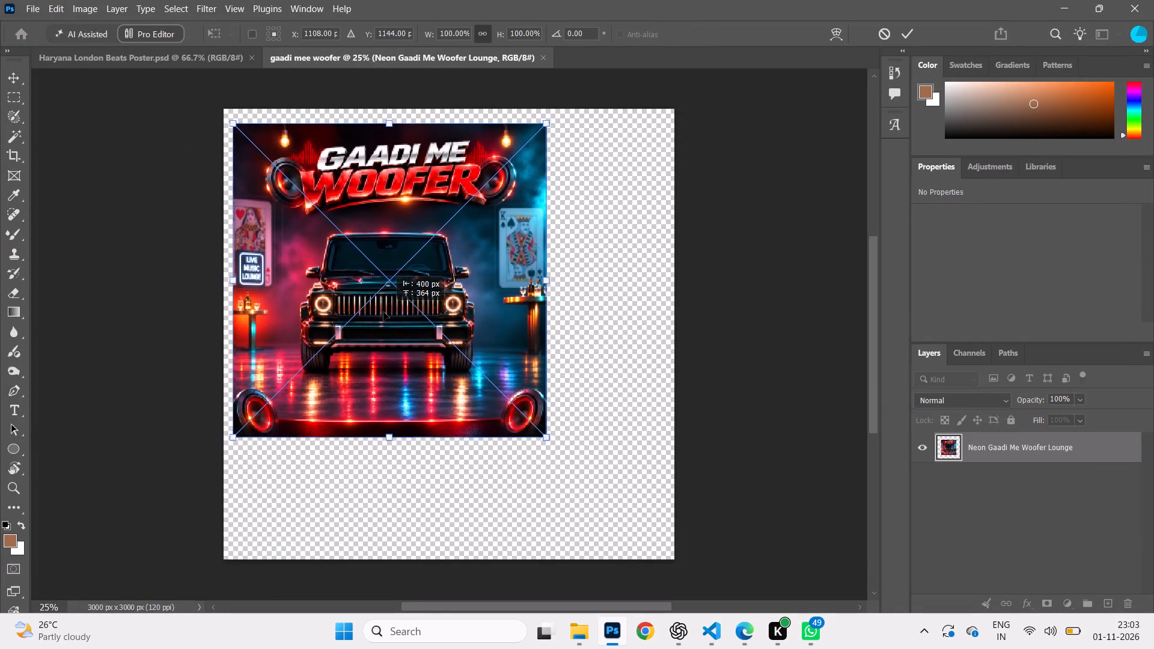
left_click_drag(383, 312, 379, 300)
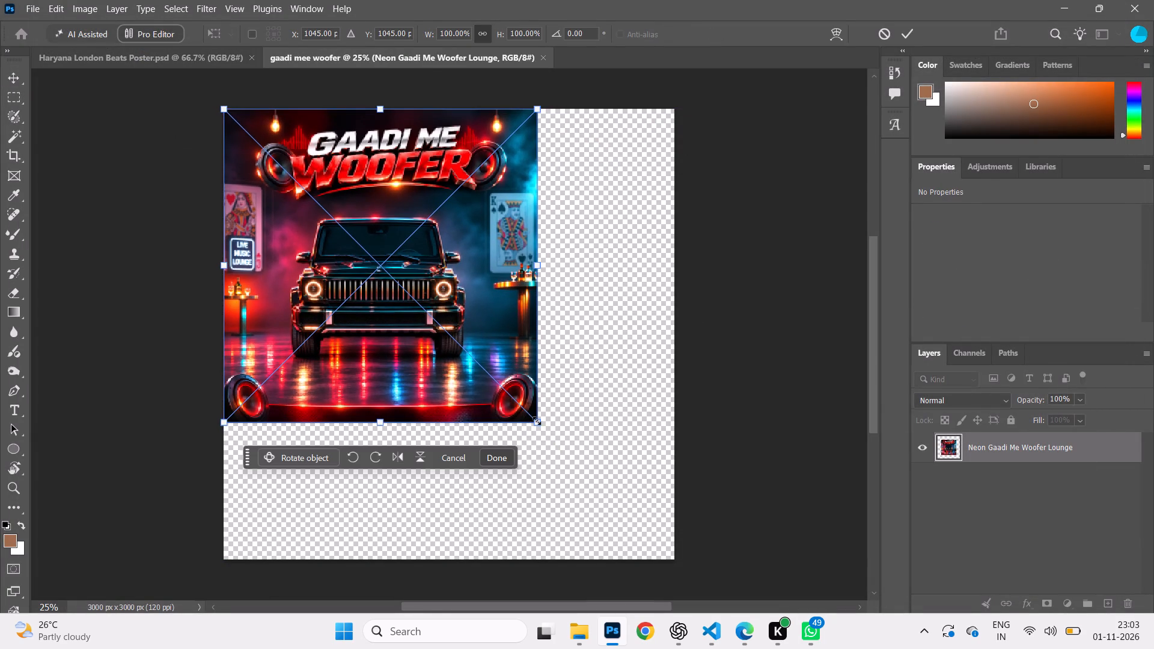
left_click_drag(537, 421, 667, 561)
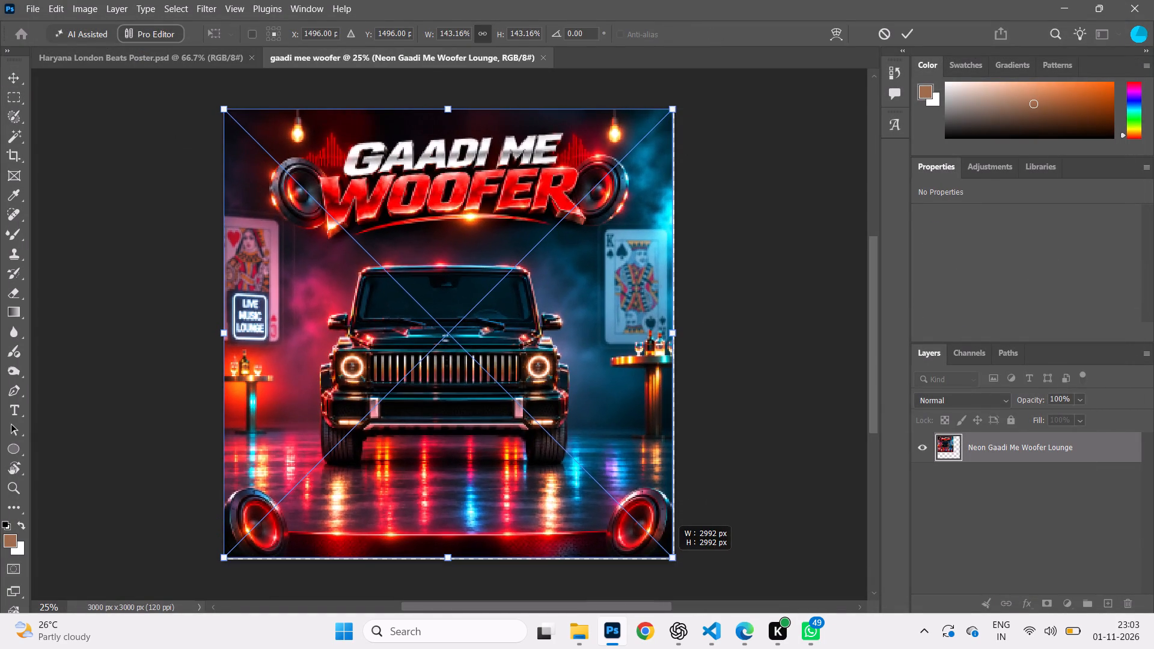
left_click_drag(667, 561, 668, 563)
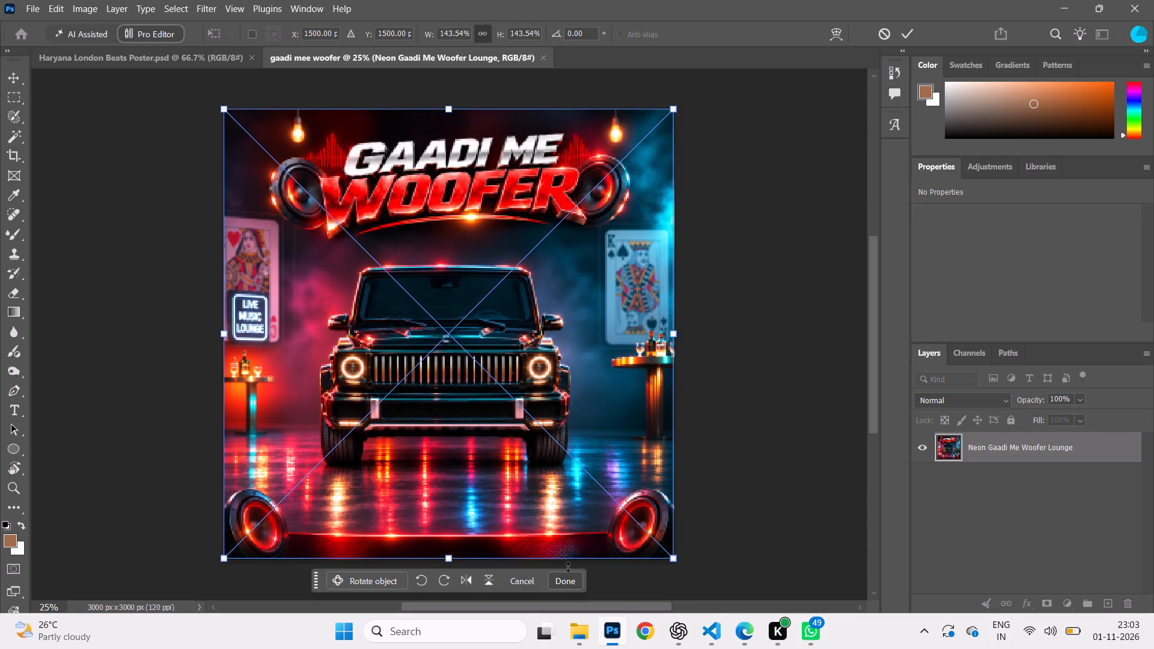
left_click(570, 577)
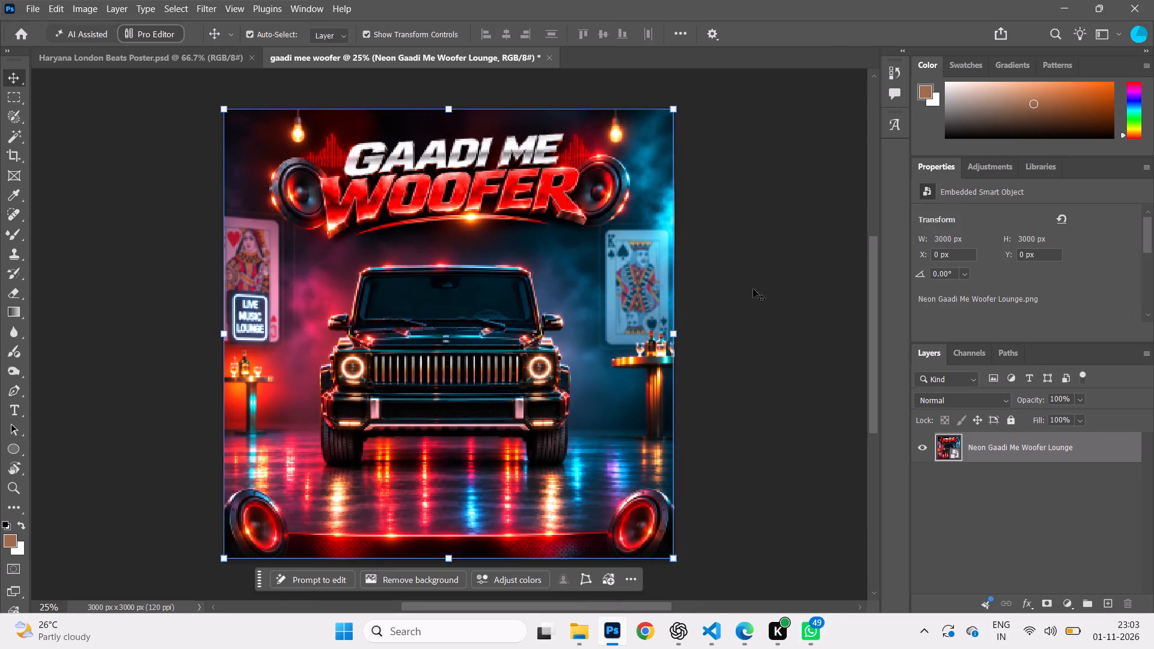
left_click(1011, 421)
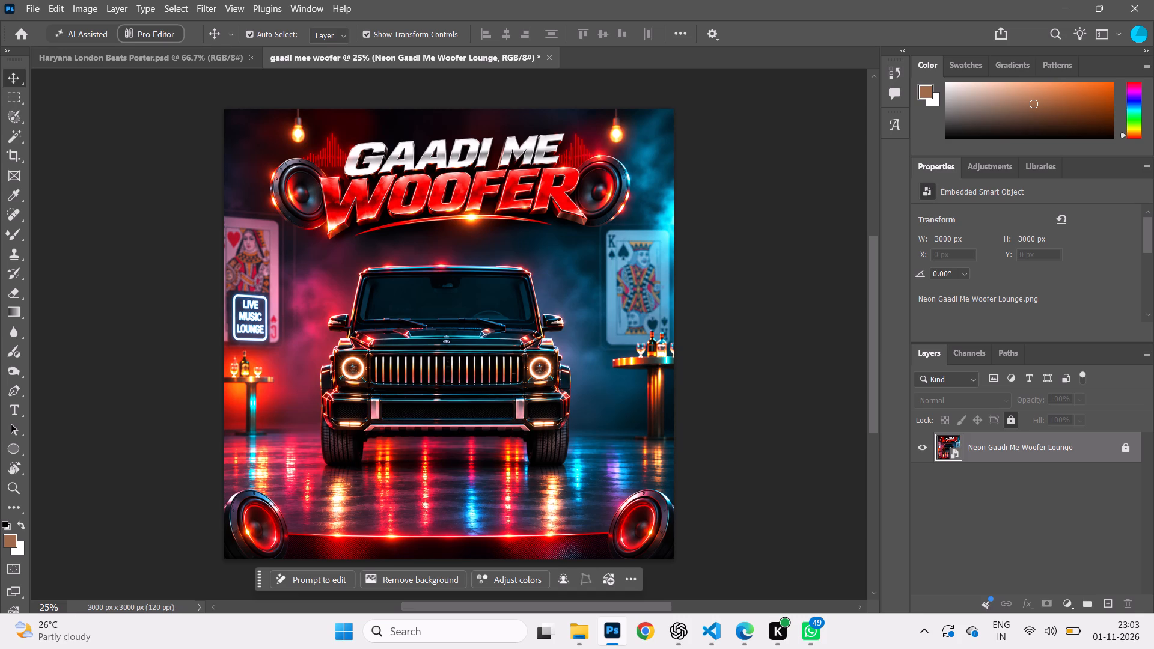
Duplicate the 3D1A5335.JPG couple layer from Haryana London Beats Poster.psd into the gaadi mee woofer document.
left_click(127, 57)
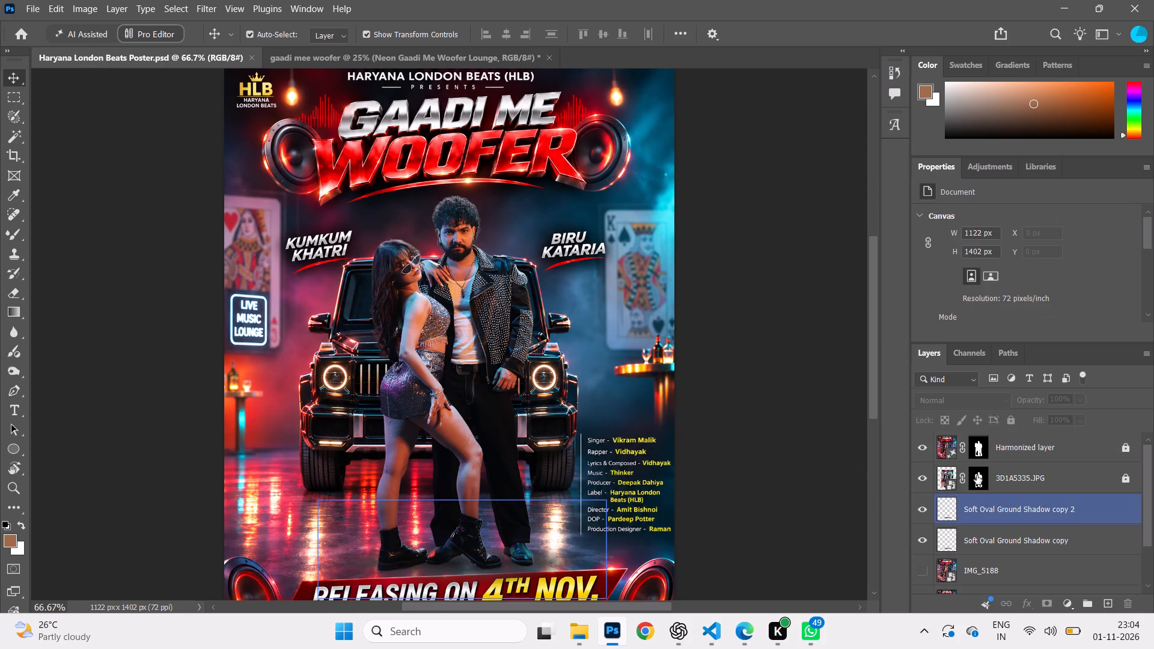
left_click(992, 483)
right_click(992, 483)
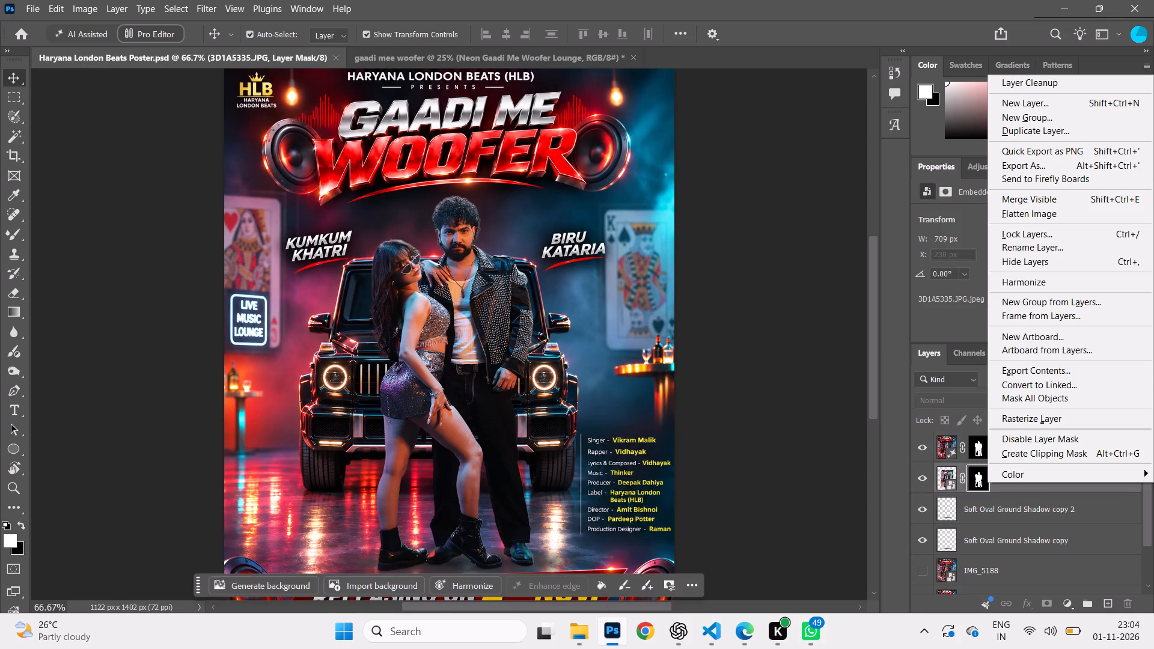
left_click(1044, 132)
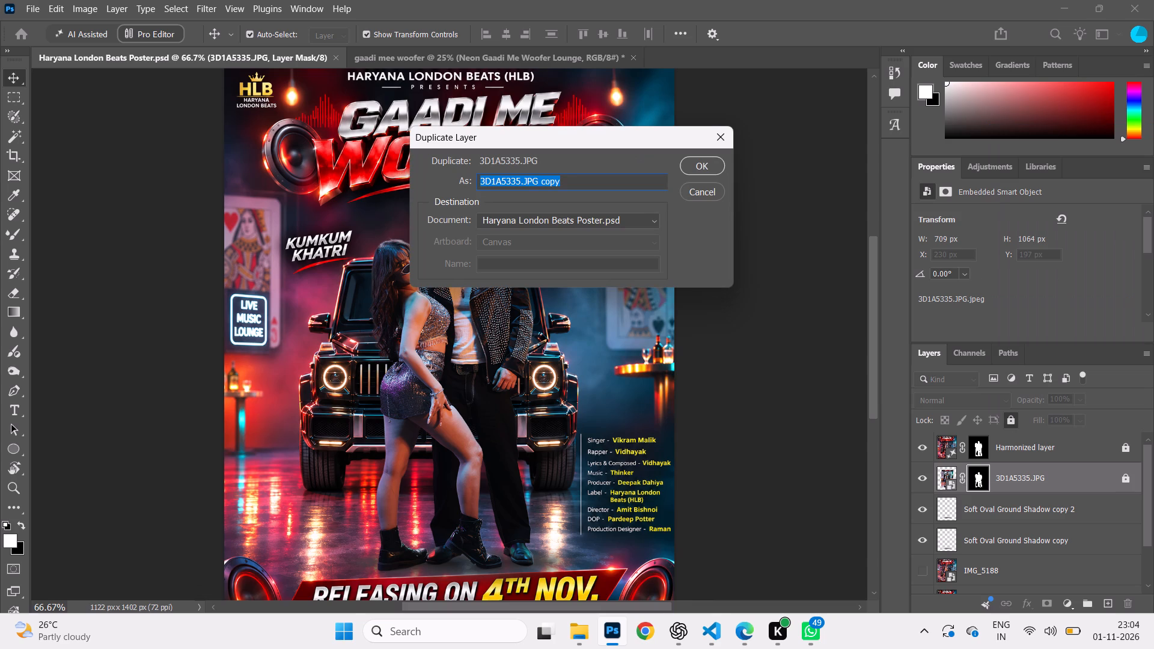
left_click(579, 215)
left_click(567, 245)
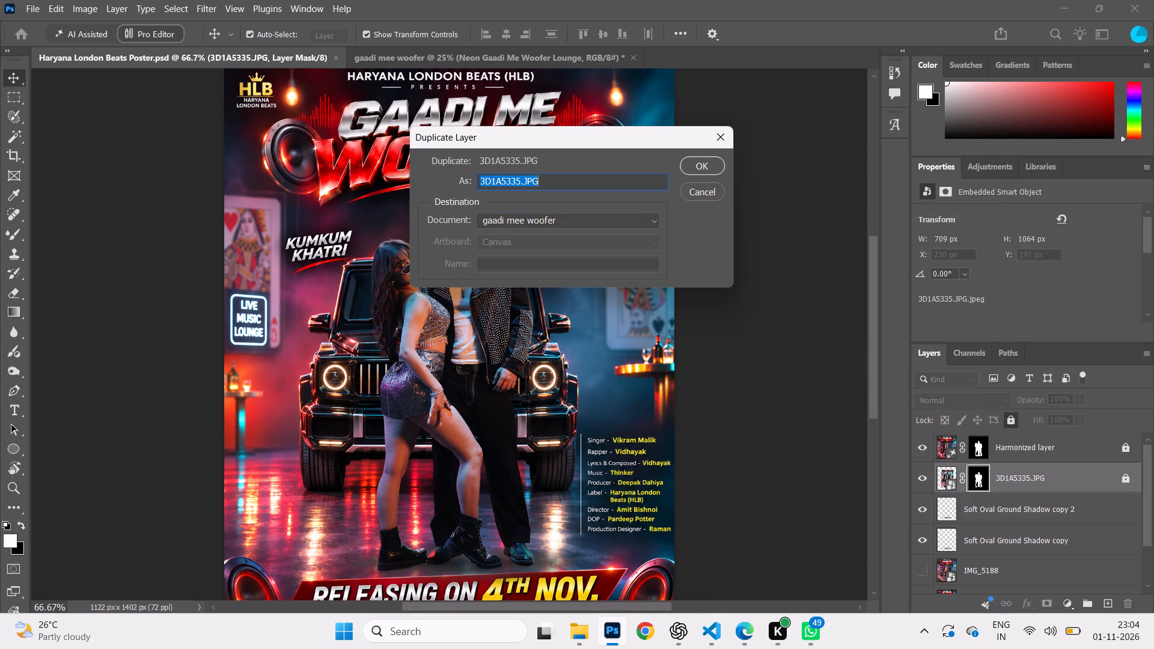
left_click(698, 169)
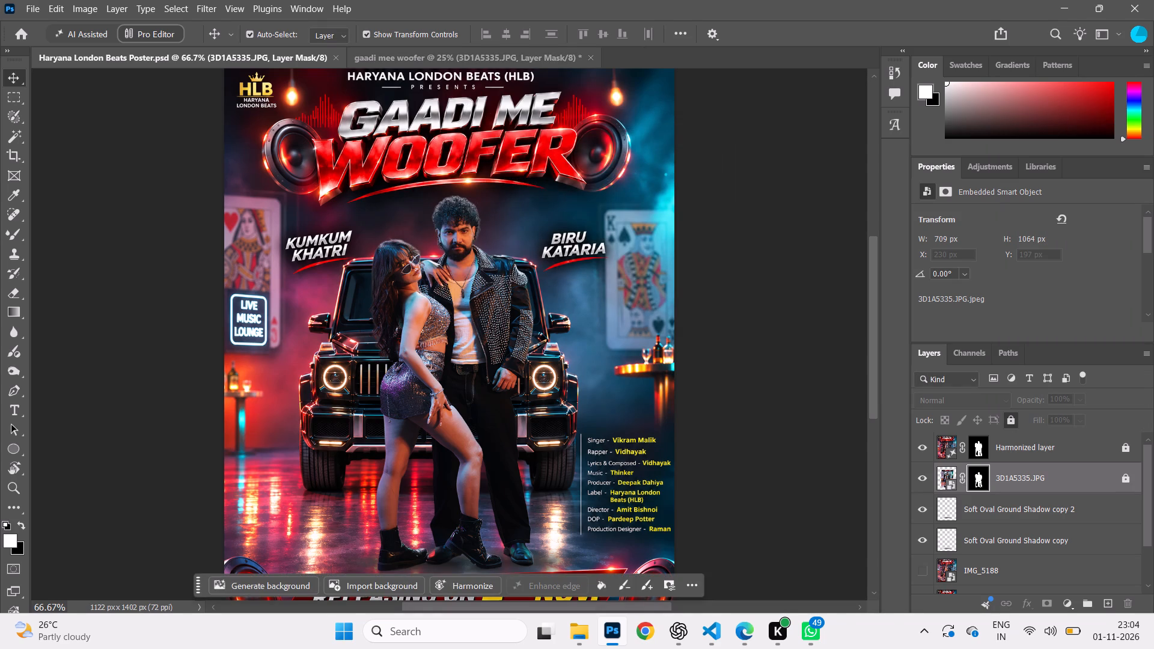
Unlock the copied 3D1A5335.JPG layer in the gaadi mee woofer document.
left_click(430, 57)
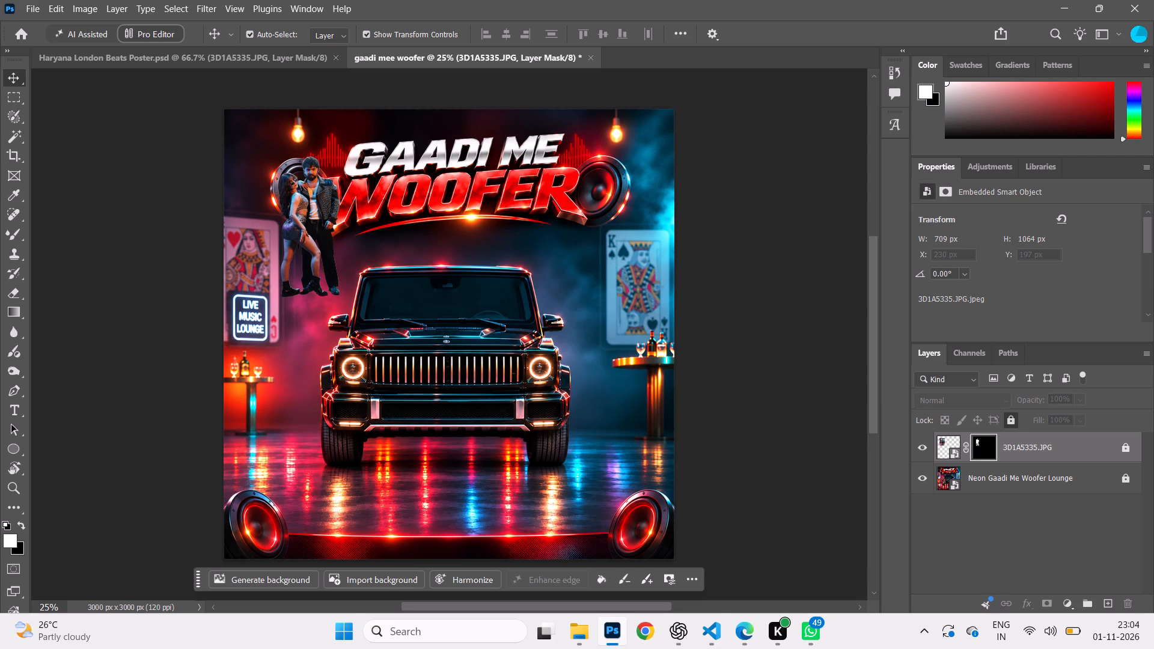
left_click(1009, 421)
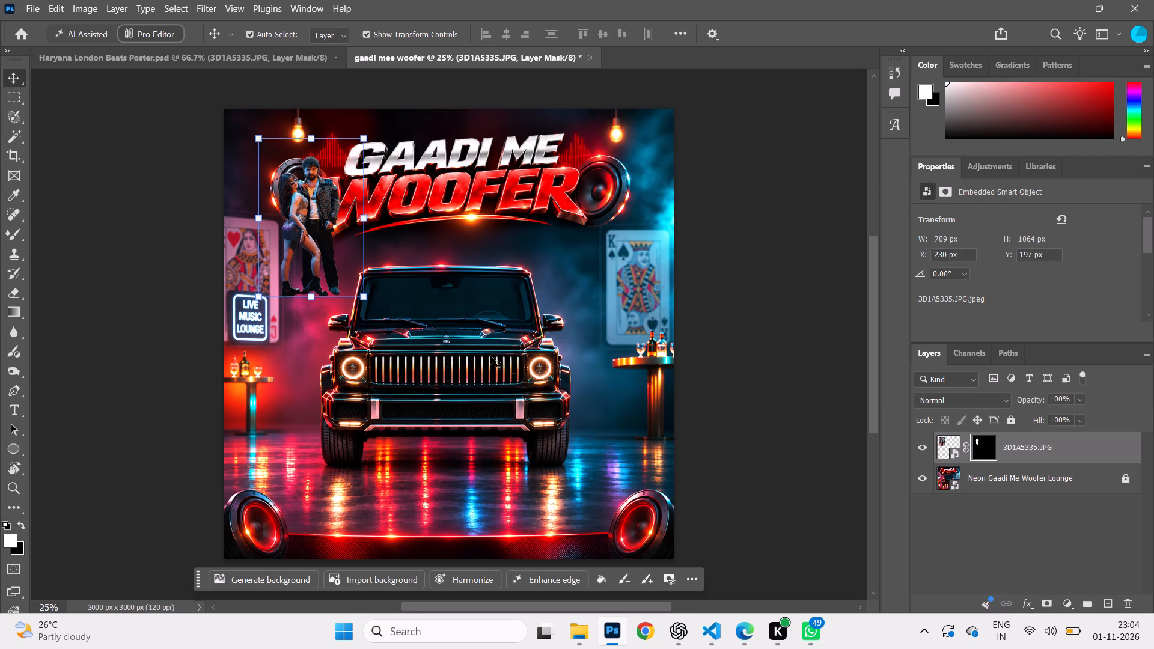
Scale the couple cutout to about 211% and centre it in front of the car at about X 1500, Y 1651 px.
left_click_drag(365, 296, 532, 428)
left_click_drag(335, 358, 403, 373)
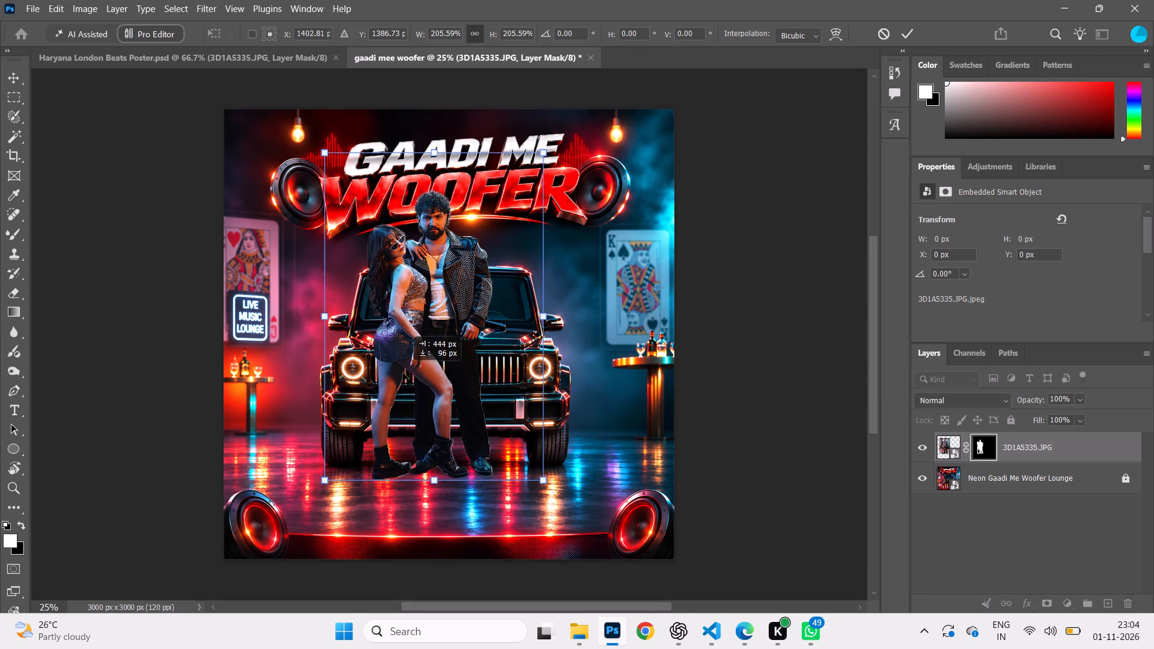
left_click_drag(403, 373, 414, 378)
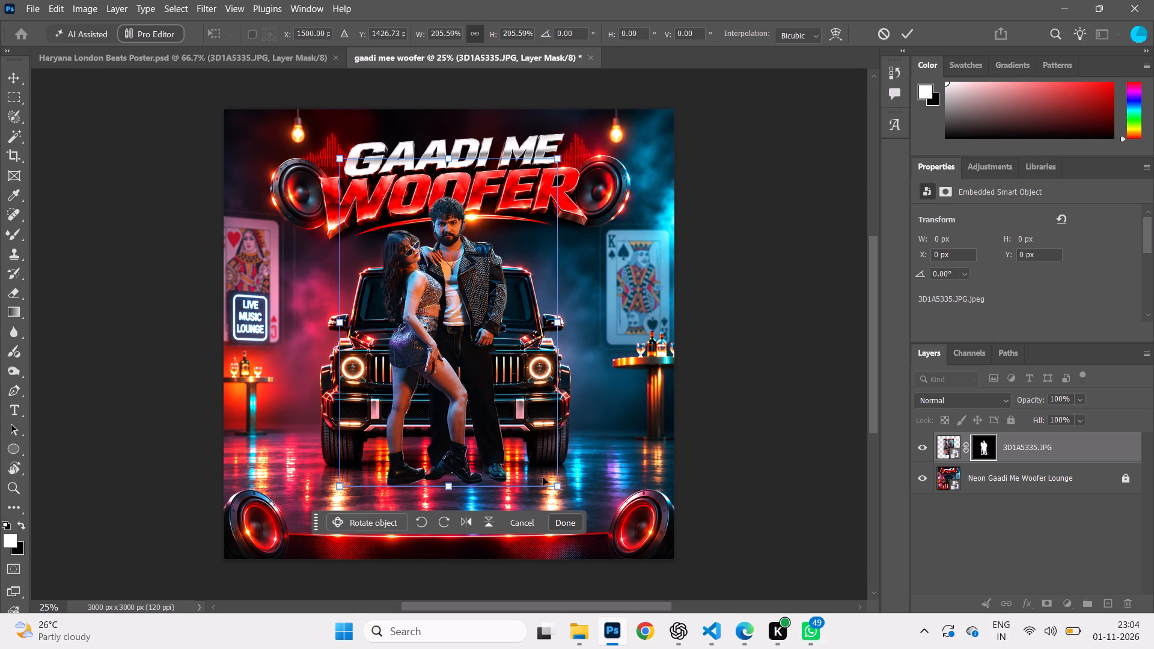
left_click_drag(559, 484, 588, 516)
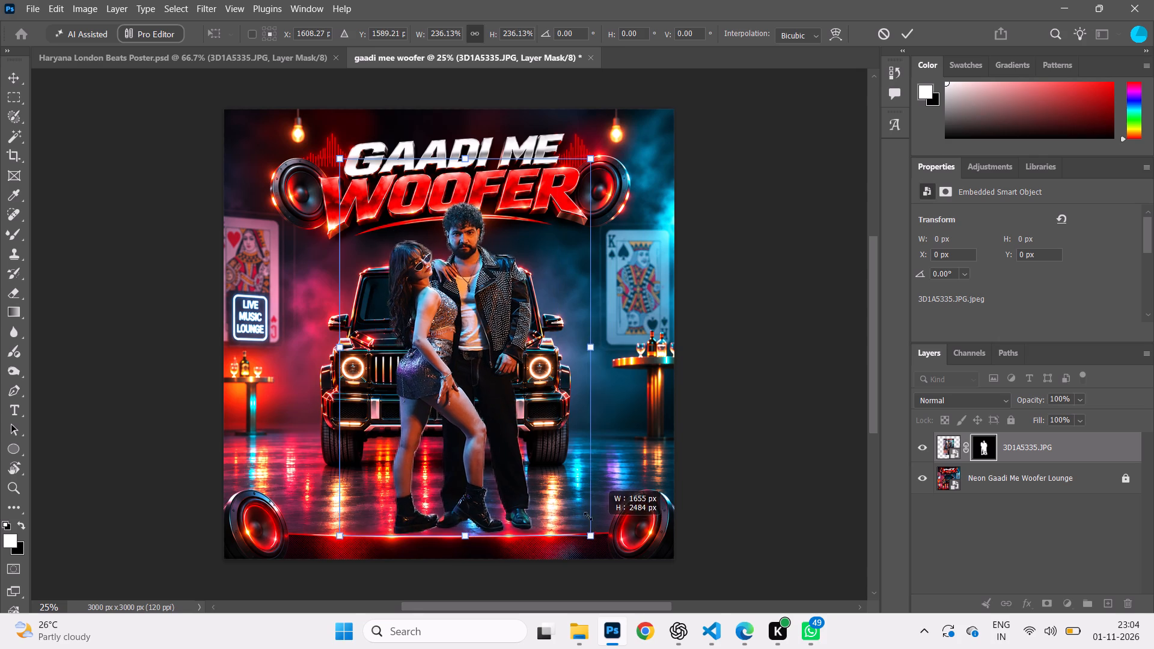
left_click_drag(588, 516, 588, 515)
left_click_drag(481, 428, 468, 428)
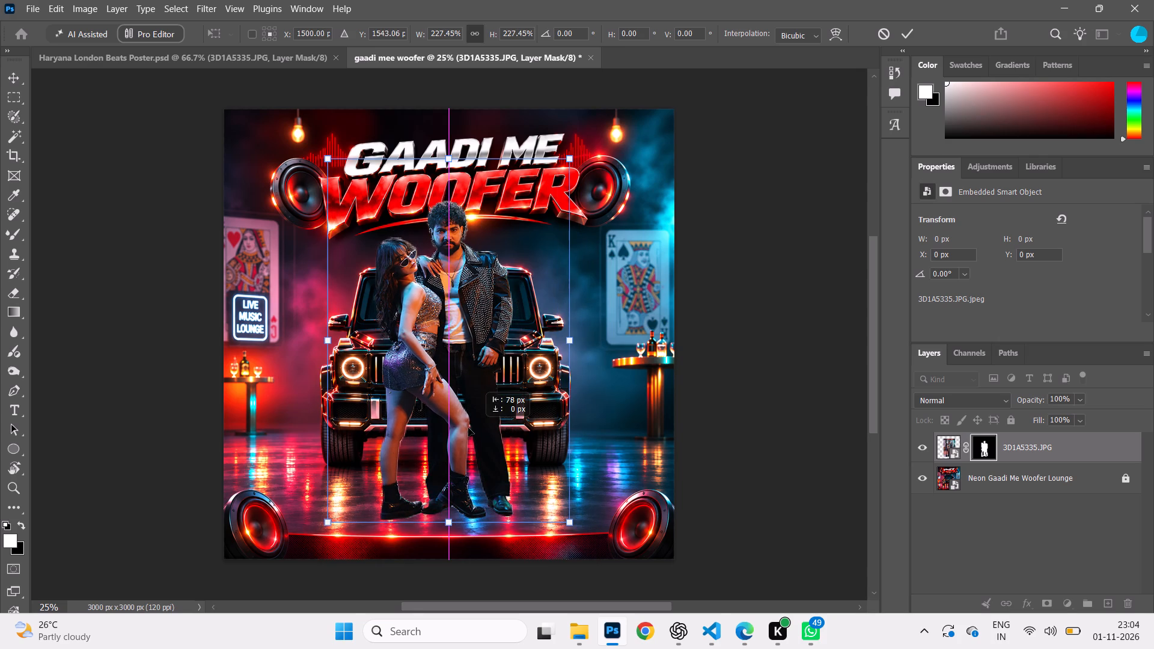
left_click_drag(468, 428, 468, 432)
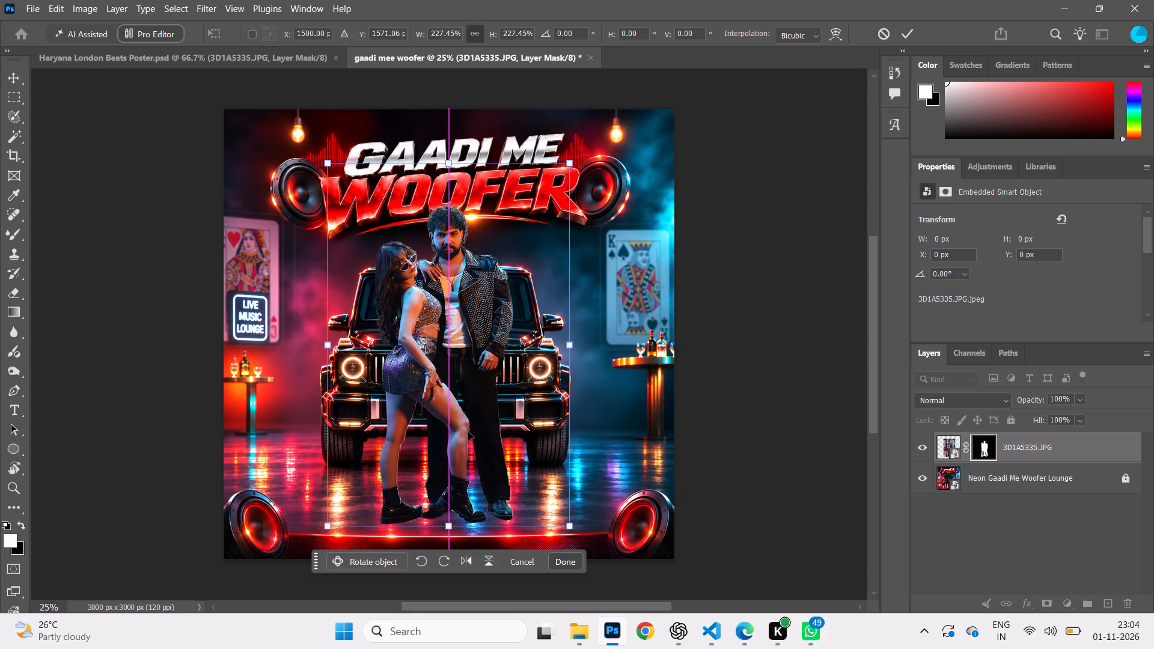
left_click_drag(570, 529, 555, 512)
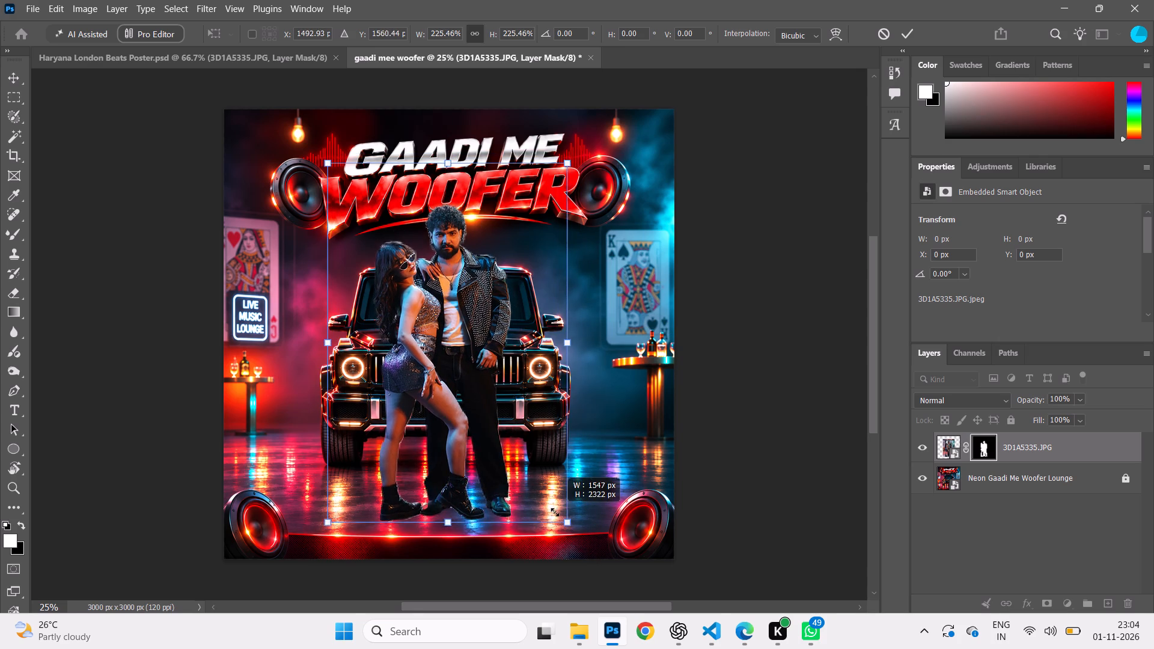
left_click_drag(555, 512, 548, 505)
left_click_drag(496, 444, 505, 462)
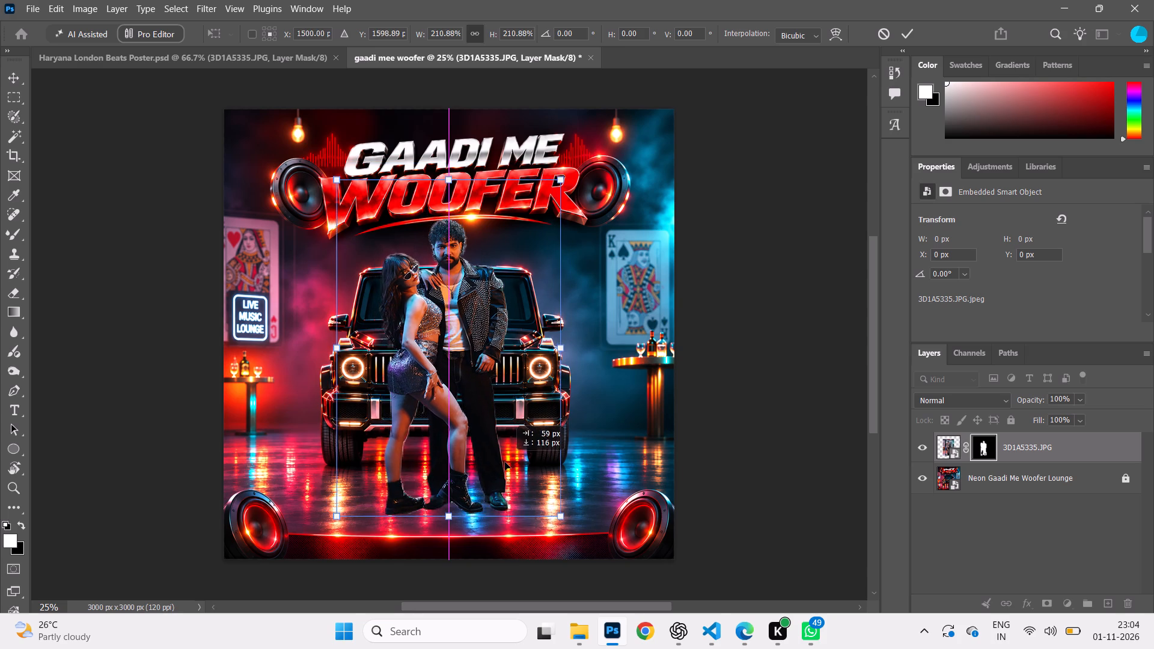
left_click_drag(505, 462, 505, 469)
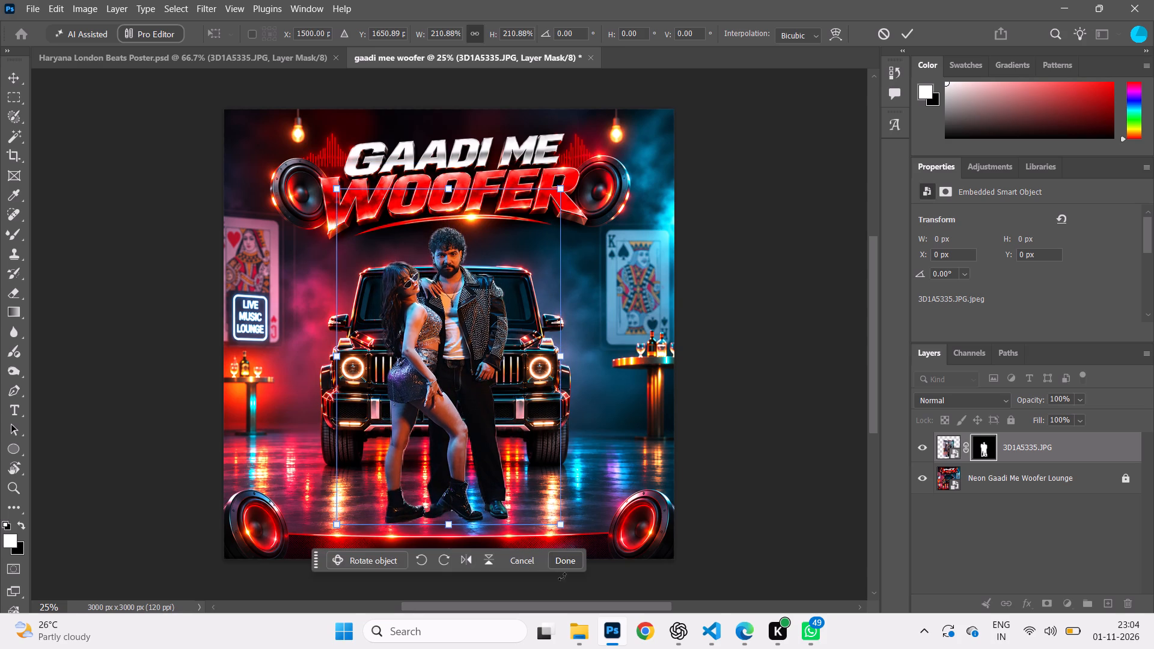
left_click(568, 558)
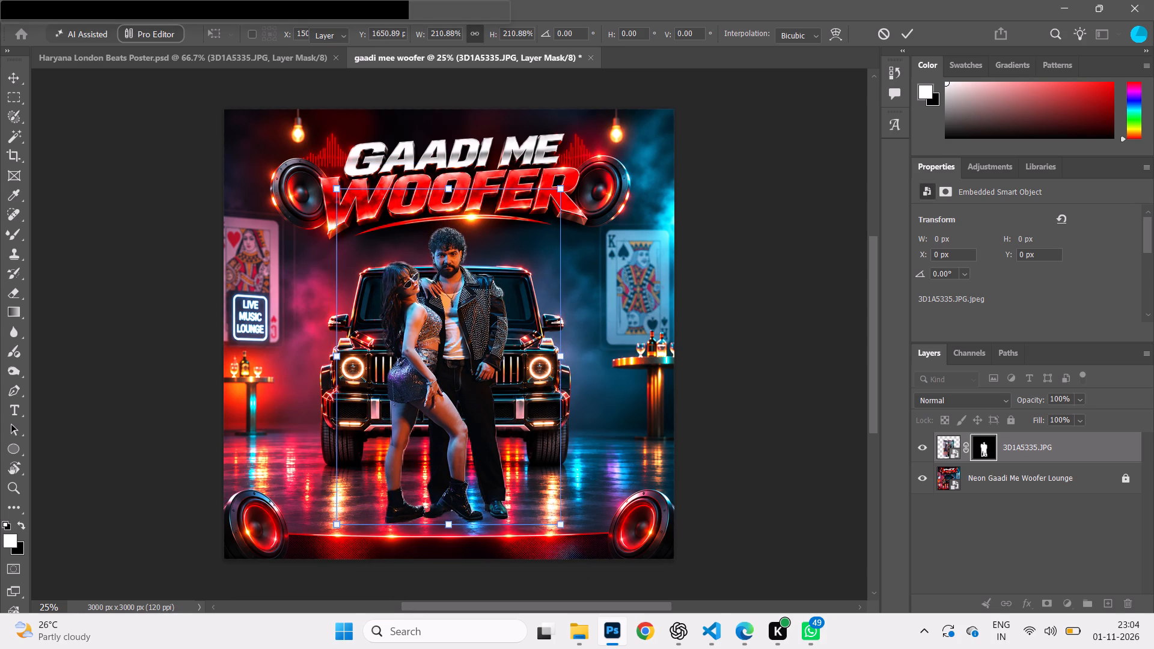
left_click(718, 415)
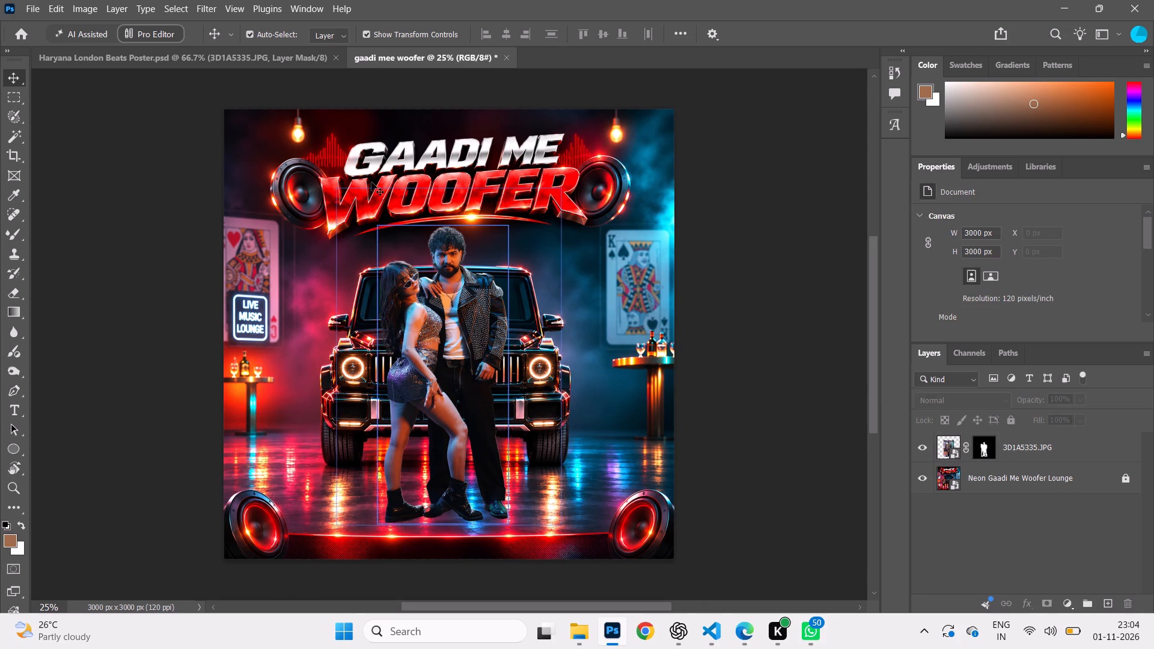
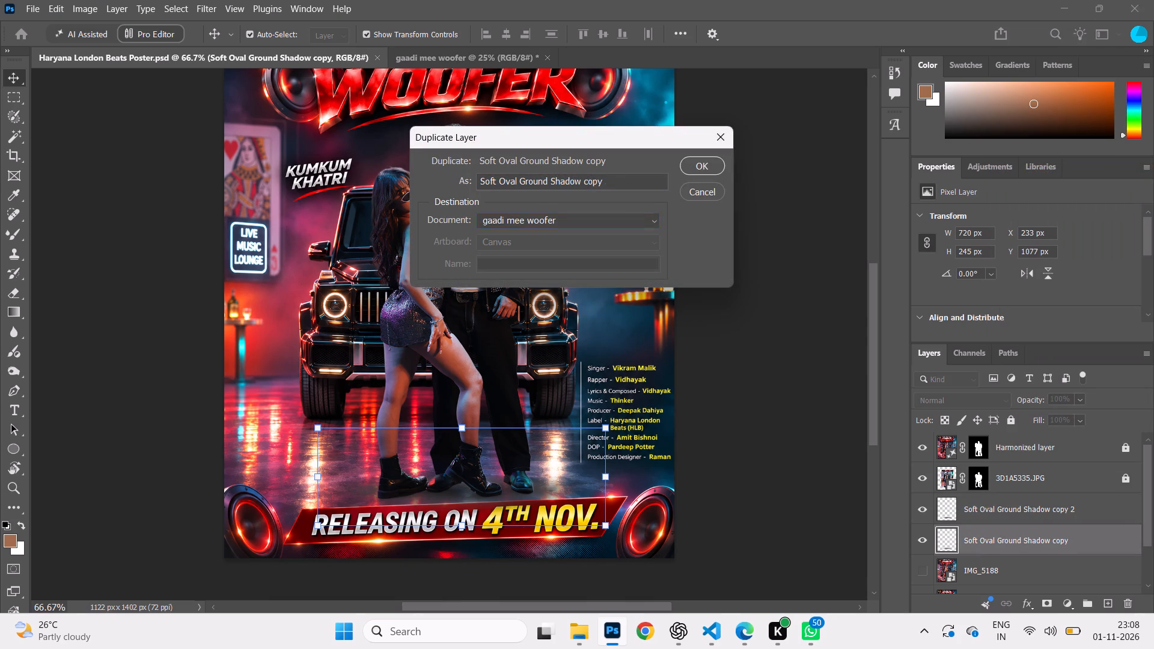
left_click(700, 165)
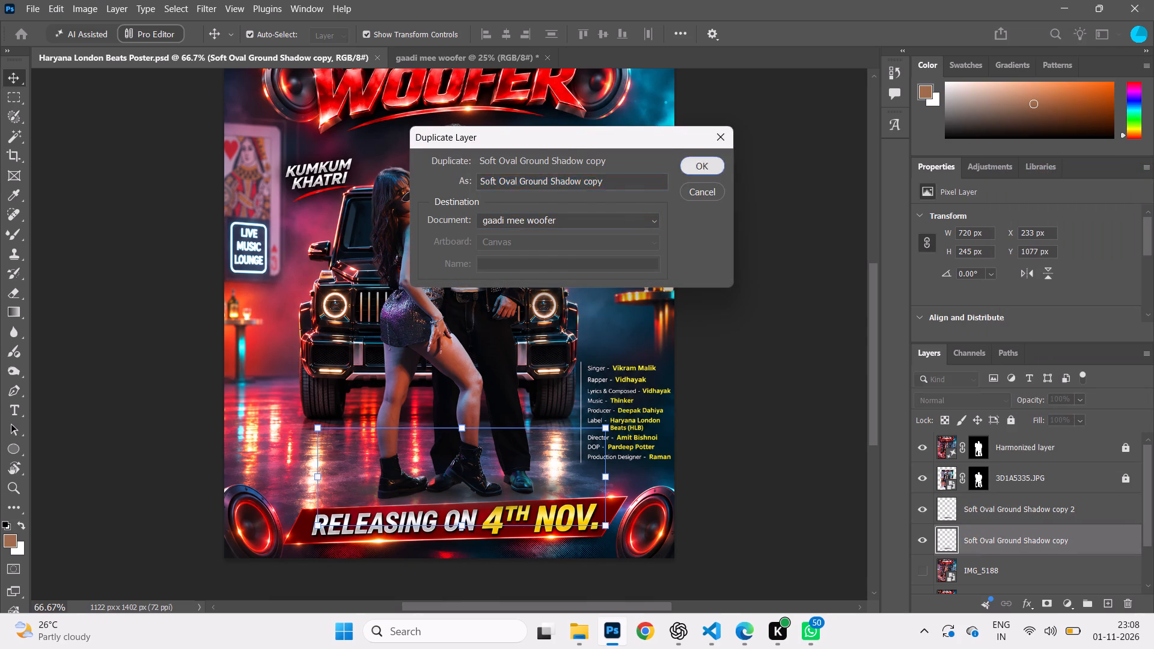
In "gaadi mee woofer", place the shadow layer beneath 3D1A5335.JPG and move it under the couple's feet, about X 1140, Y 2528 px.
left_click(426, 53)
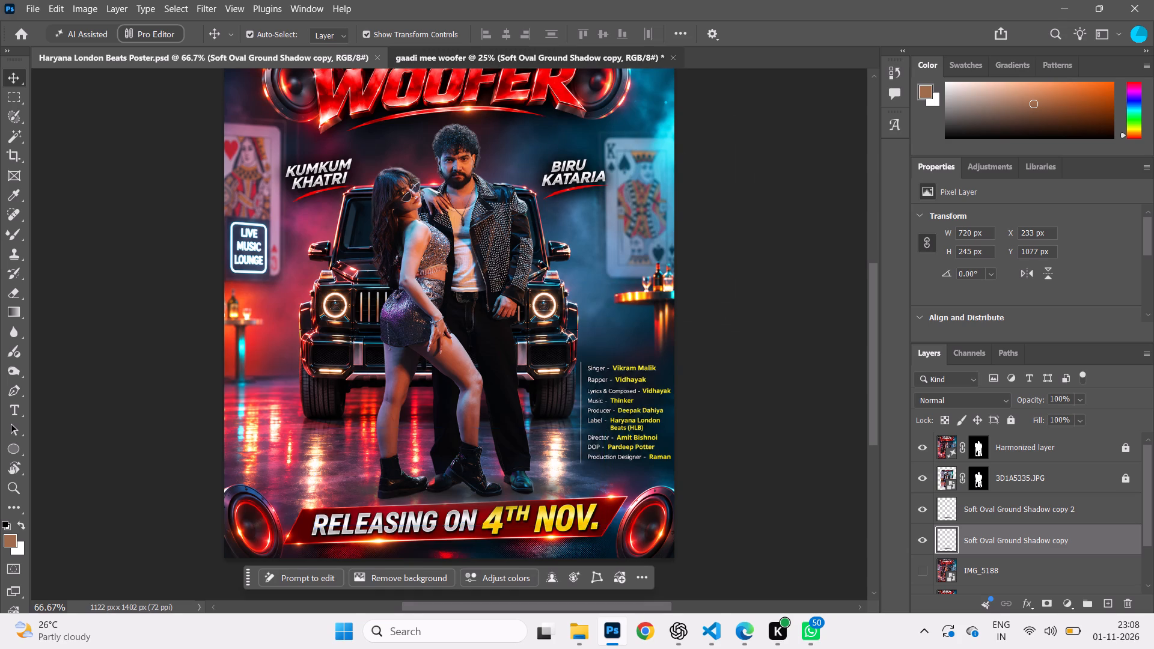
left_click_drag(1013, 442, 1023, 481)
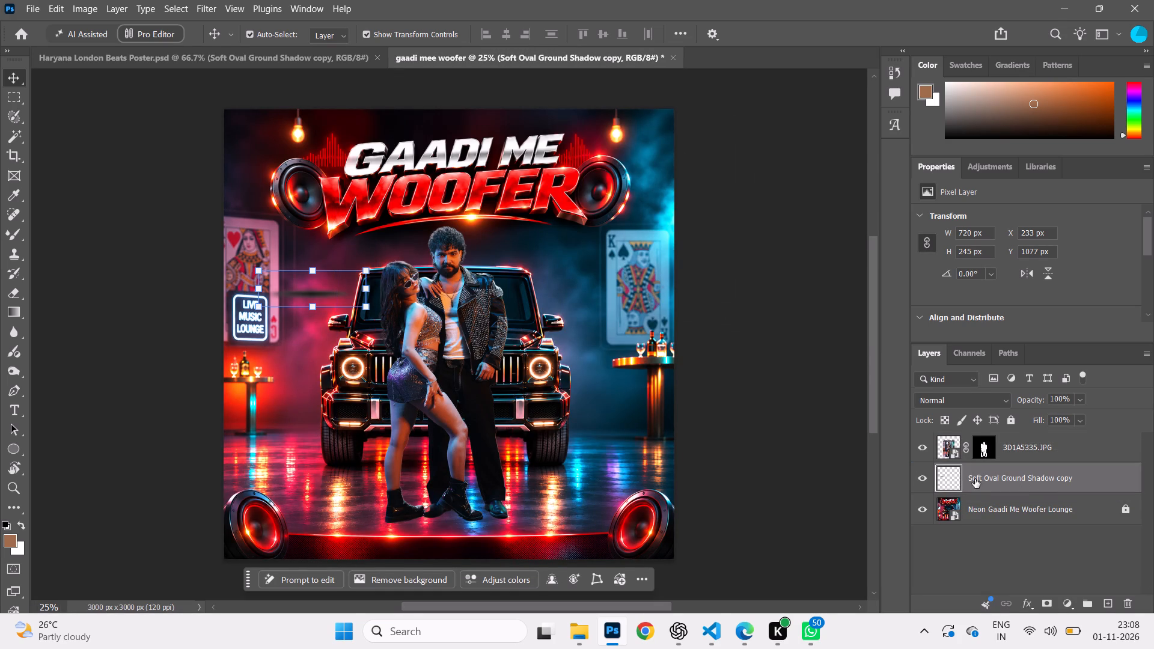
left_click_drag(304, 294, 405, 478)
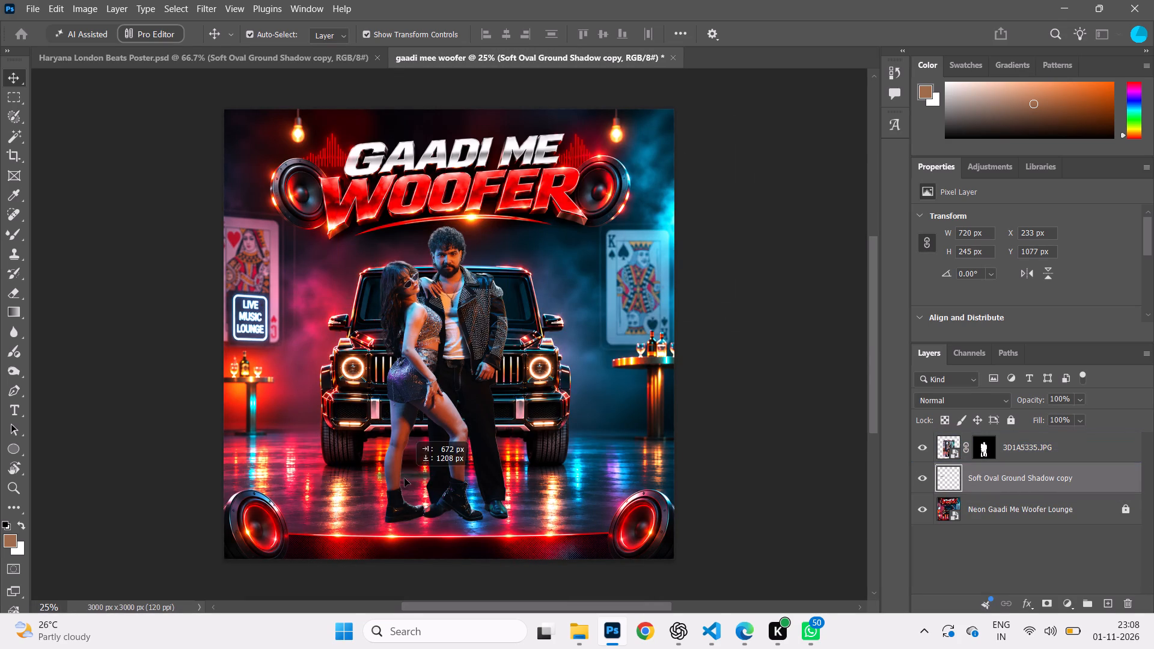
left_click_drag(405, 478, 436, 511)
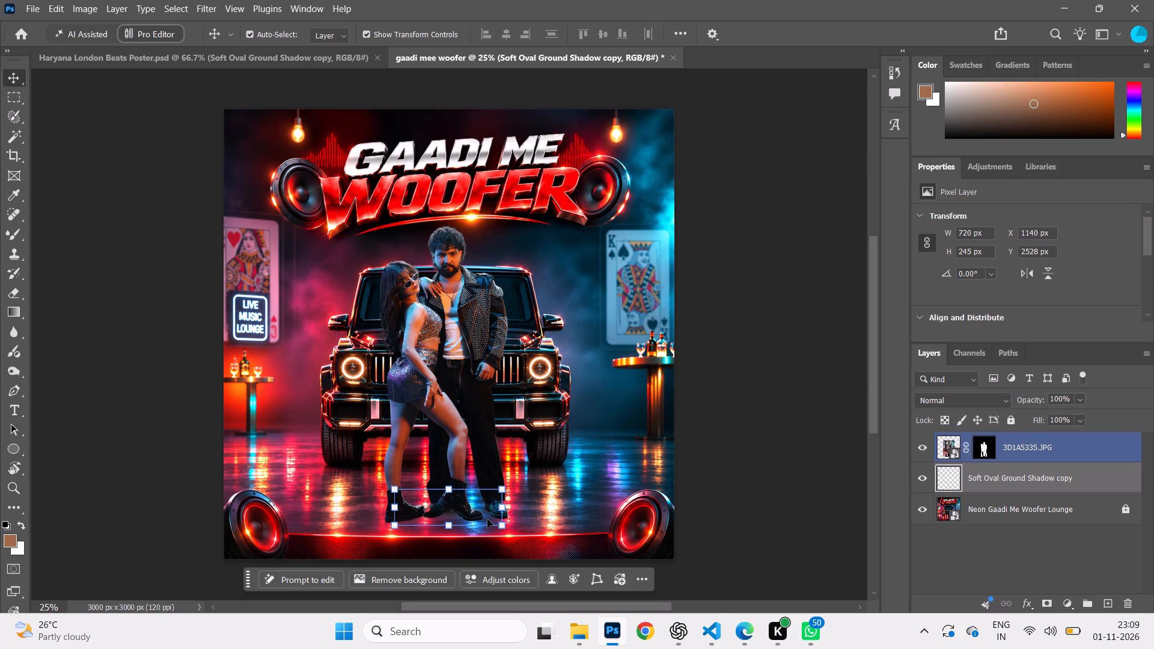
Lock the 3D1A5335.JPG couple layer.
left_click(1052, 446)
left_click(1007, 415)
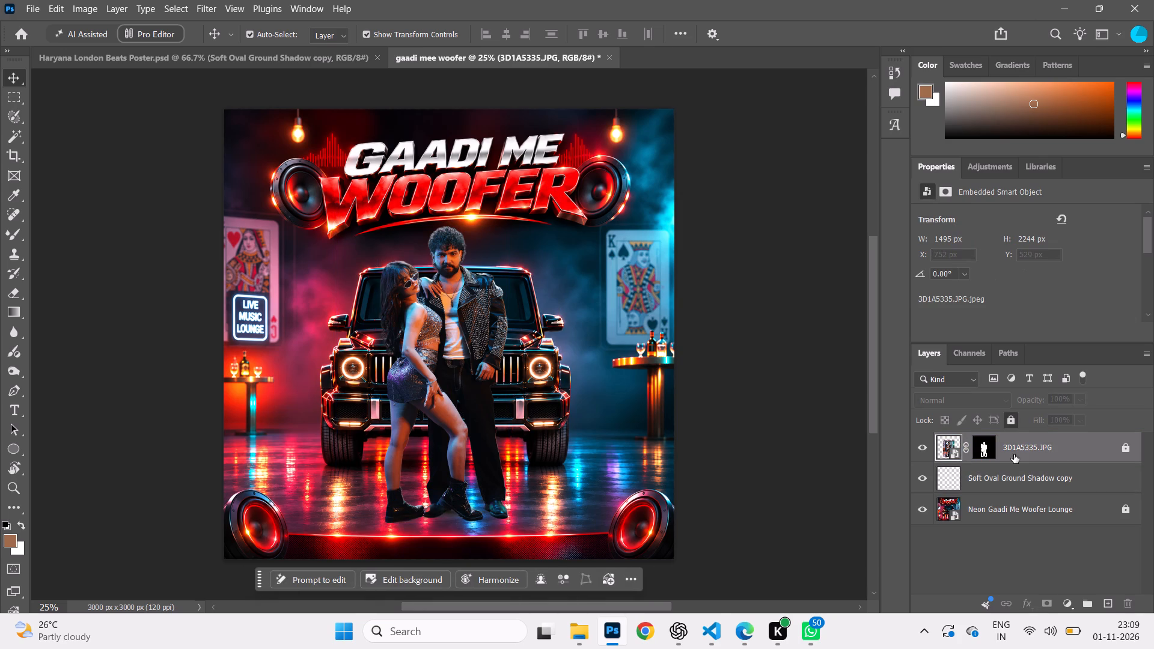
Scale the ground shadow proportionally to about 245% and centre it horizontally beneath the couple, about X 616, Y 2334 px.
left_click(1007, 476)
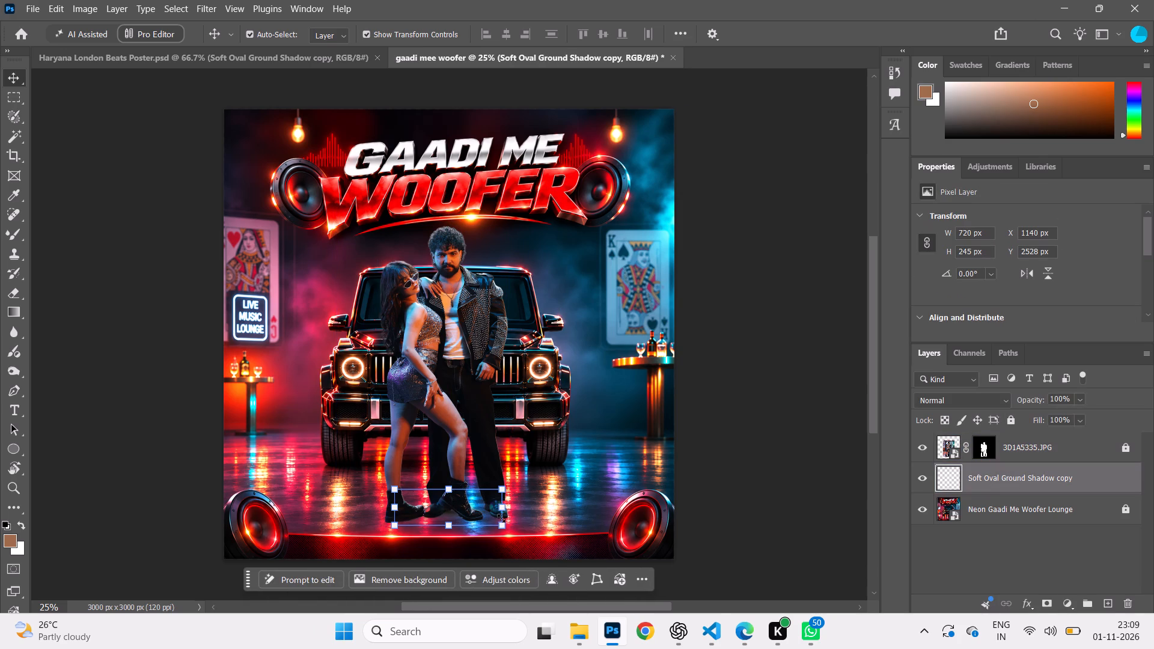
left_click_drag(501, 522, 565, 558)
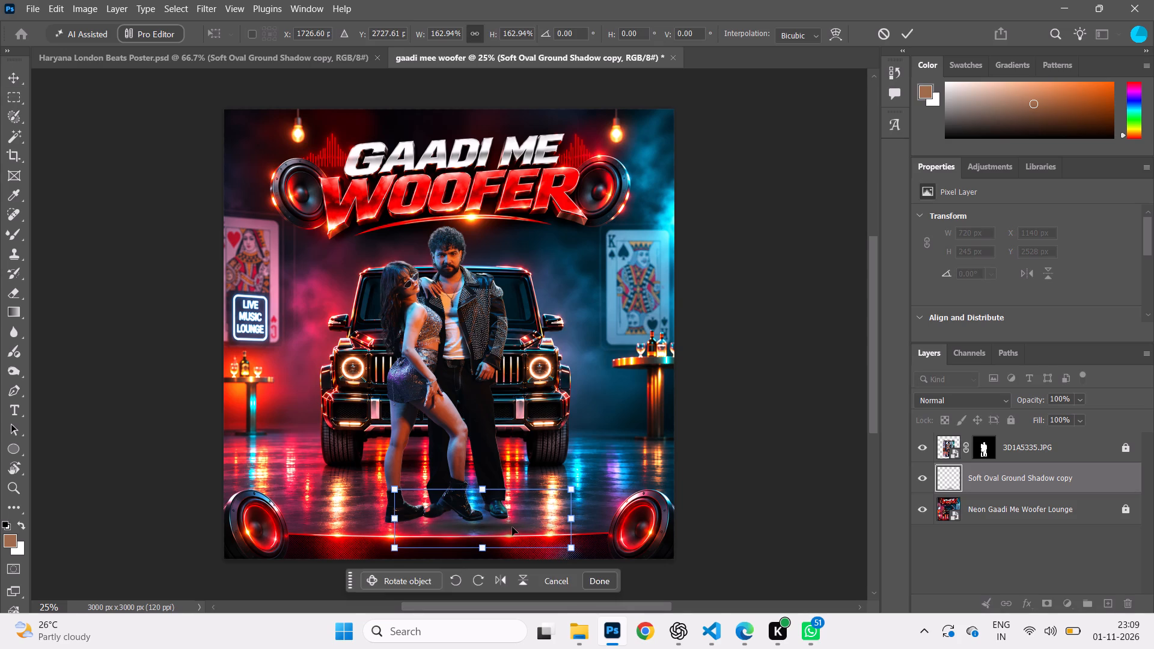
left_click_drag(512, 527, 484, 508)
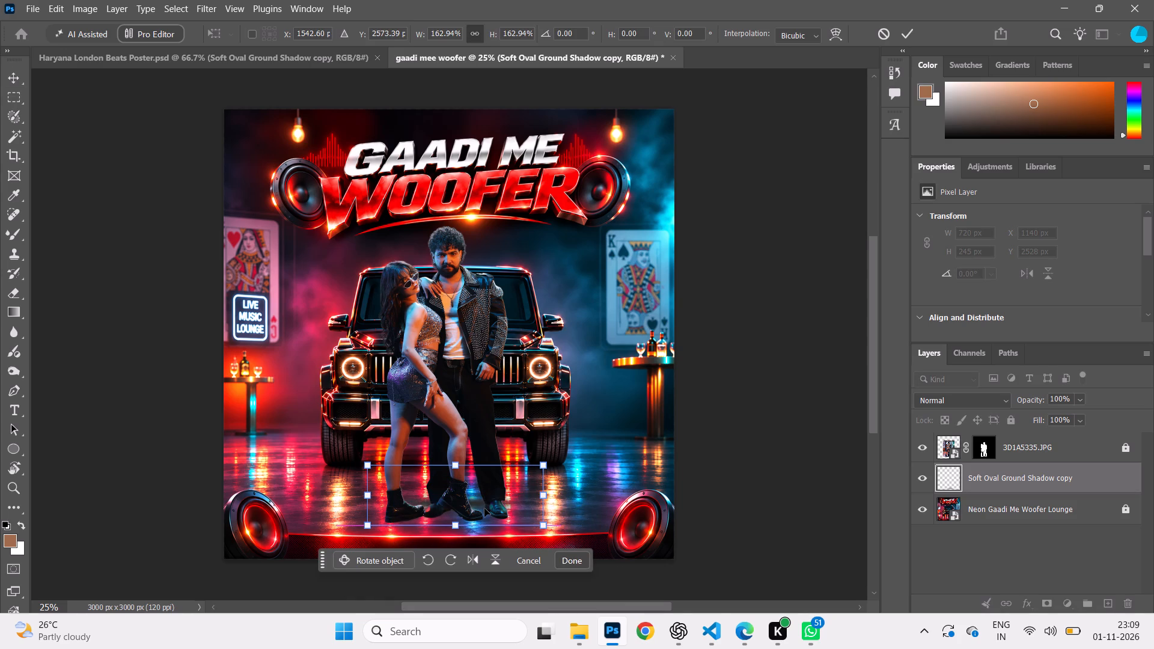
left_click_drag(545, 524, 613, 569)
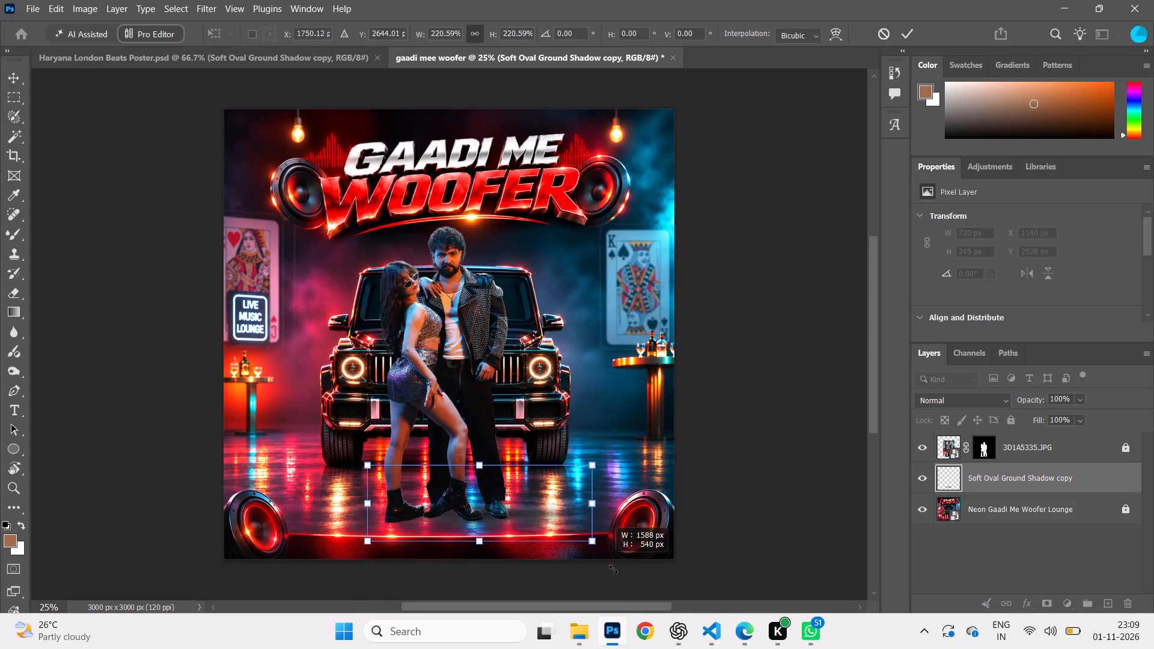
left_click_drag(613, 569, 627, 576)
left_click_drag(536, 479, 481, 469)
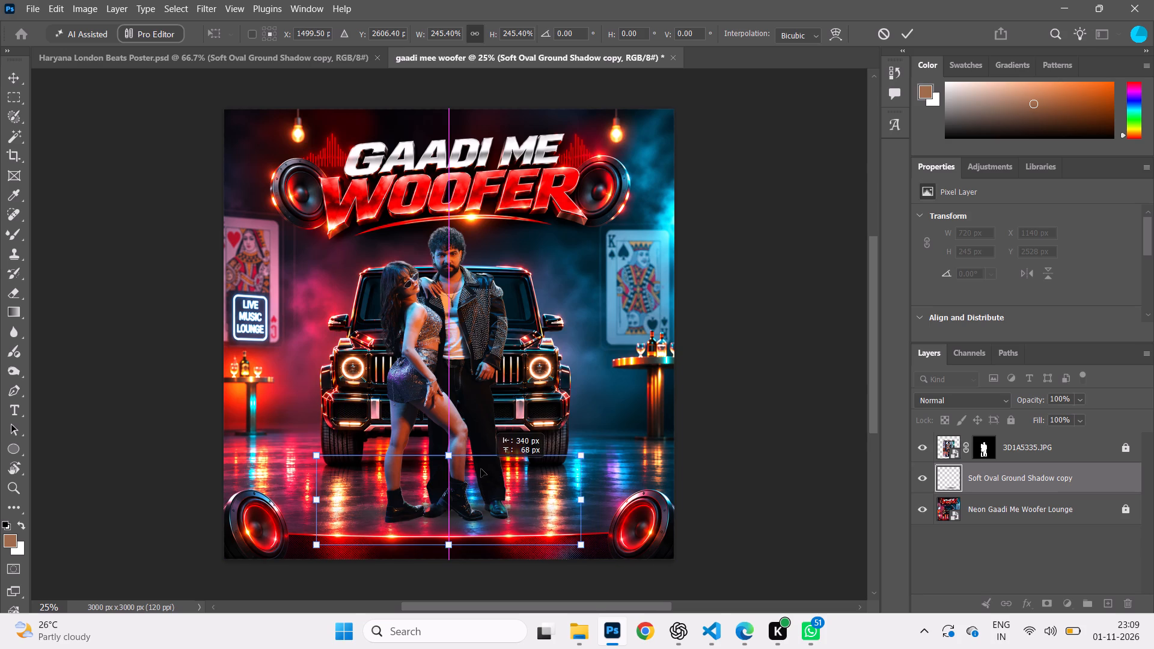
left_click_drag(481, 469, 480, 473)
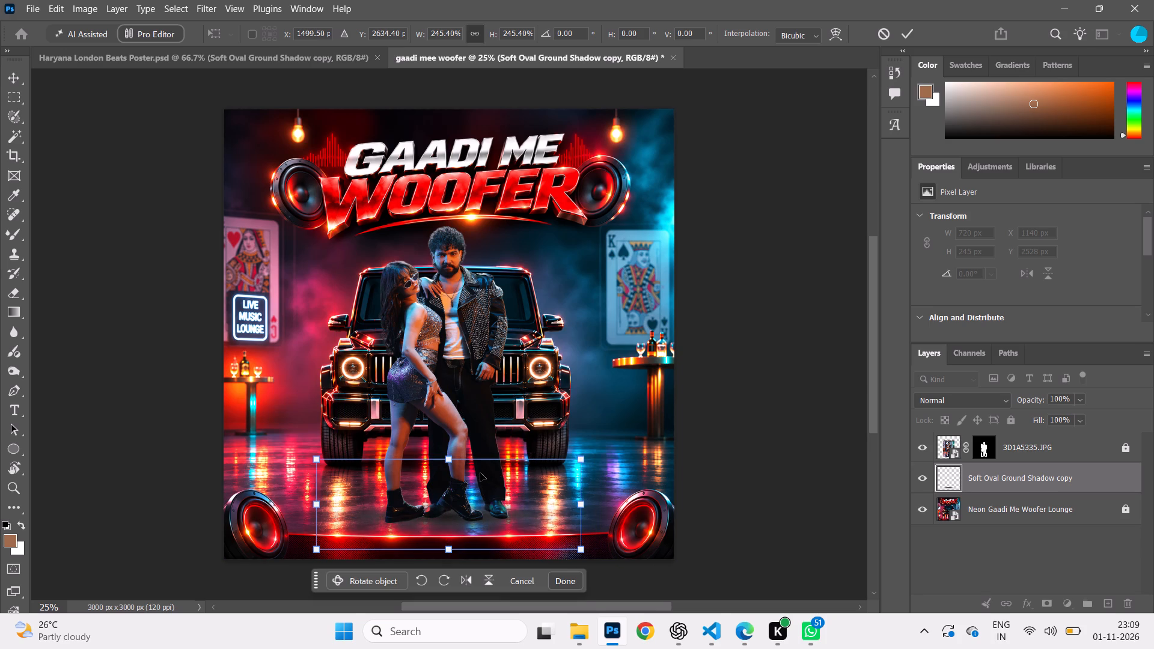
left_click(569, 577)
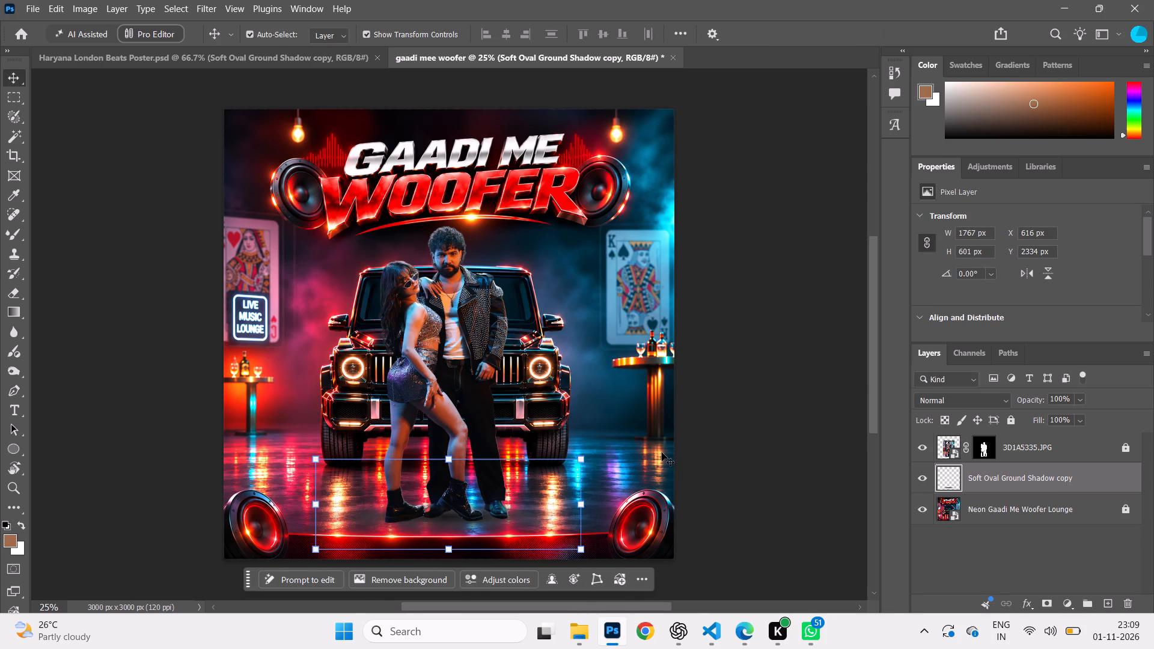
left_click(662, 452)
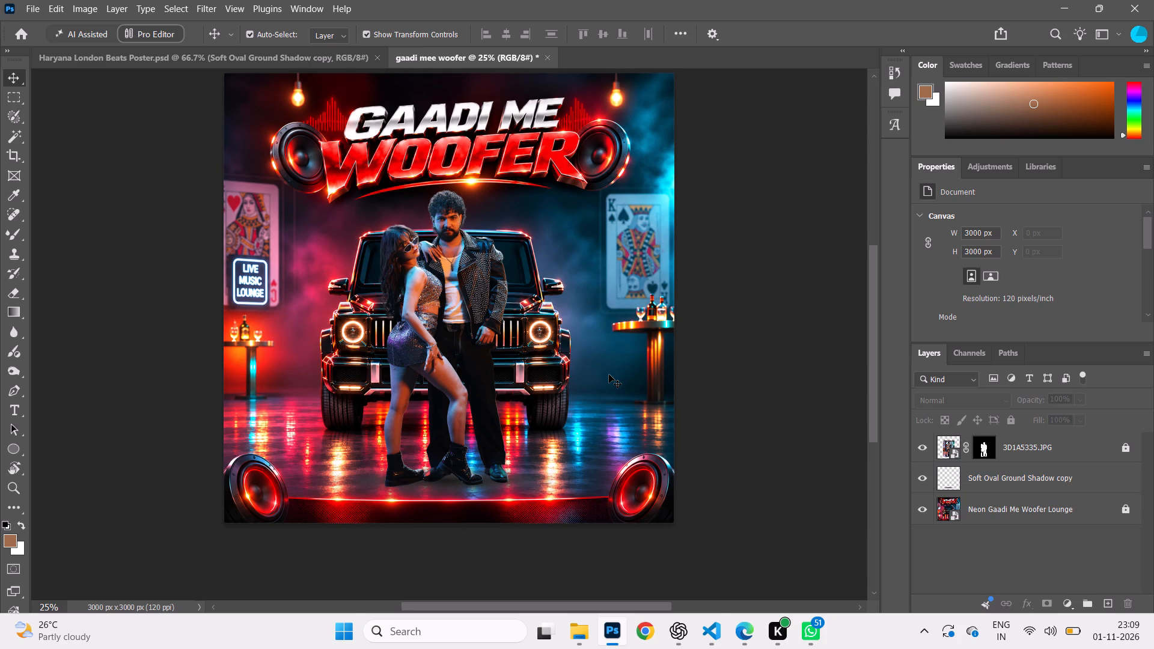
Toggle the visibility of the 3D1A5335.JPG couple layer to examine the shadow underneath.
left_click(920, 445)
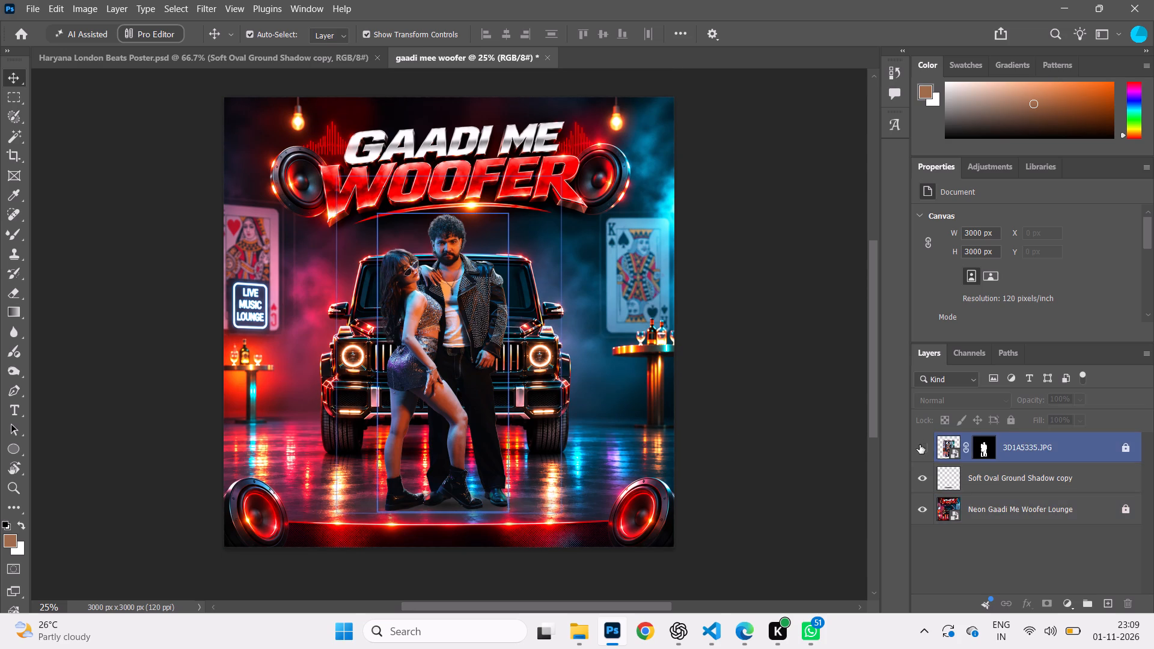
left_click(920, 445)
Unlock the 3D1A5335.JPG couple layer and run Harmonize on it to match the background lighting.
left_click(1126, 446)
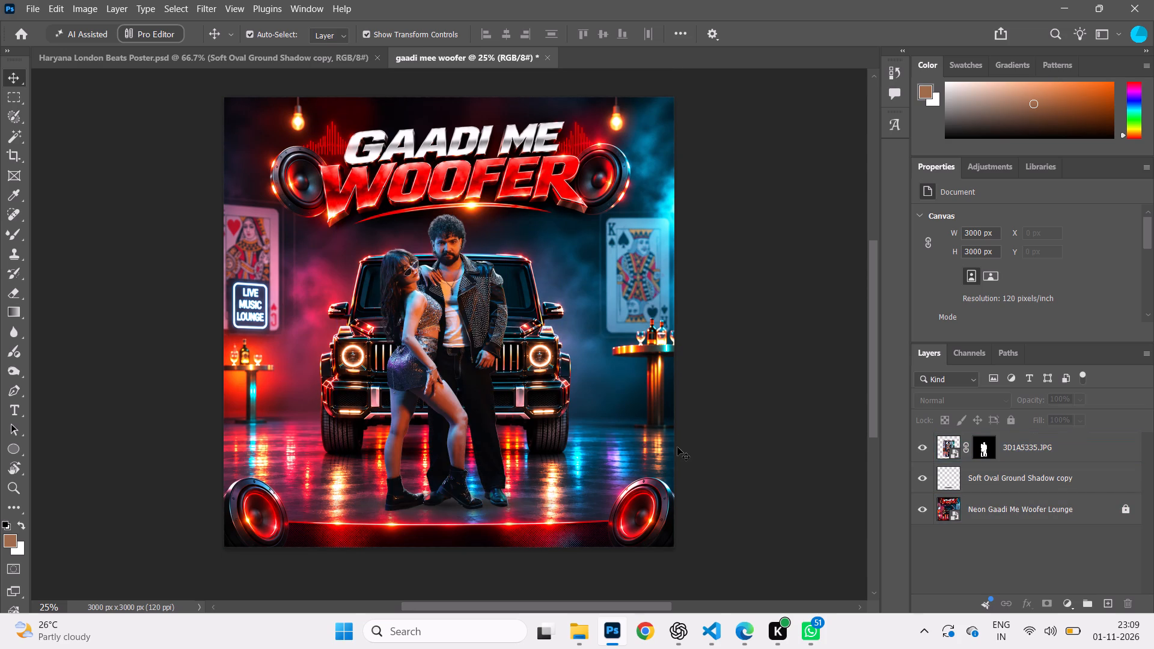
left_click(1012, 443)
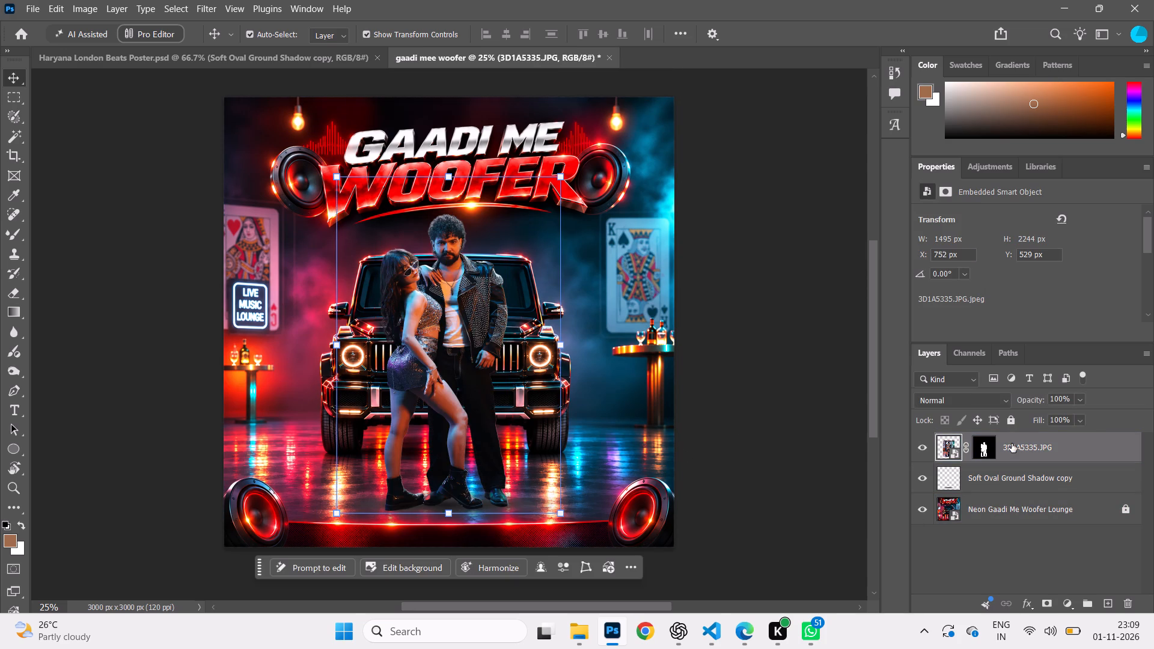
left_click(501, 563)
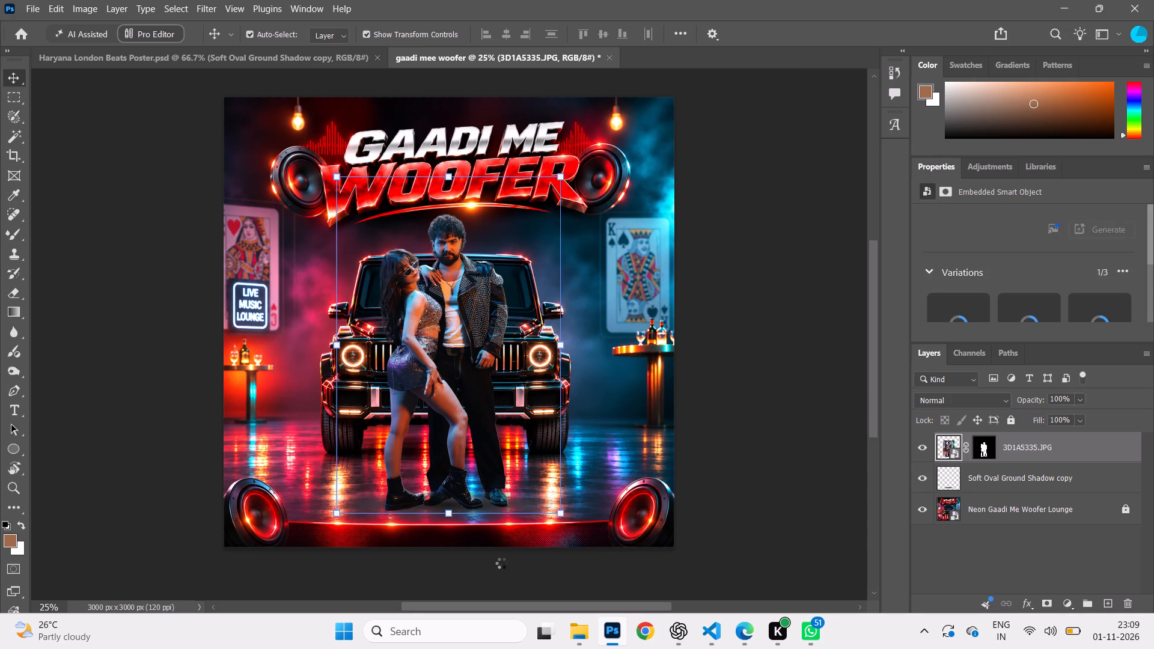
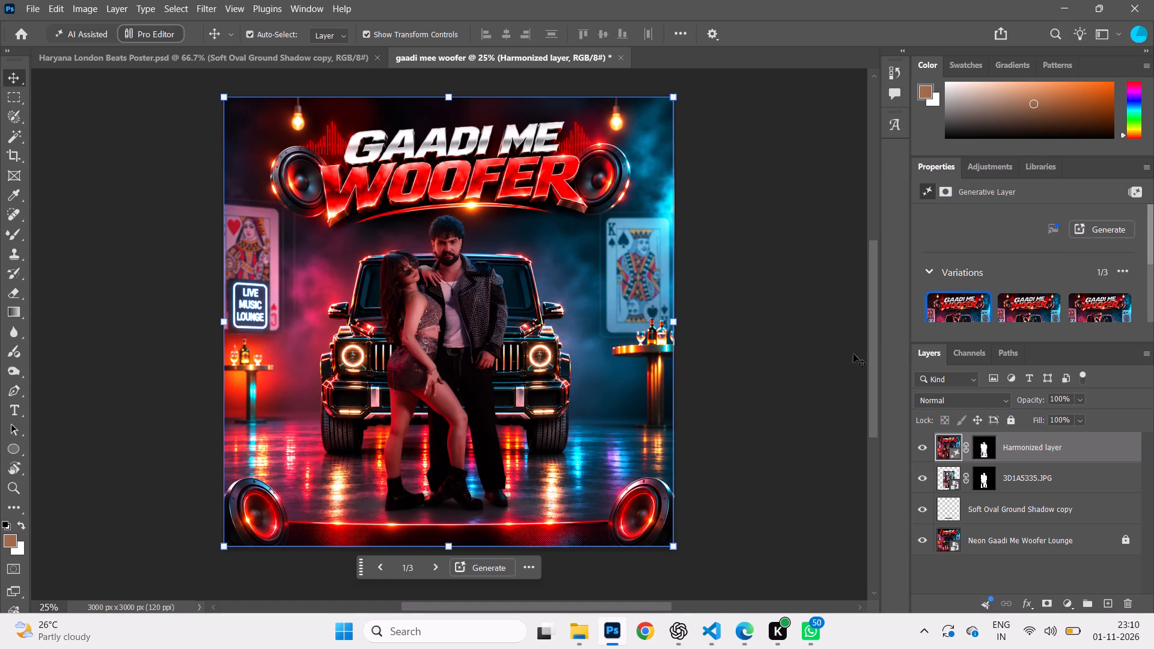
Compare the Harmonize variations of the couple and choose the third one.
left_click(1027, 302)
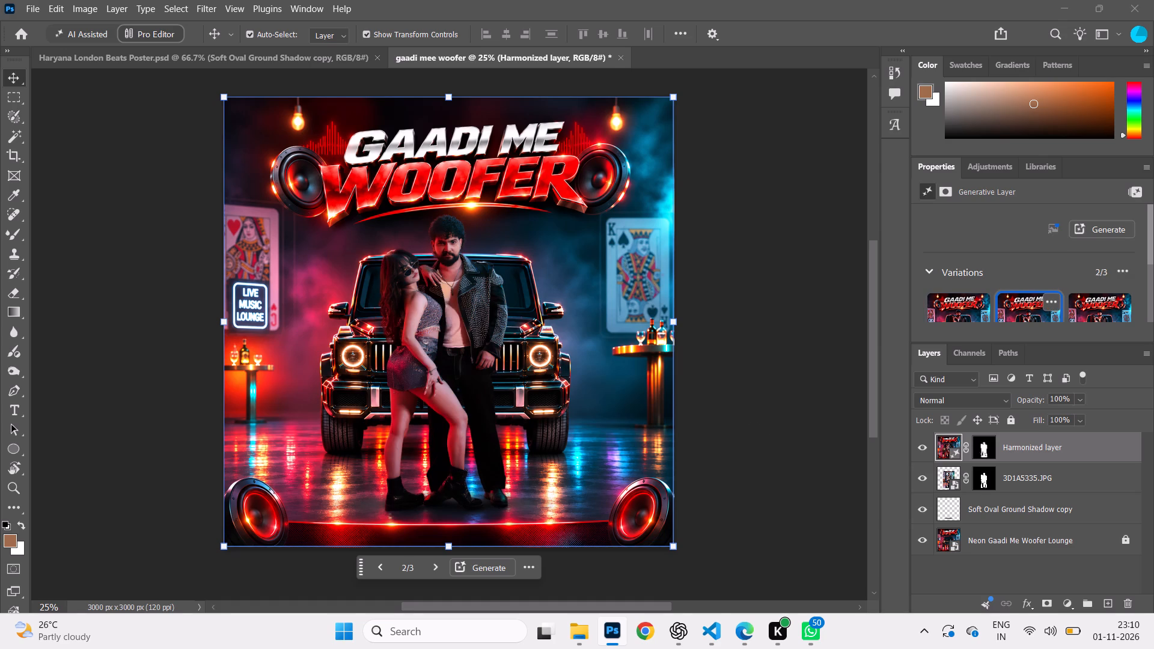
left_click(1087, 306)
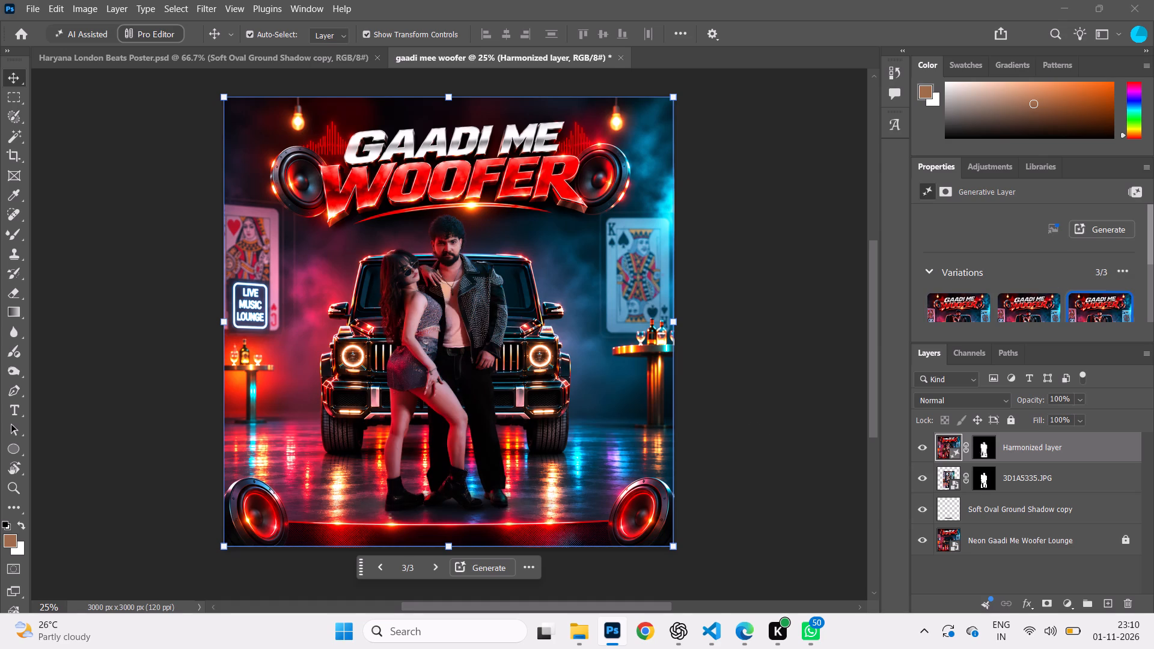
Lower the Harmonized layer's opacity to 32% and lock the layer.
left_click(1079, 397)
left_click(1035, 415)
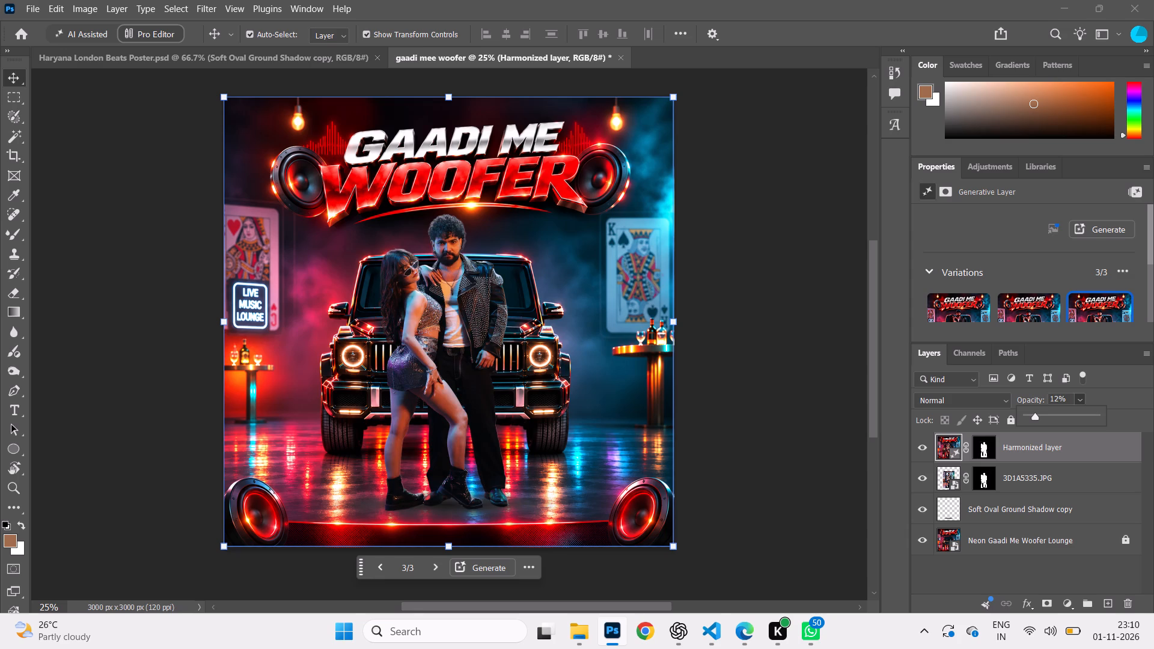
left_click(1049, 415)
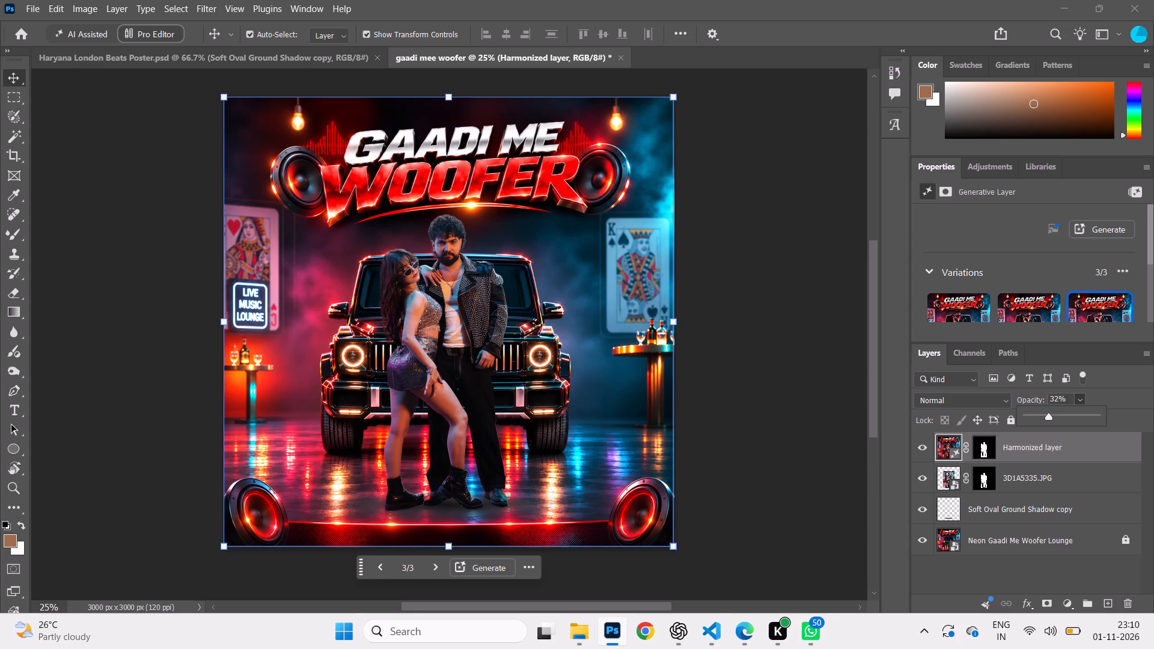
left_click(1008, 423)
Toggle the Harmonized layer's visibility to compare the couple with and without the harmonized lighting.
left_click(923, 447)
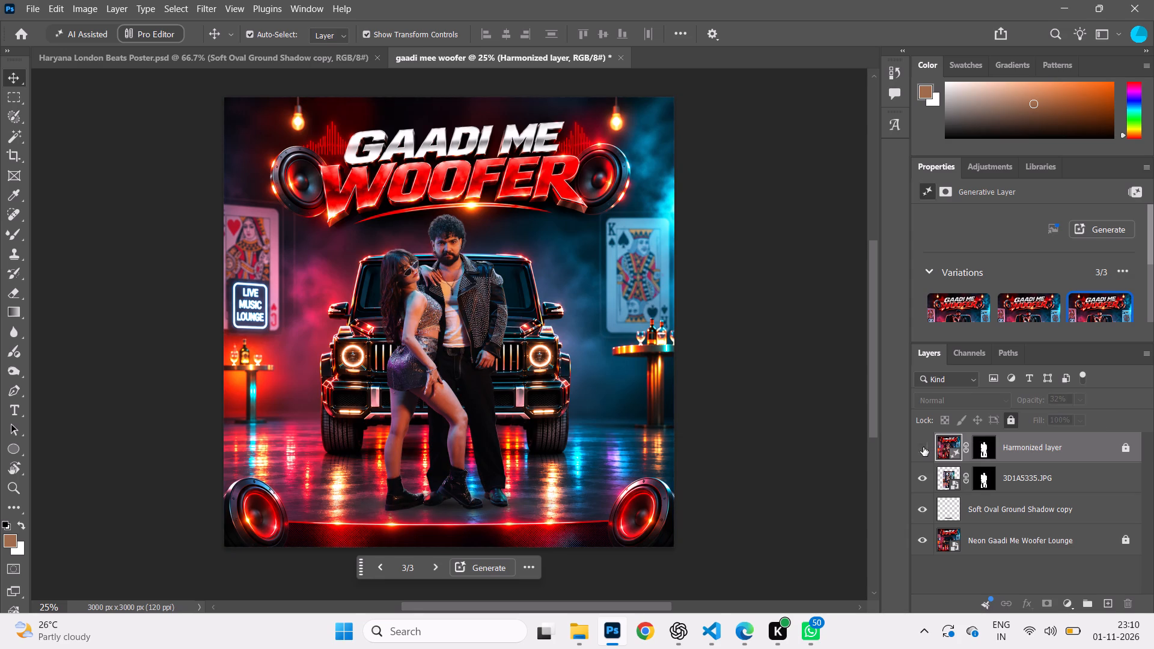
left_click(923, 447)
left_click(923, 447)
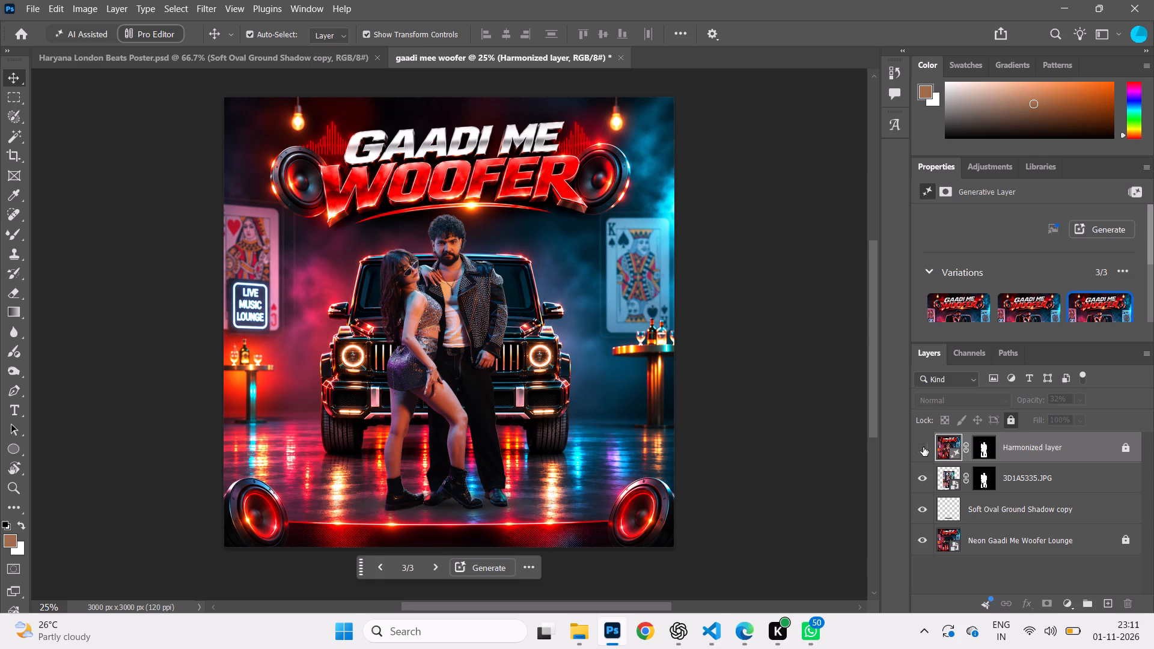
left_click(923, 447)
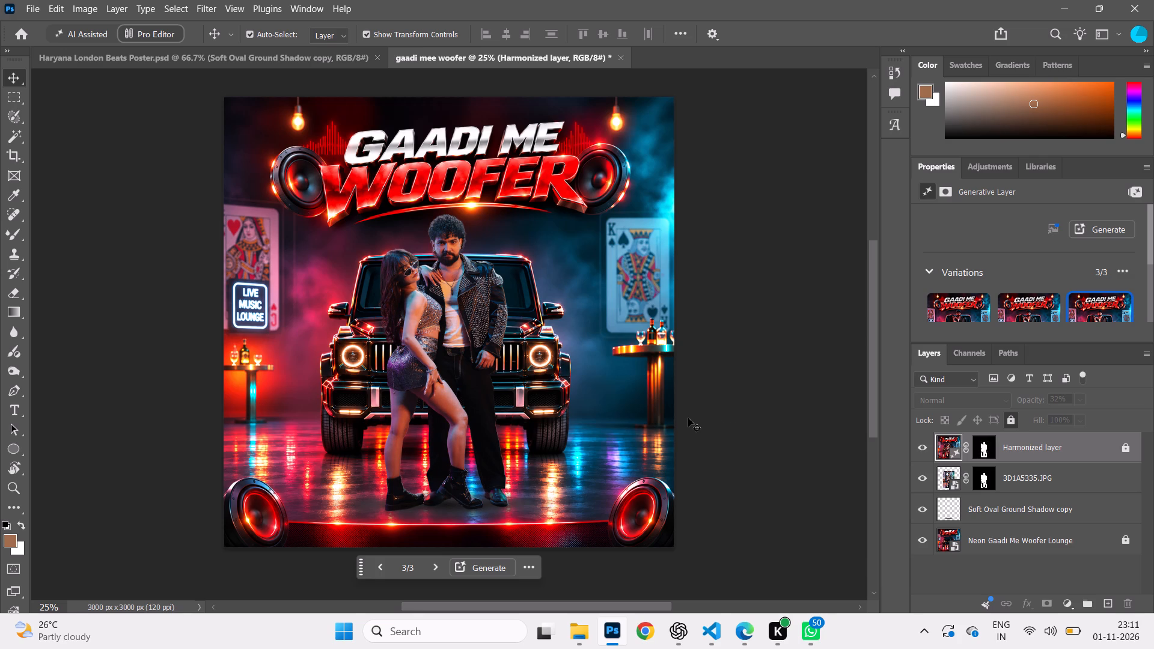
left_click(688, 418)
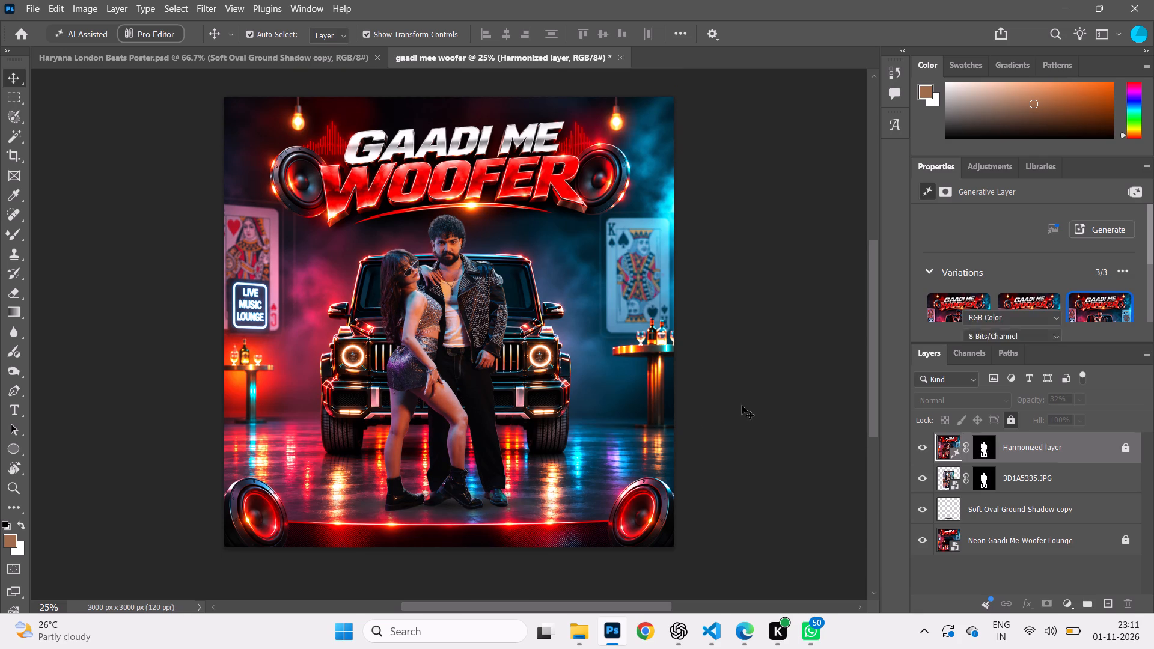
left_click(923, 446)
left_click(923, 446)
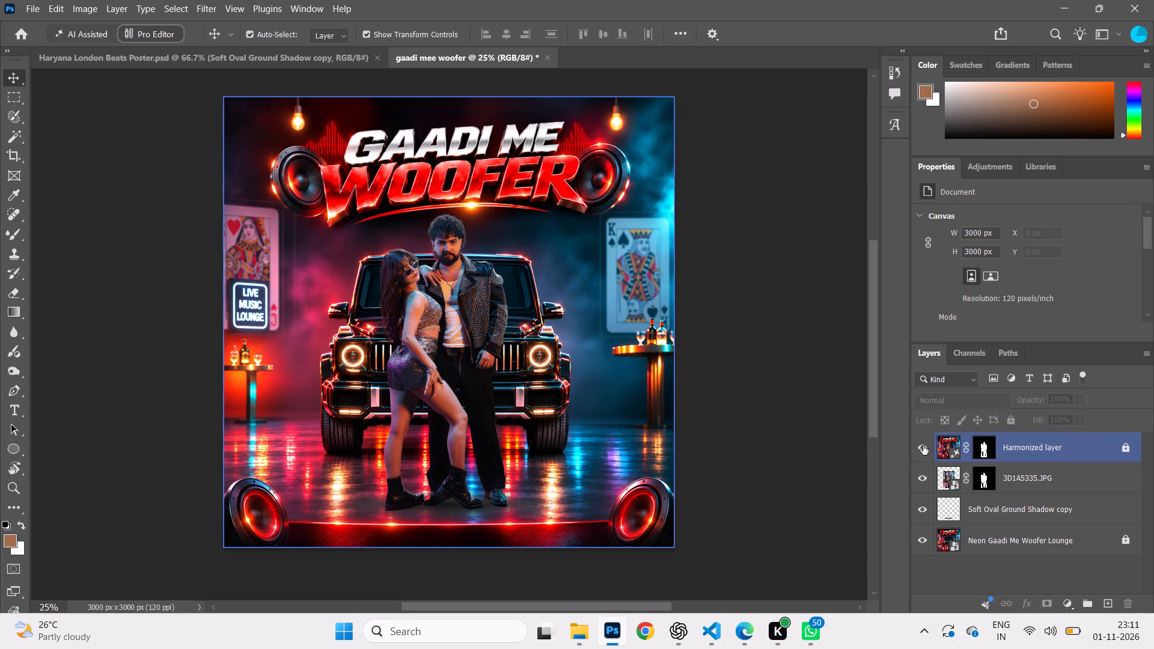
Unlock the Harmonized layer, reduce its opacity to 15% and lock it again after a before-and-after check.
left_click(1119, 444)
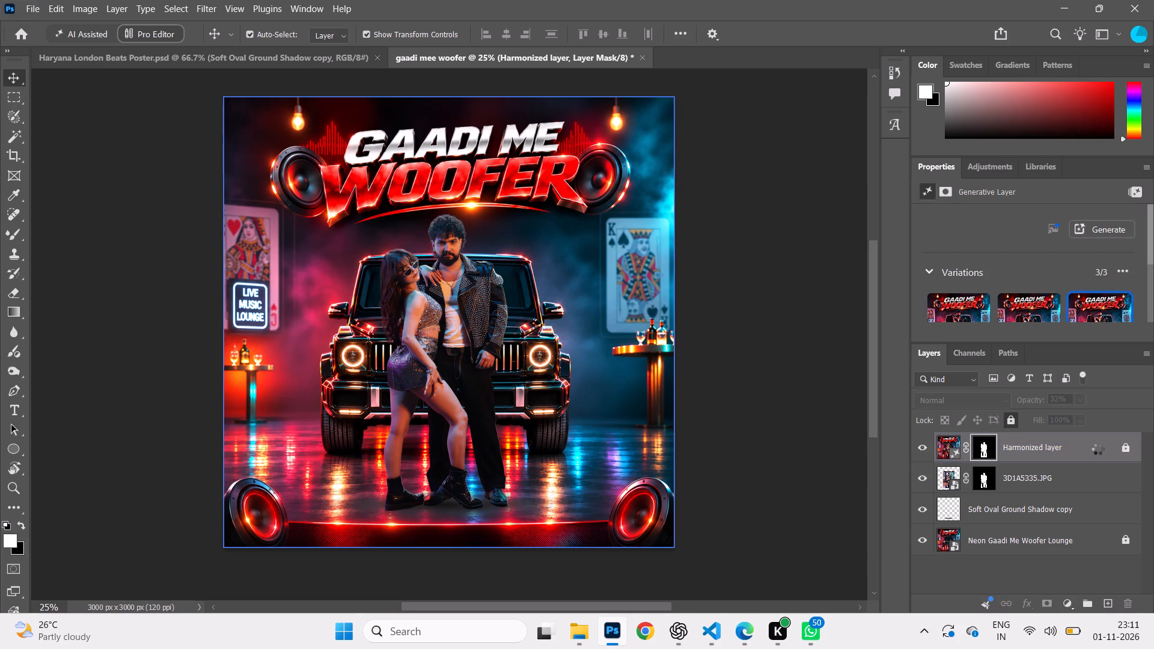
left_click(1125, 452)
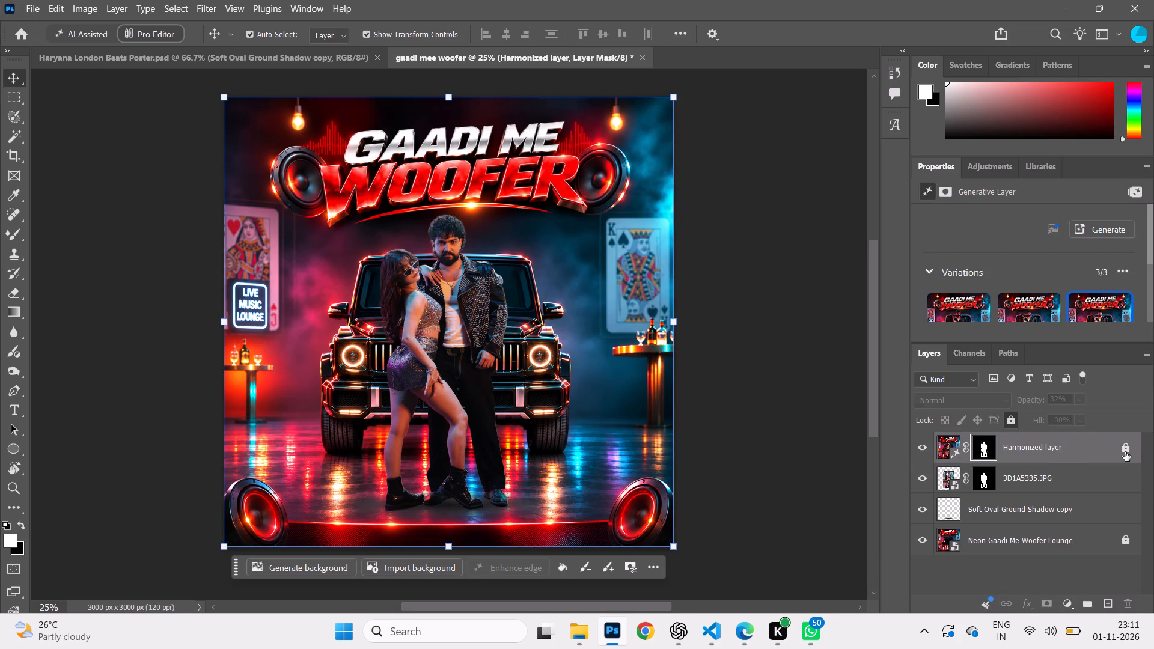
left_click(1078, 396)
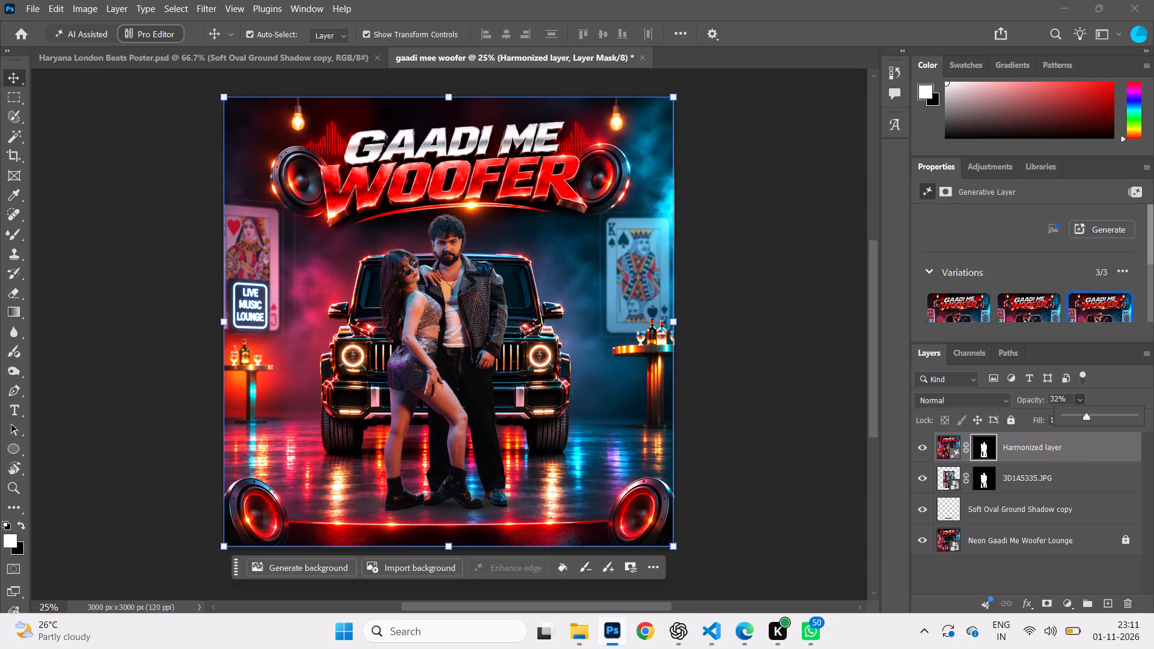
left_click(1075, 413)
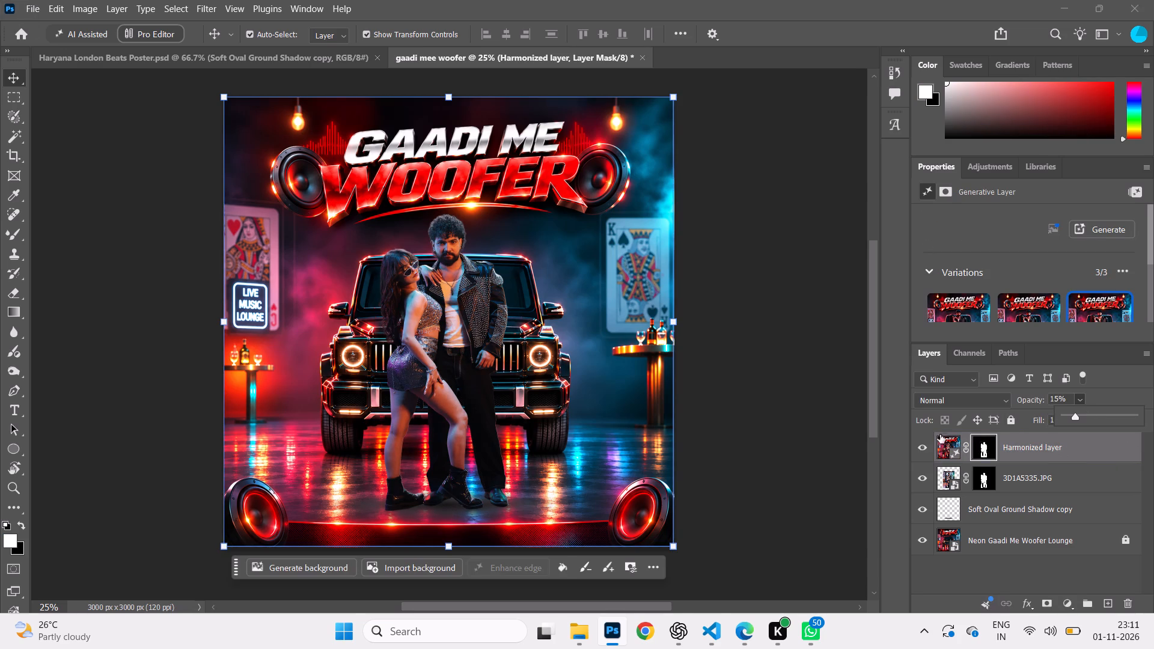
left_click(923, 445)
left_click(923, 445)
left_click(1014, 421)
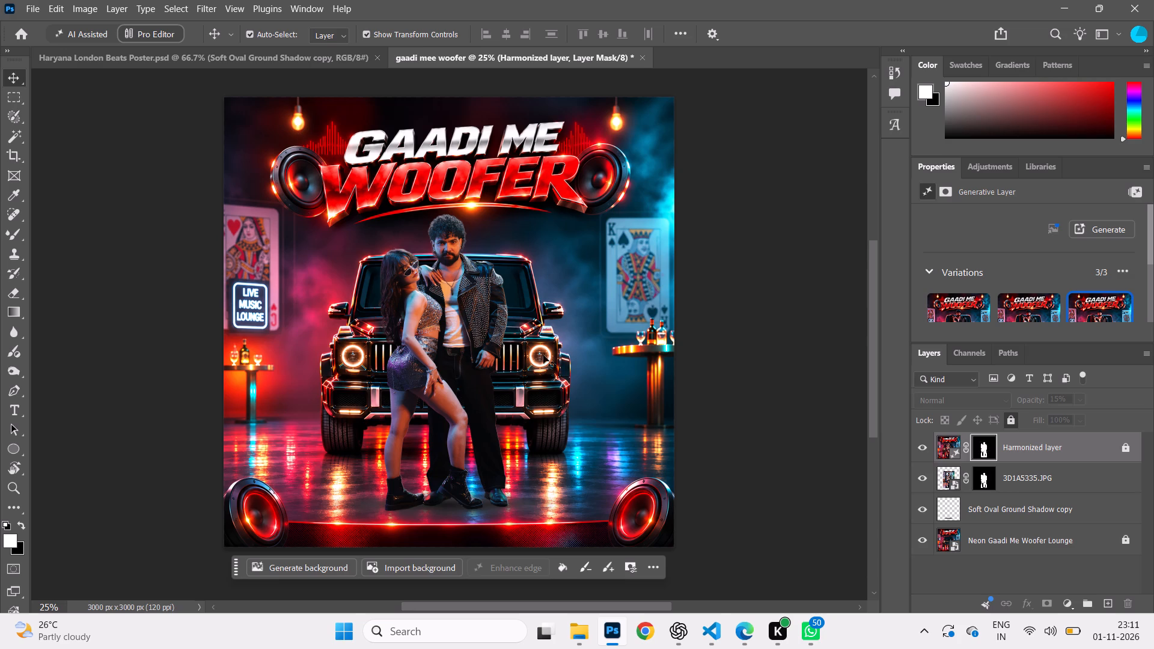
Place the HLB Gold Crown Logo file as an embedded object above the Harmonized layer.
left_click(1106, 605)
left_click(31, 0)
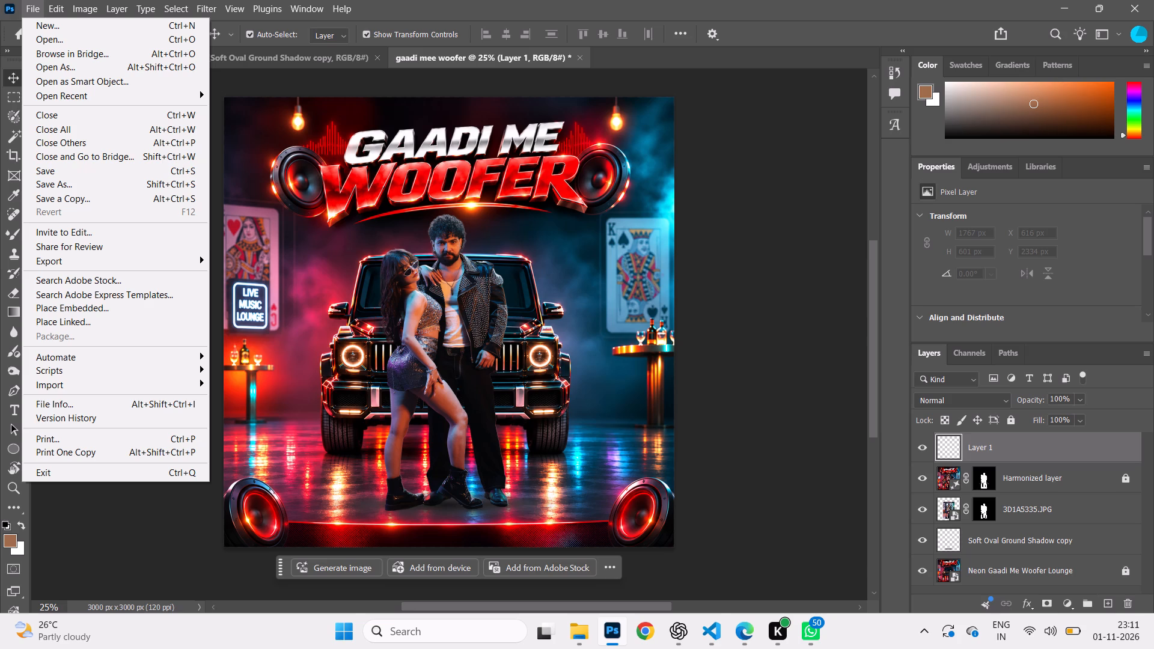
left_click(69, 311)
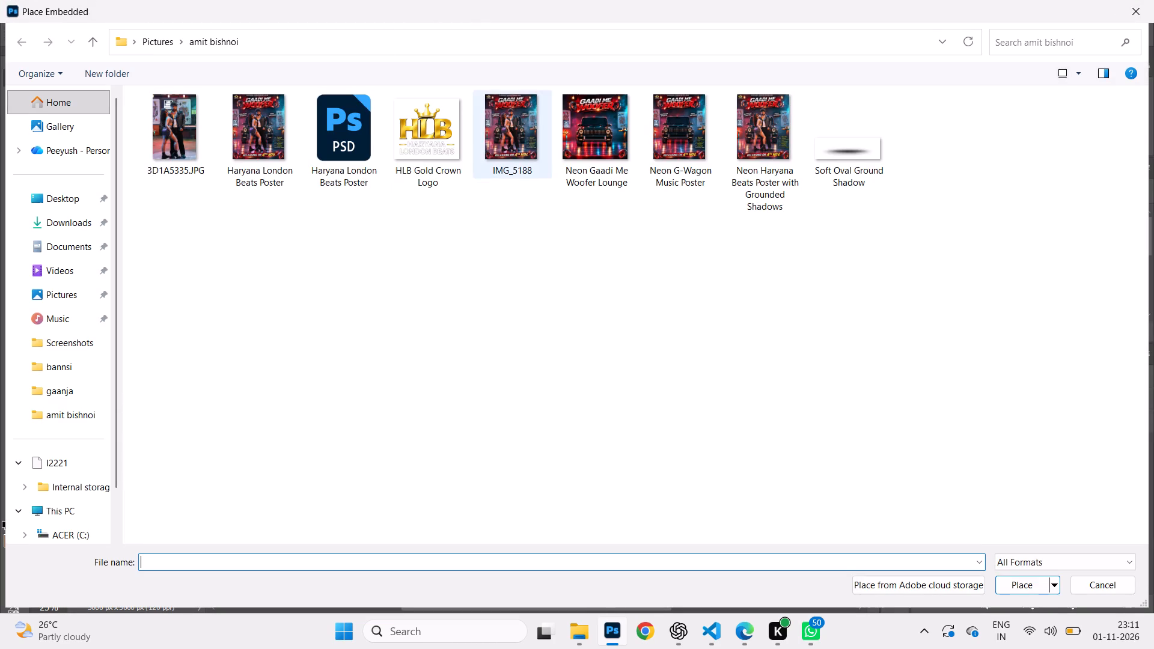
left_click(432, 126)
key("Return")
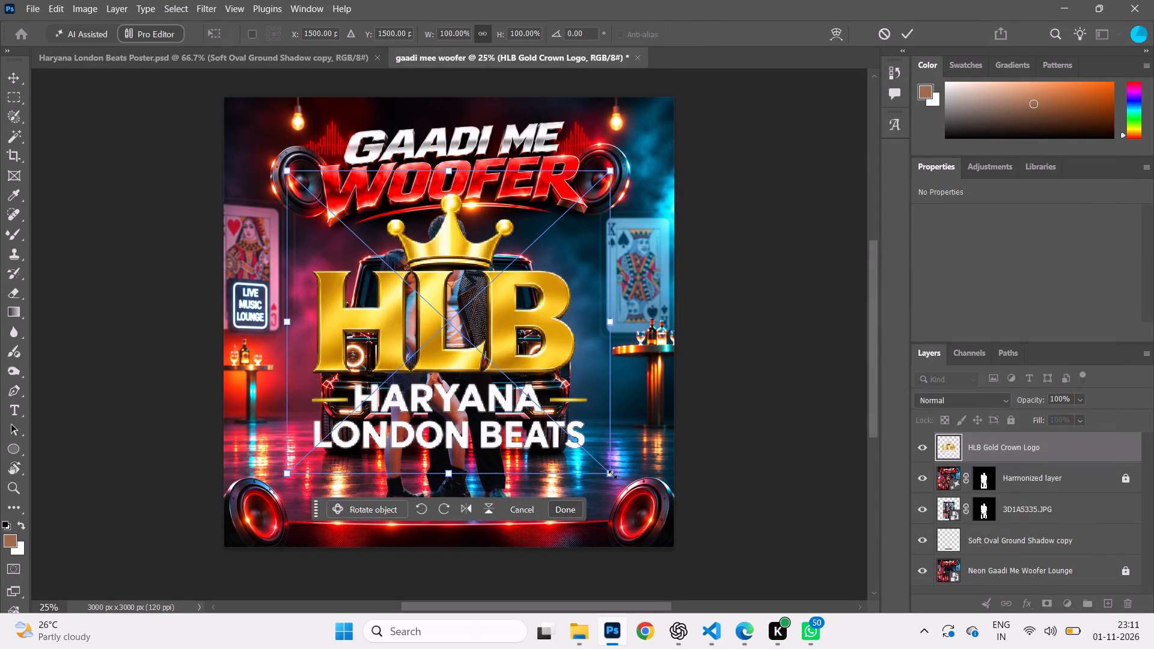
Scale the HLB logo proportionally to about 8% and position it in the poster's top-left corner at about X 55, Y 48 px.
left_click_drag(612, 474, 346, 253)
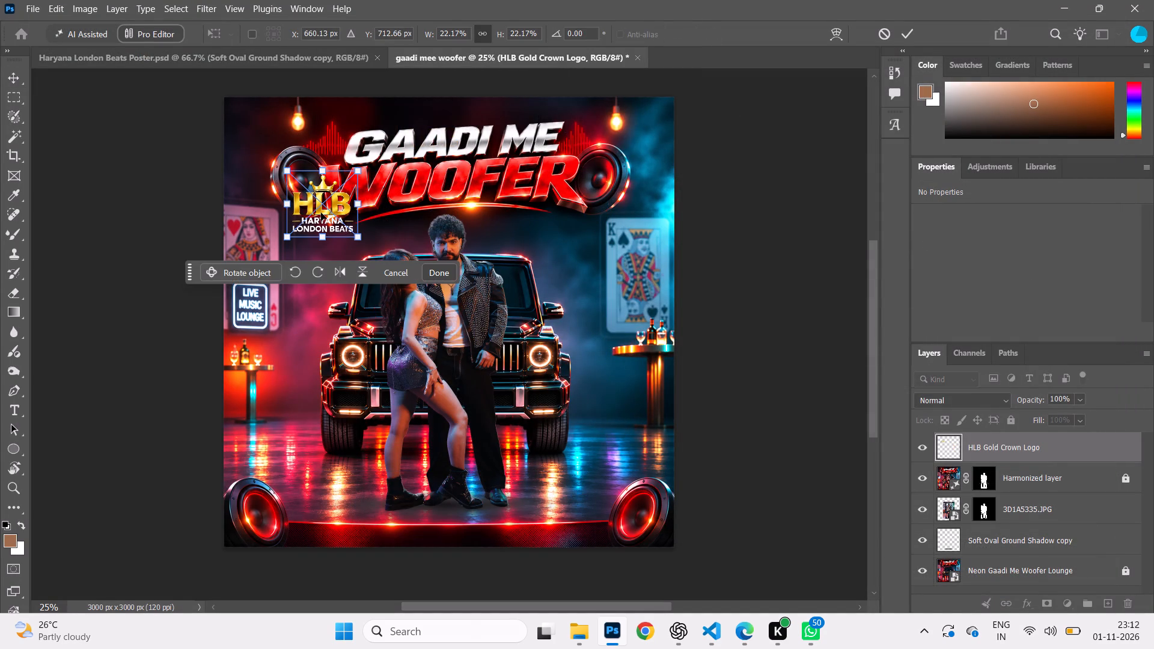
left_click_drag(321, 212, 262, 136)
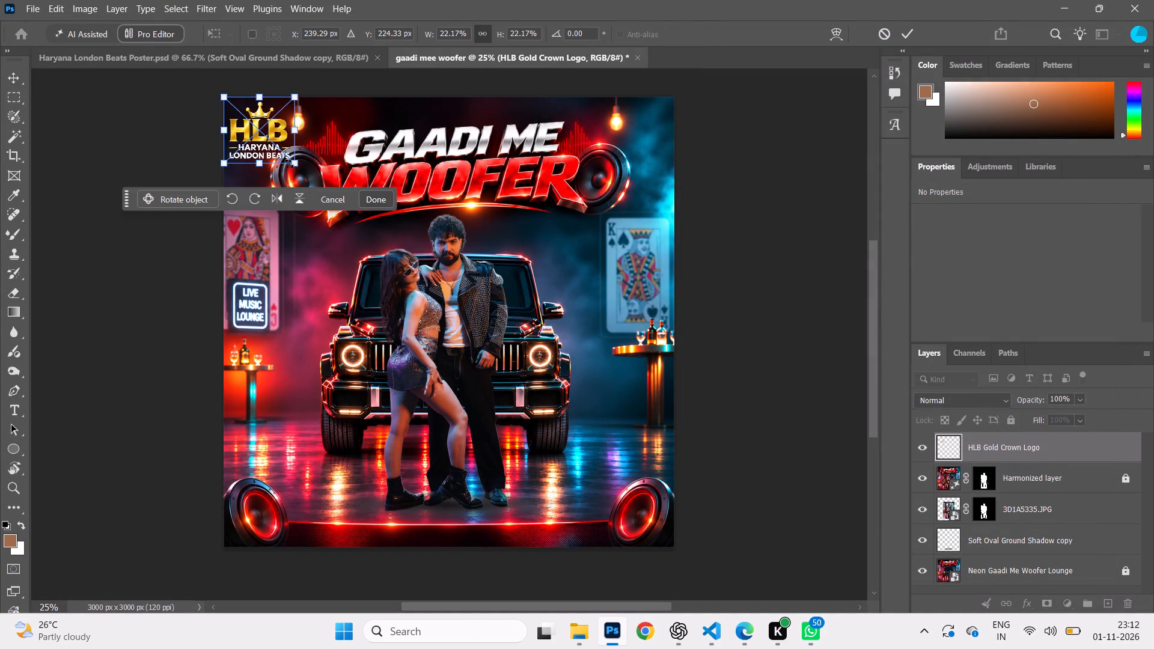
left_click_drag(294, 165, 247, 111)
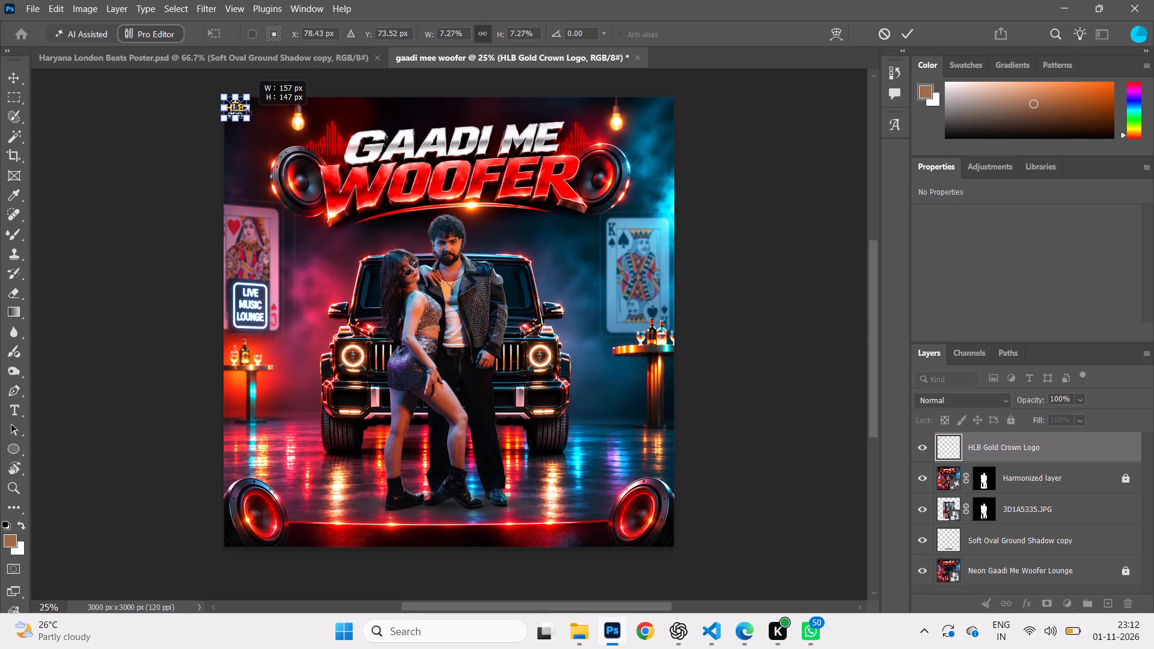
left_click_drag(247, 111, 260, 117)
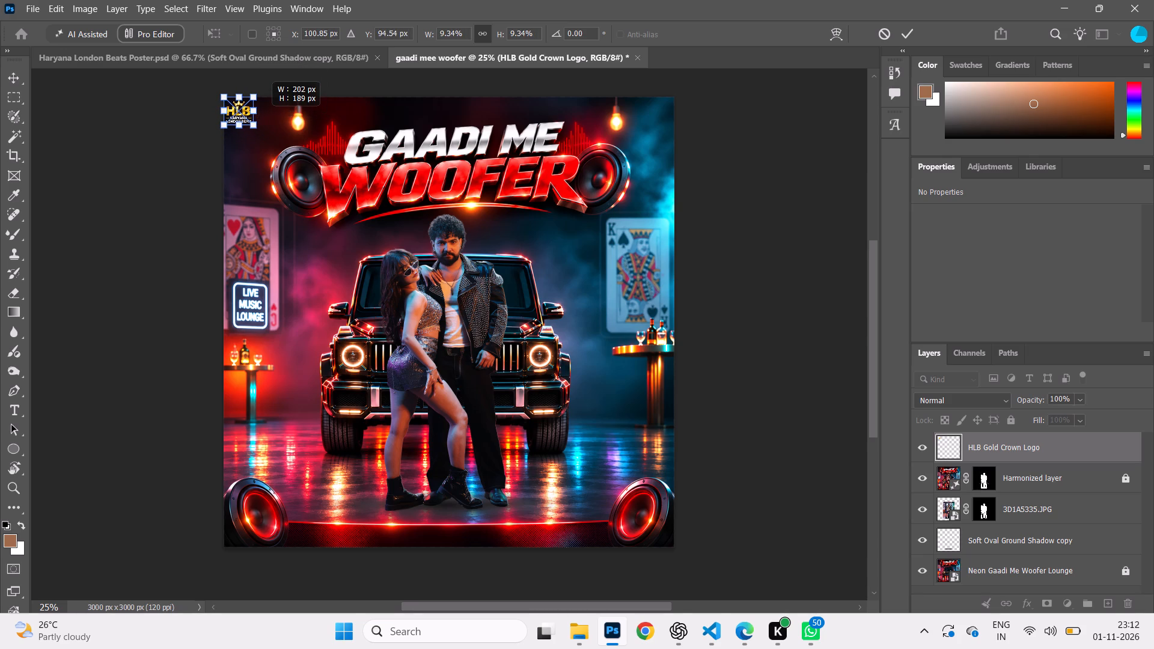
left_click_drag(260, 117, 254, 115)
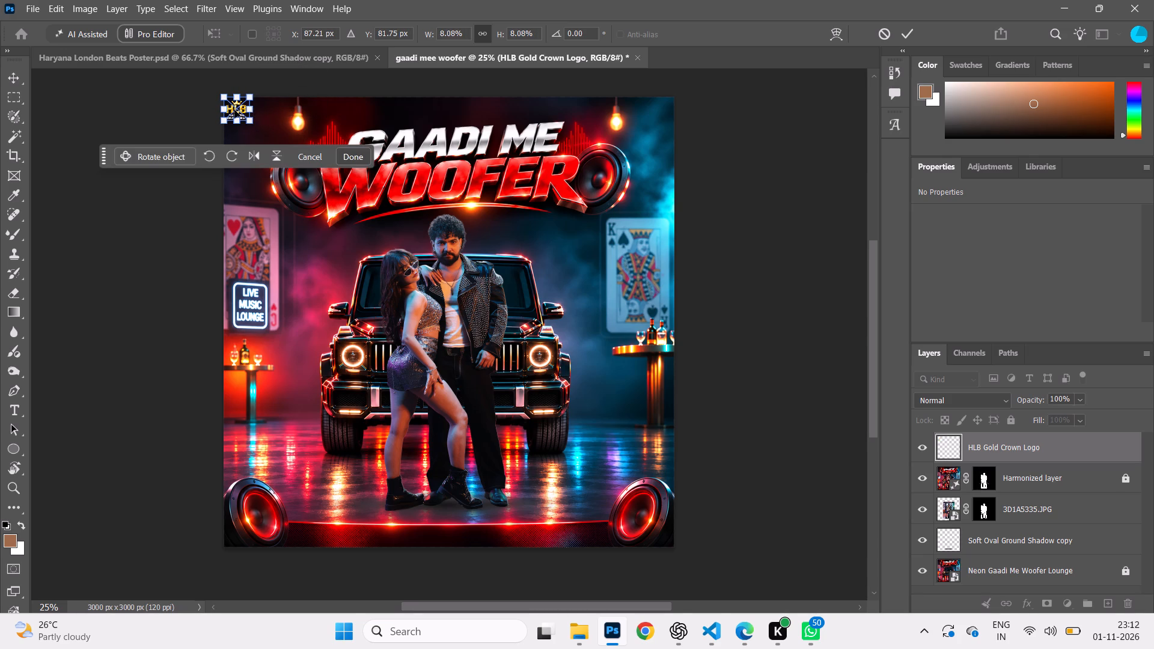
left_click_drag(234, 110, 240, 116)
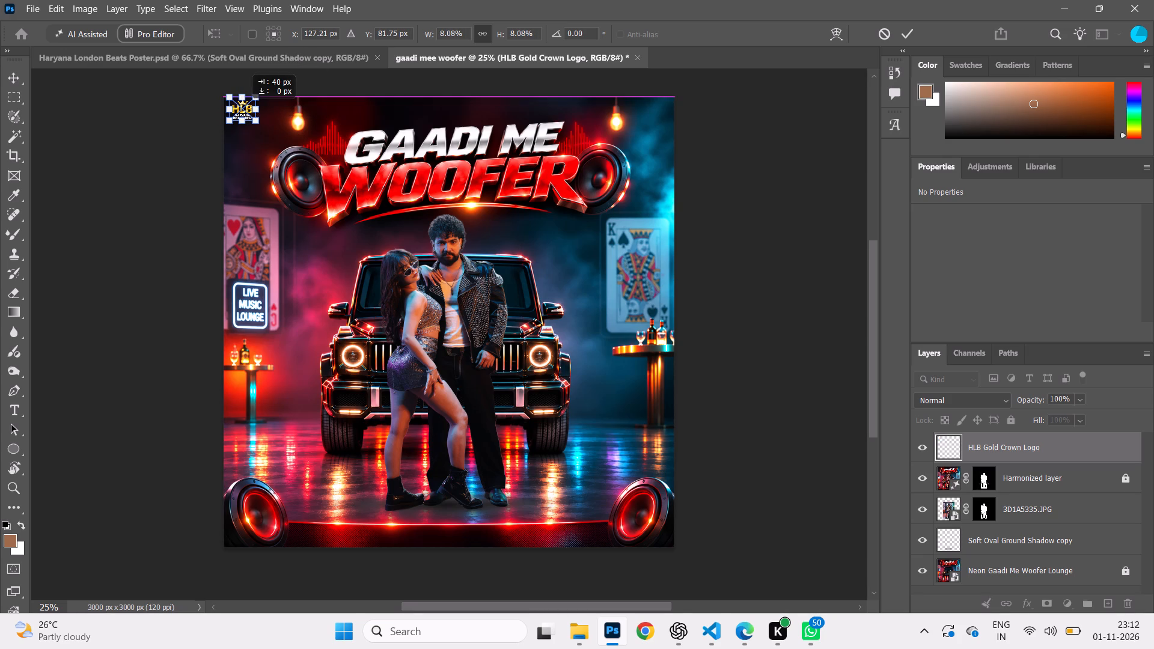
left_click_drag(240, 116, 242, 117)
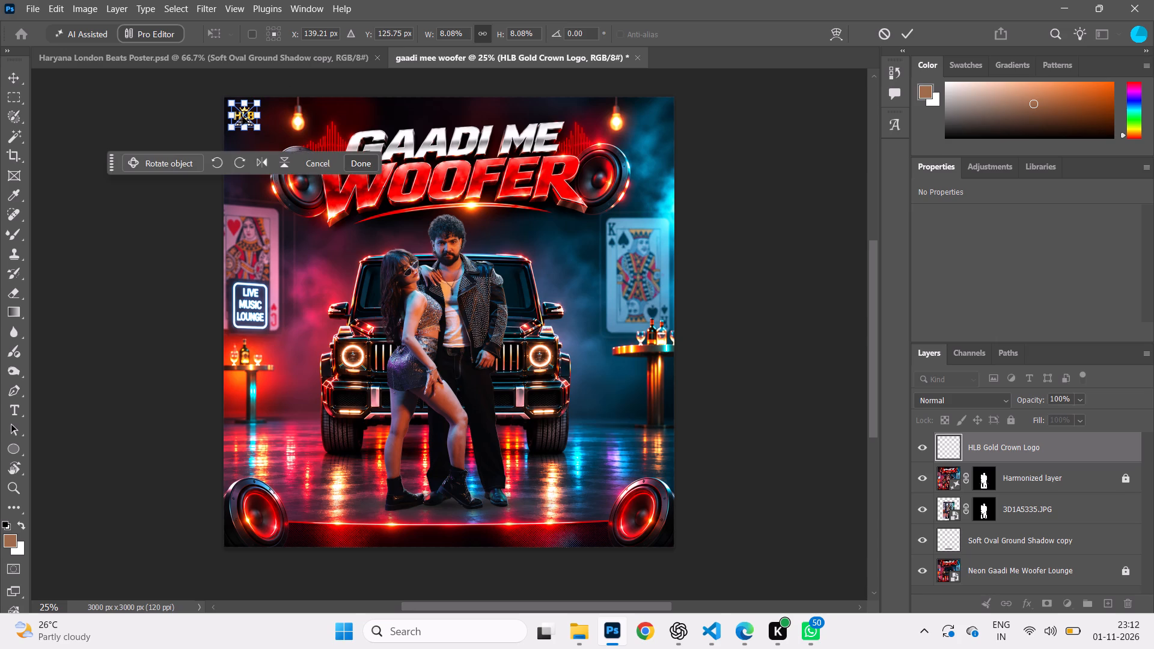
left_click(365, 163)
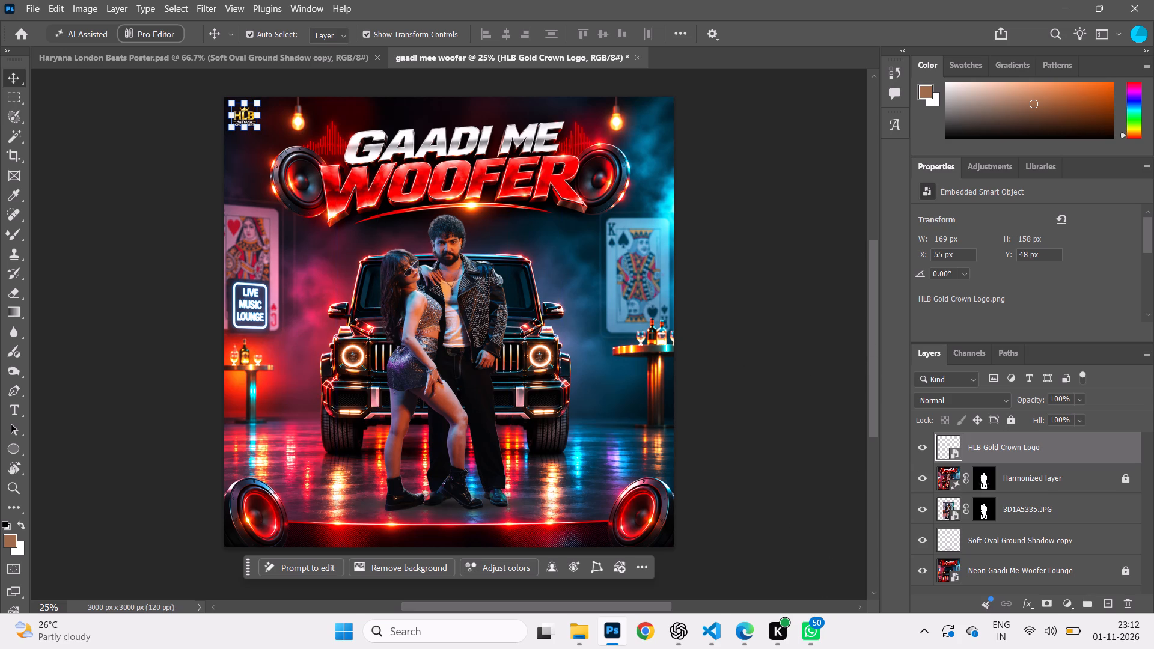
left_click(676, 623)
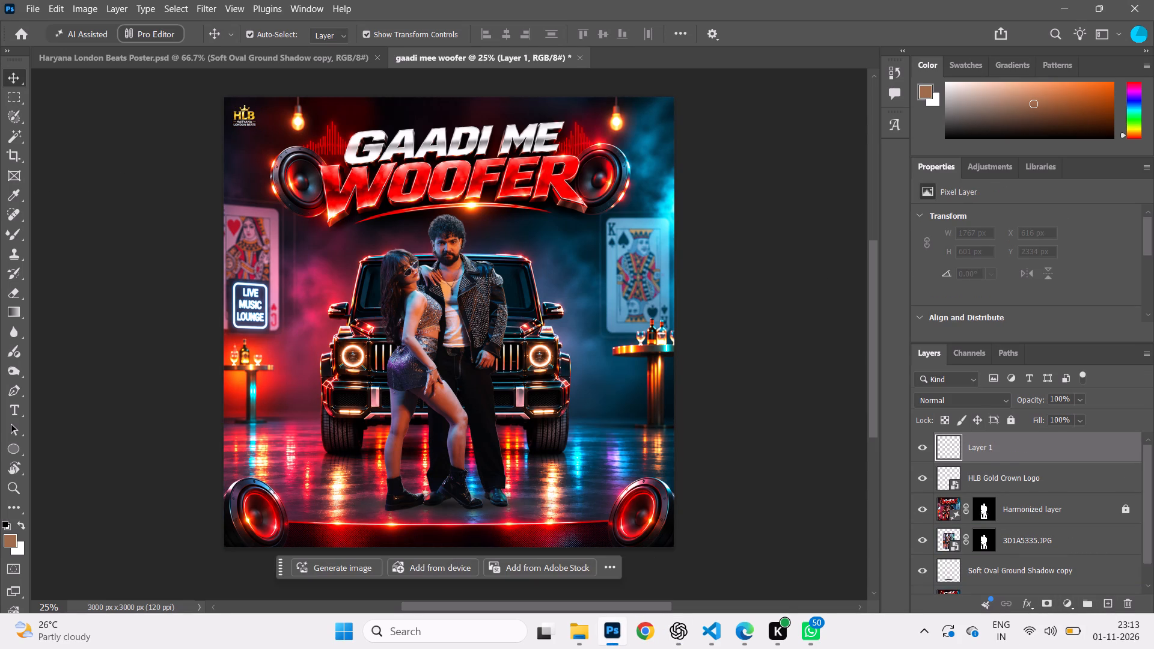
left_click(17, 415)
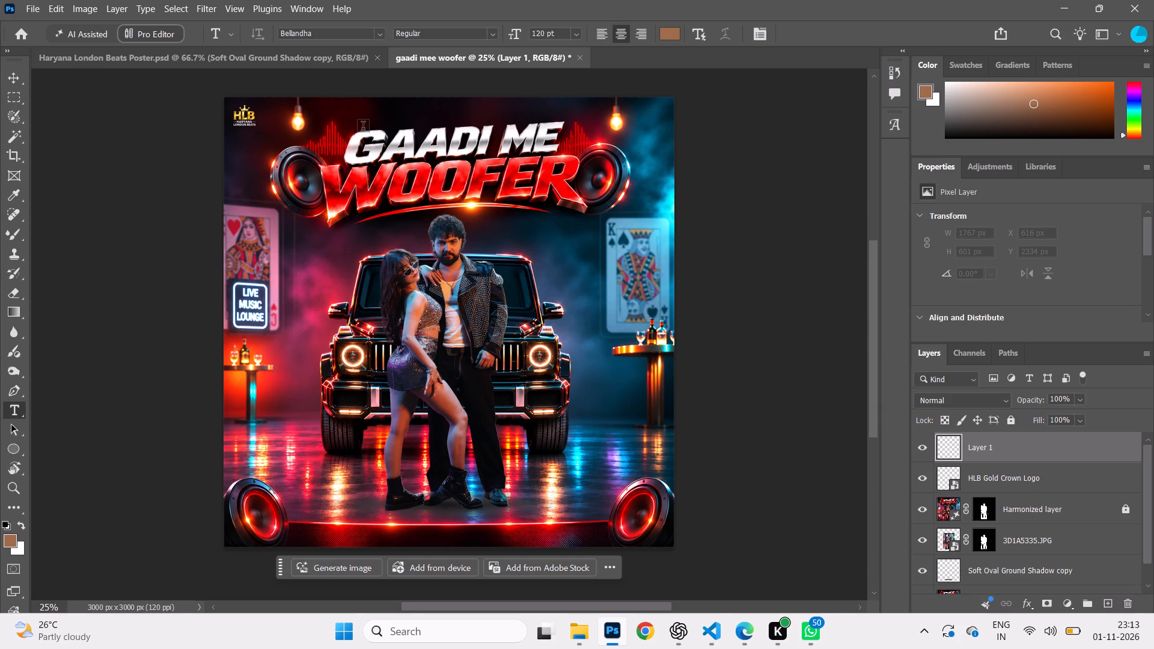
left_click_drag(352, 109, 544, 130)
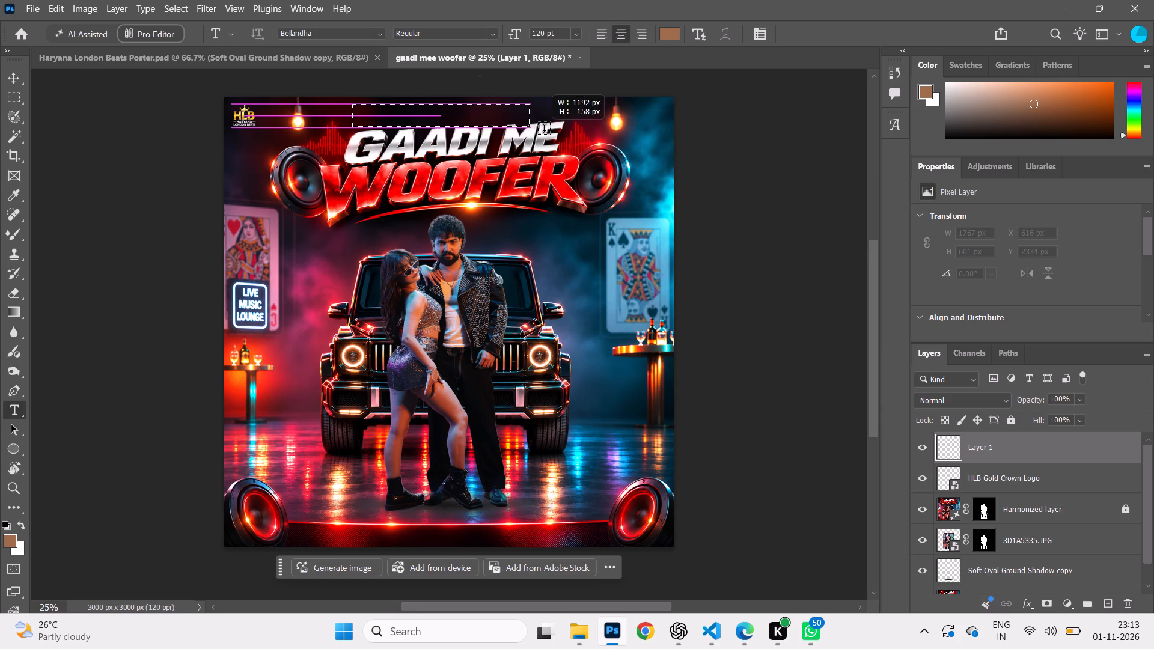
left_click_drag(544, 130, 557, 124)
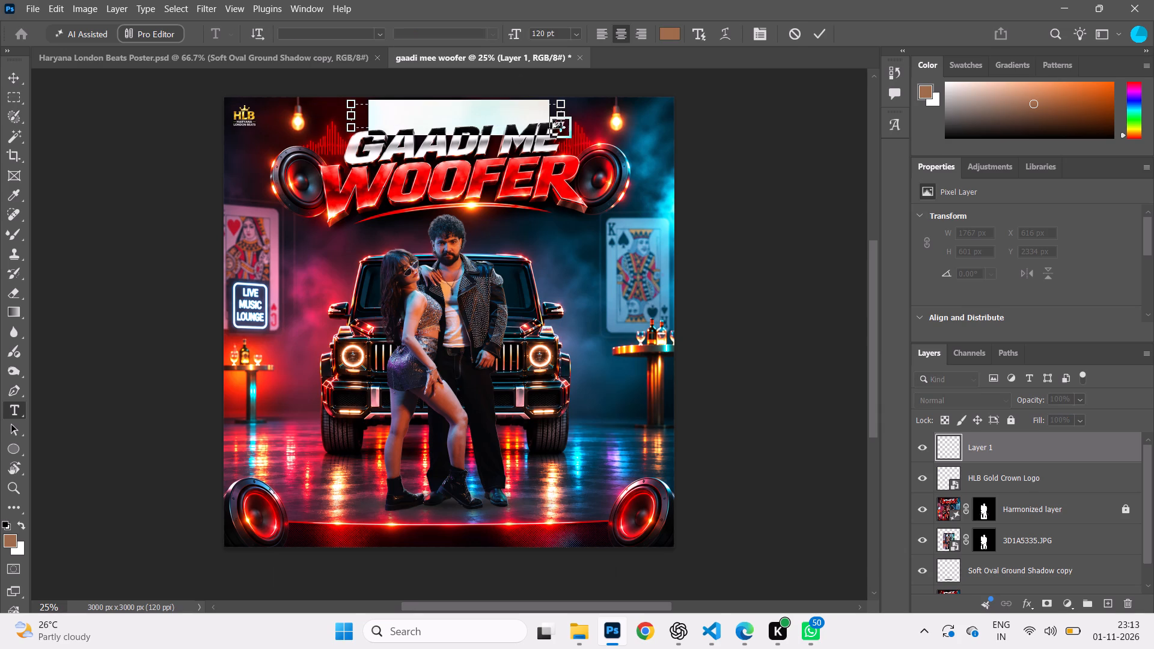
type("HLB")
key("space")
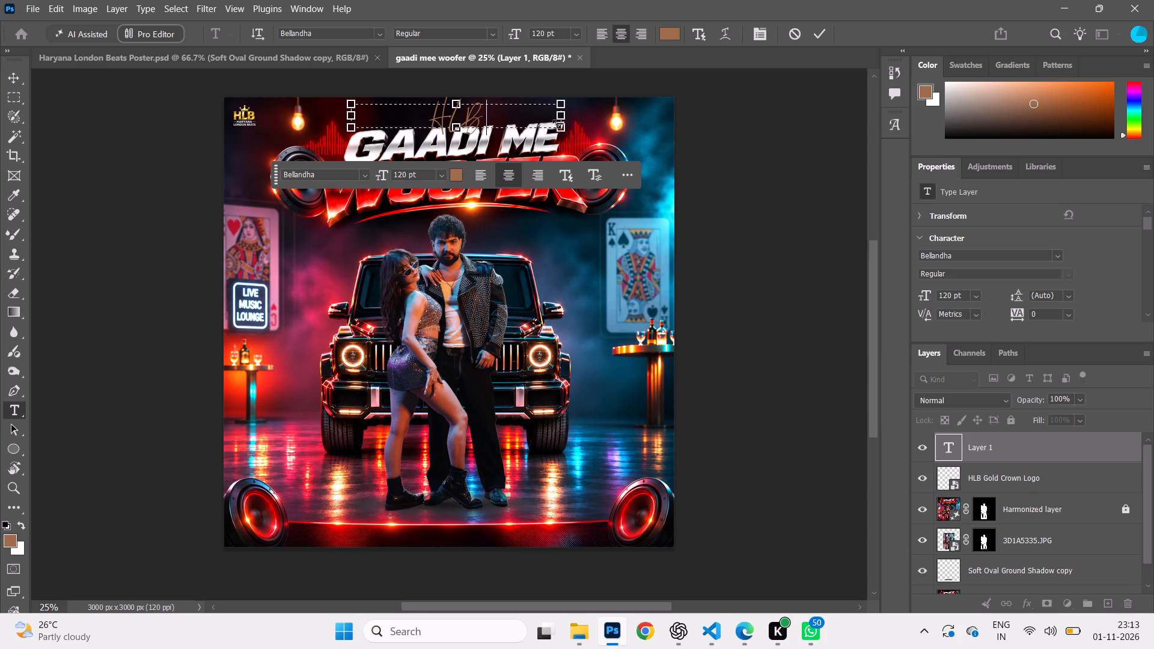
key("BackSpace")
key("BackSpace")
key("BackSpace")
type("ARYANA LONO")
key("BackSpace")
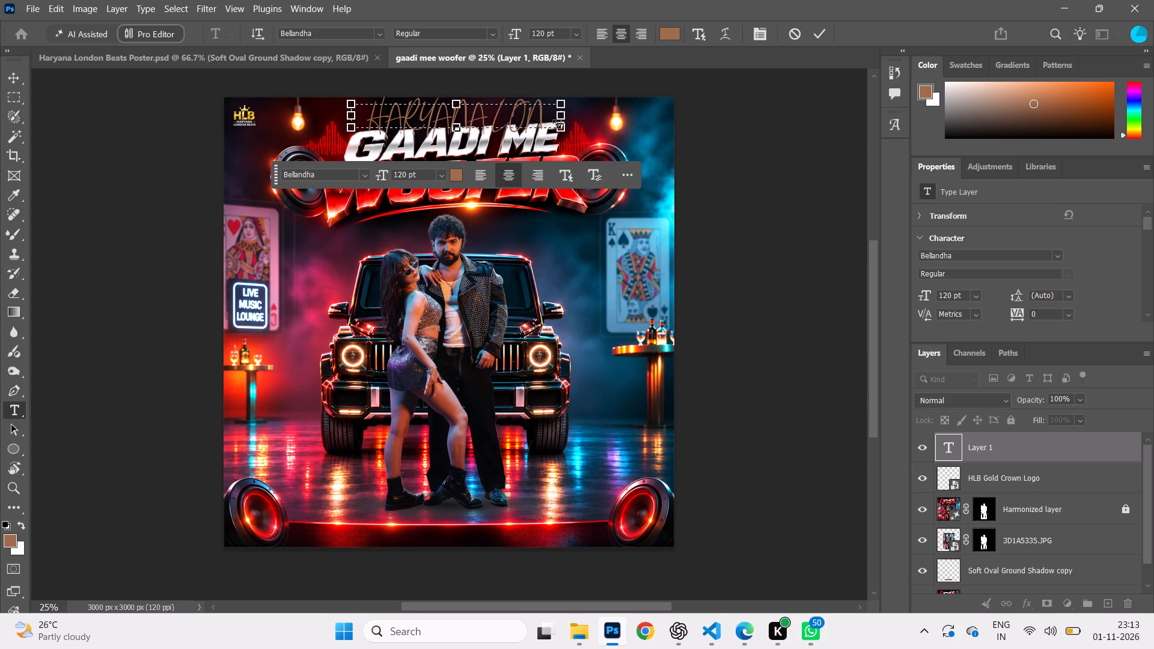
type("DON")
key("space")
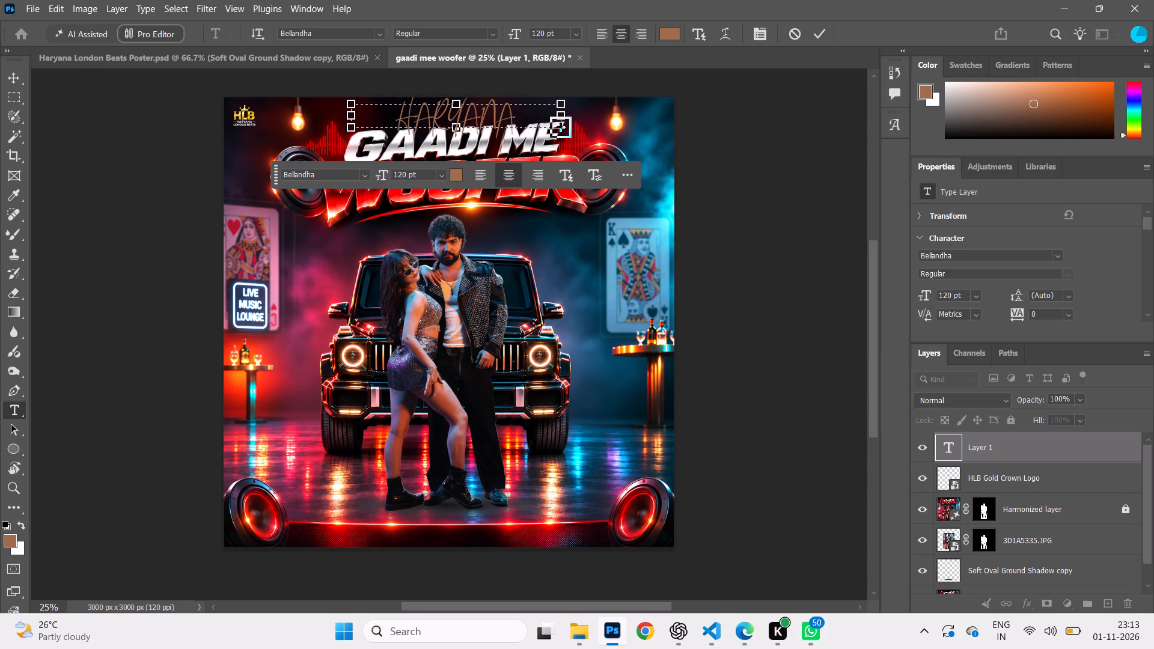
Set the size of the whole HARYANA LONDON text to 25 pt.
left_click_drag(427, 174, 375, 175)
type("25")
key("Return")
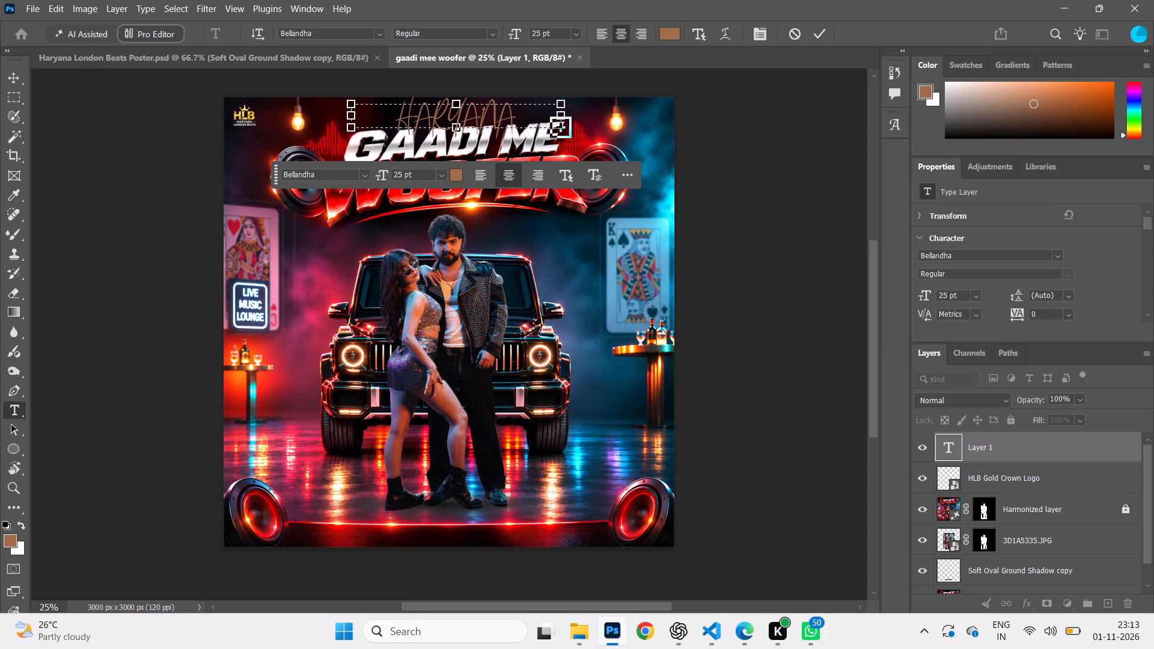
left_click(513, 124)
key("ctrl+a")
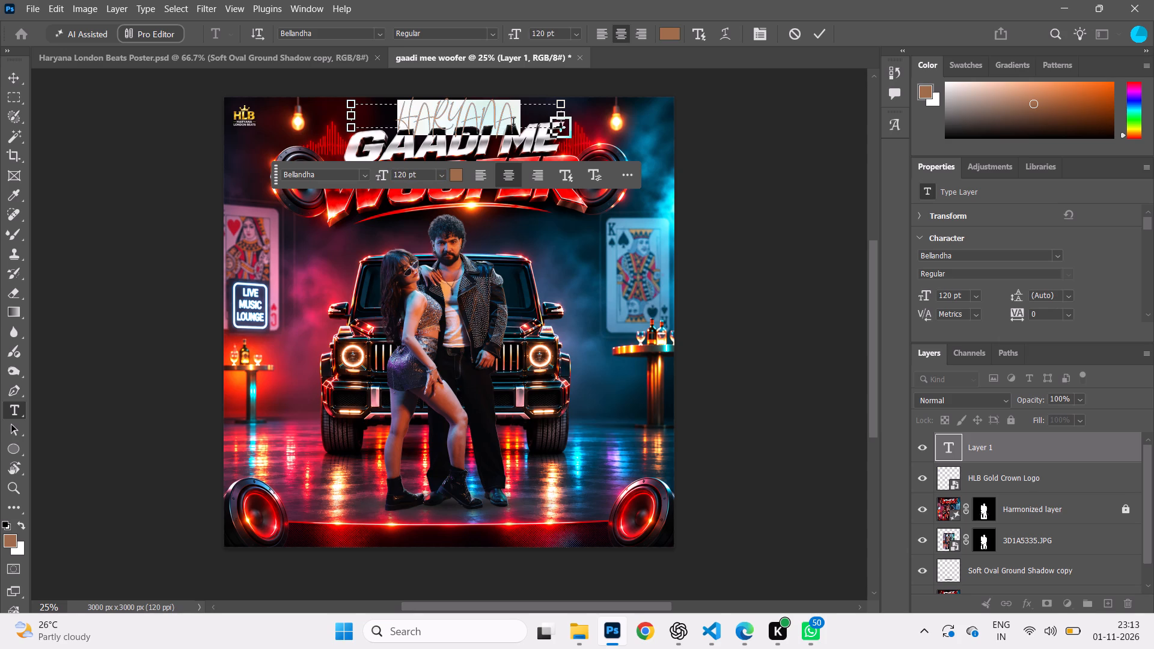
left_click_drag(421, 175, 385, 184)
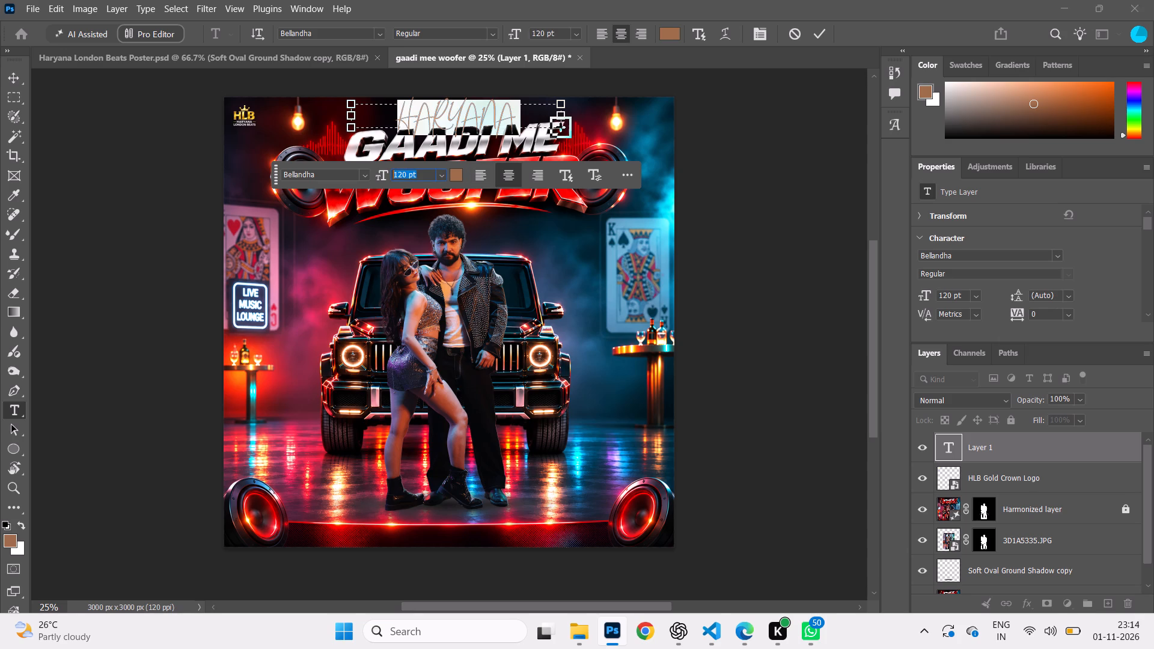
type("25")
key("Return")
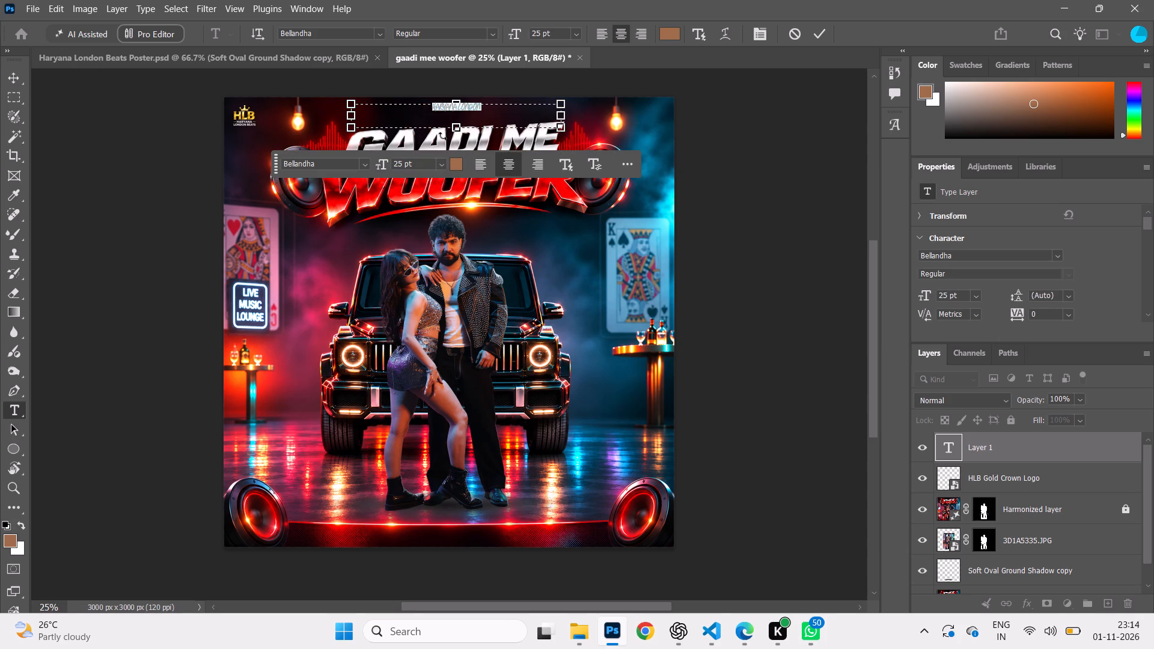
Append "BEATS (HLB)" to the end of the HARYANA LONDON text line.
left_click(497, 113)
key("space")
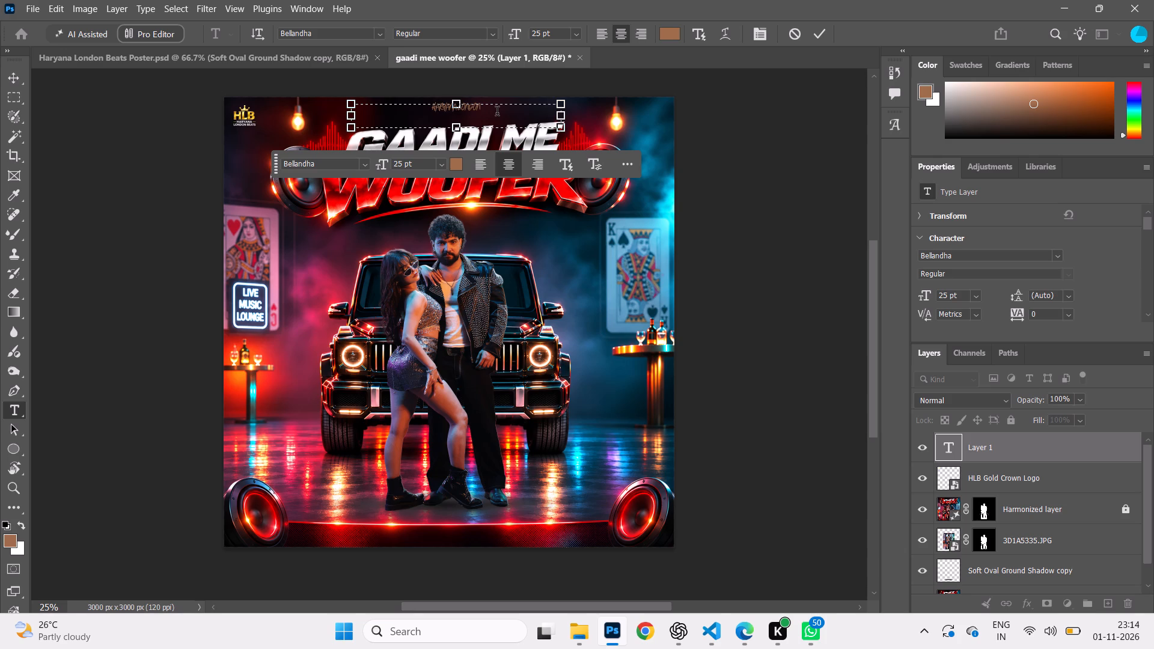
type("BEATS")
key("space")
key("shift+parenleft")
type("HLB)")
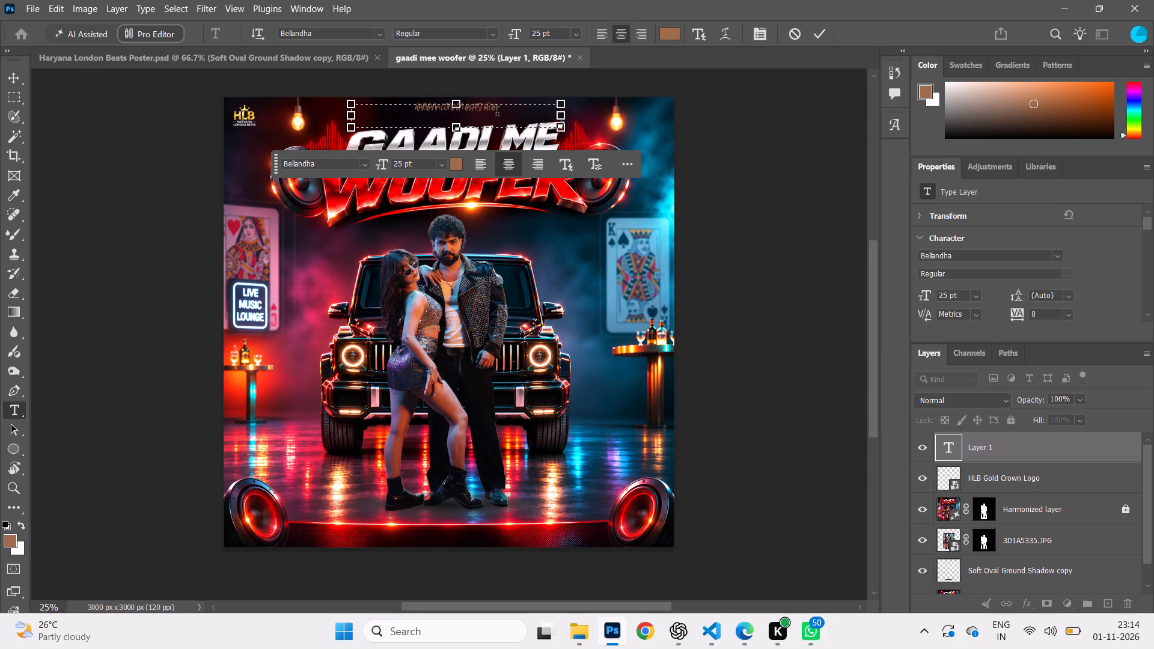
Change the font of the whole top text line to Soin Sans Neue Black.
key("ctrl+a")
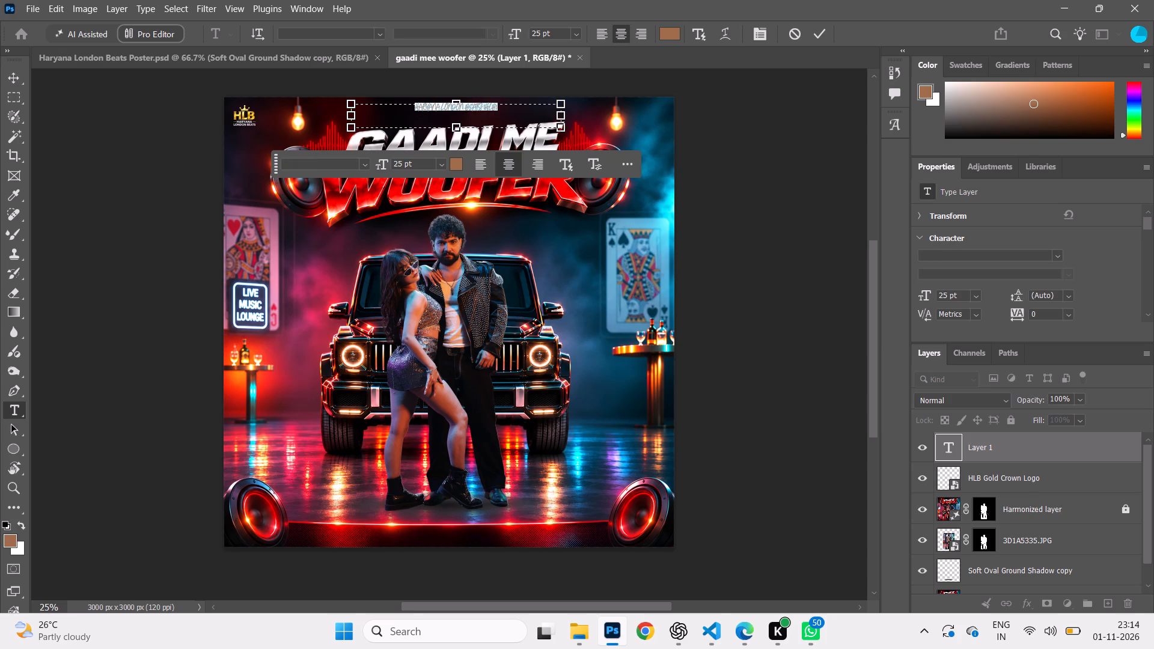
left_click(353, 165)
type("SOIN")
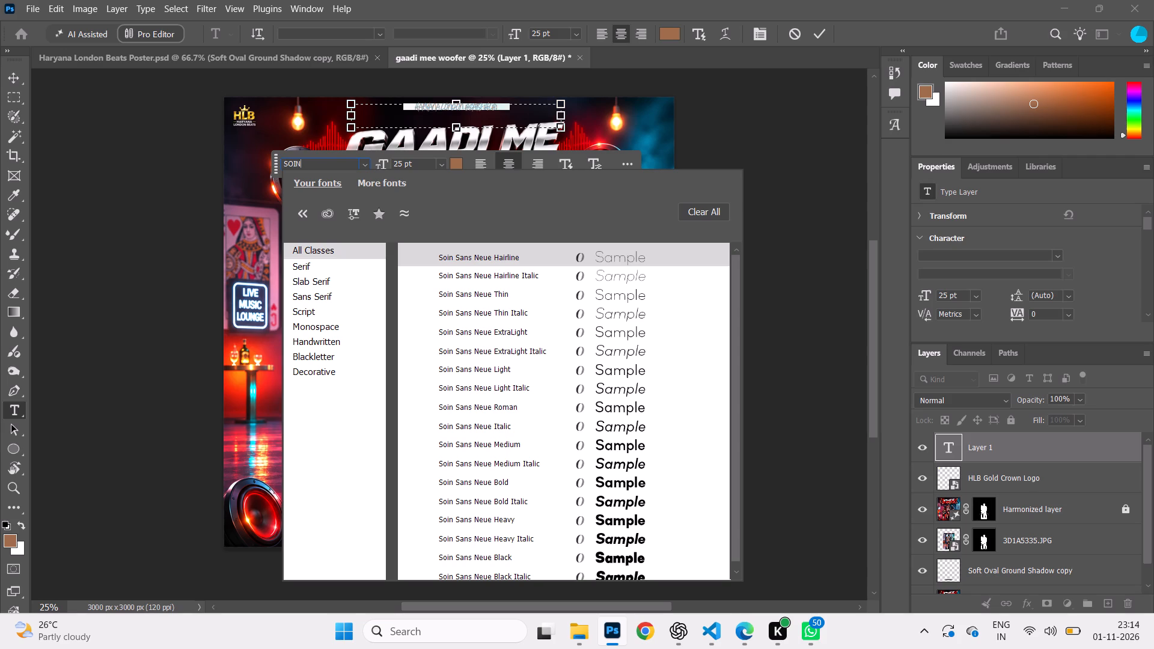
left_click(598, 565)
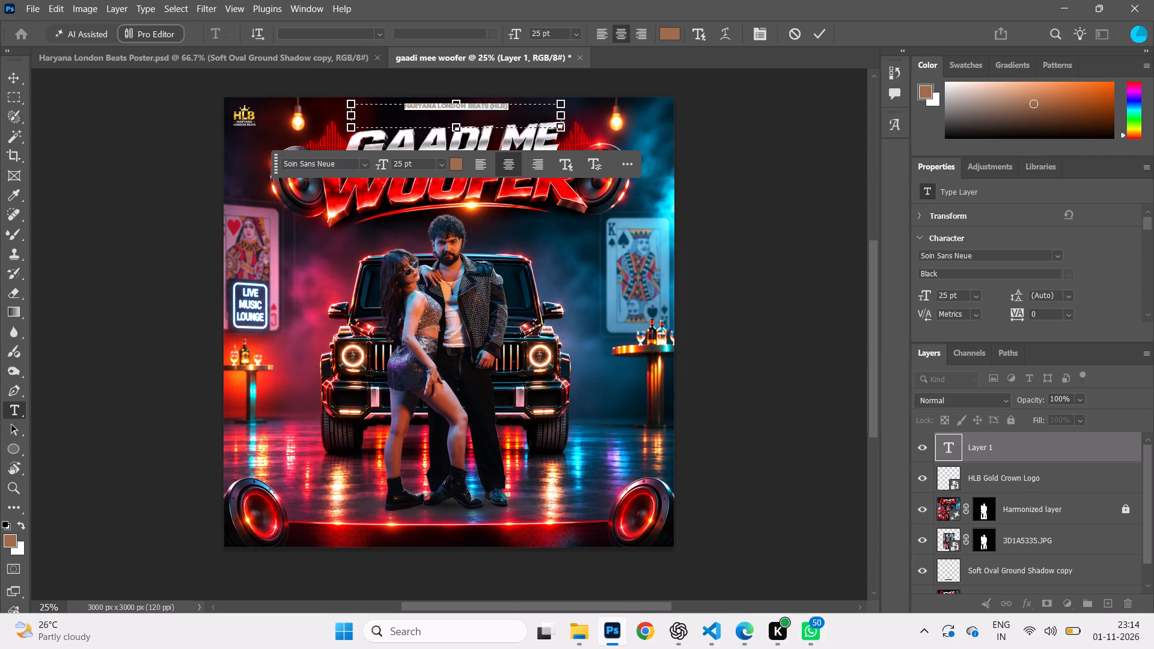
Add a second line reading "PRESENTS" in capitals below HARYANA LONDON BEATS (HLB).
left_click(518, 111)
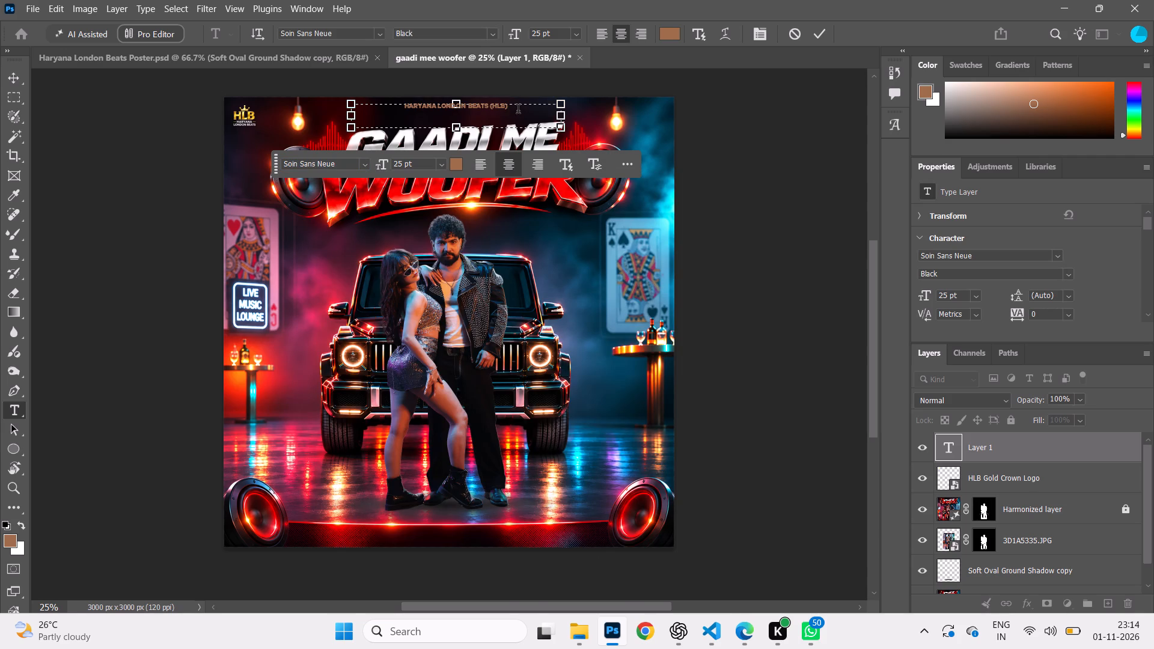
key("Return")
type("prese")
key("shift+n")
key("BackSpace")
key("BackSpace")
key("BackSpace")
key("BackSpace")
key("BackSpace")
key("BackSpace")
key("BackSpace")
key("Return")
type("RESENTS")
Change the colour of both top text lines to white.
key("ctrl+a")
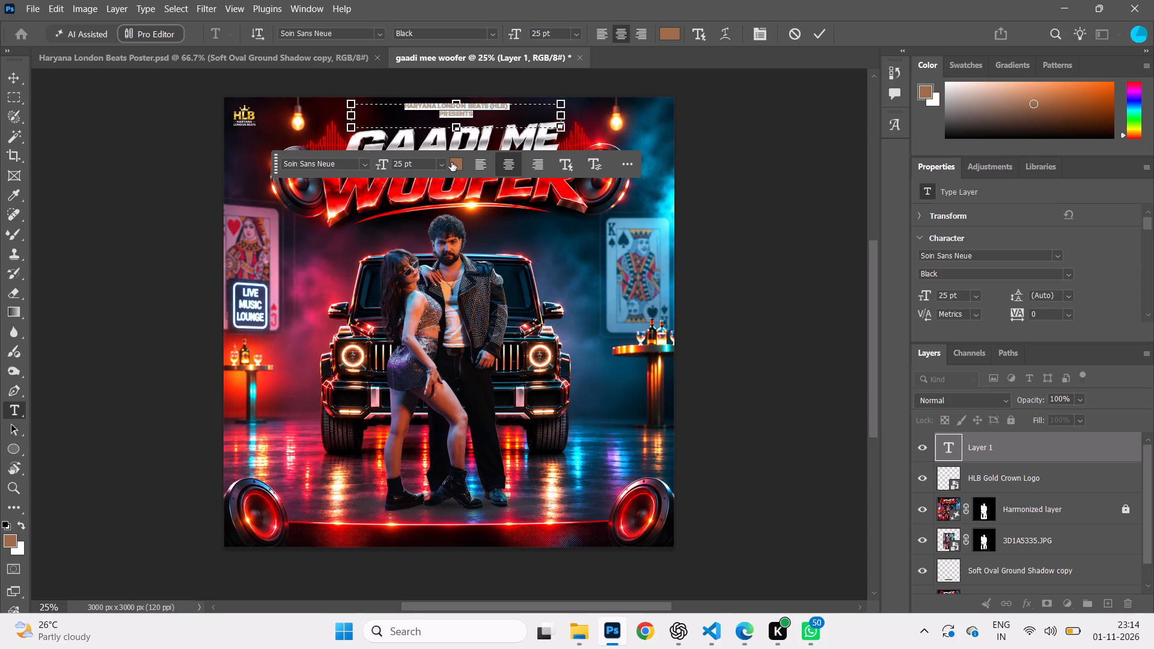
left_click(451, 162)
left_click_drag(420, 160, 382, 130)
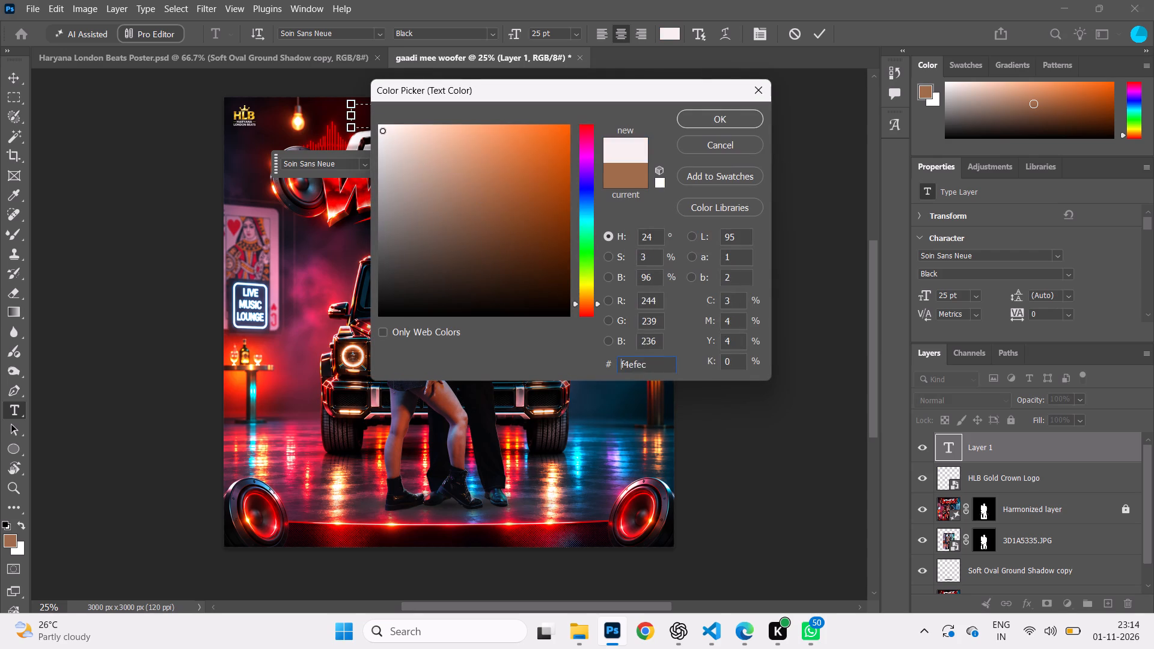
left_click_drag(382, 130, 367, 102)
left_click(739, 114)
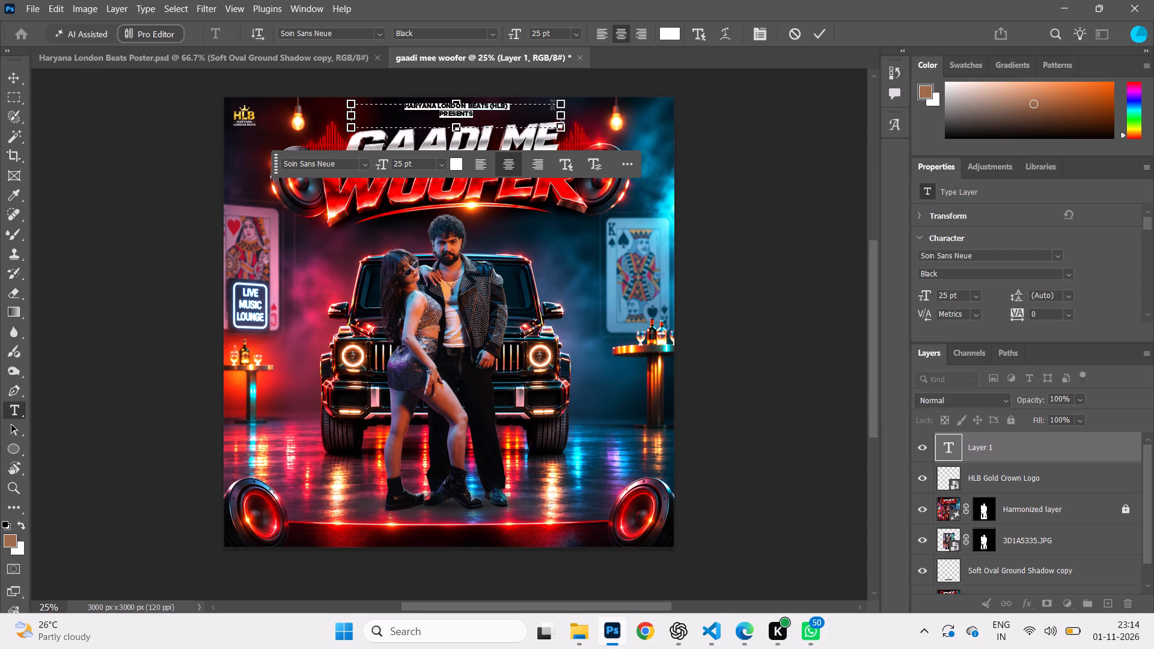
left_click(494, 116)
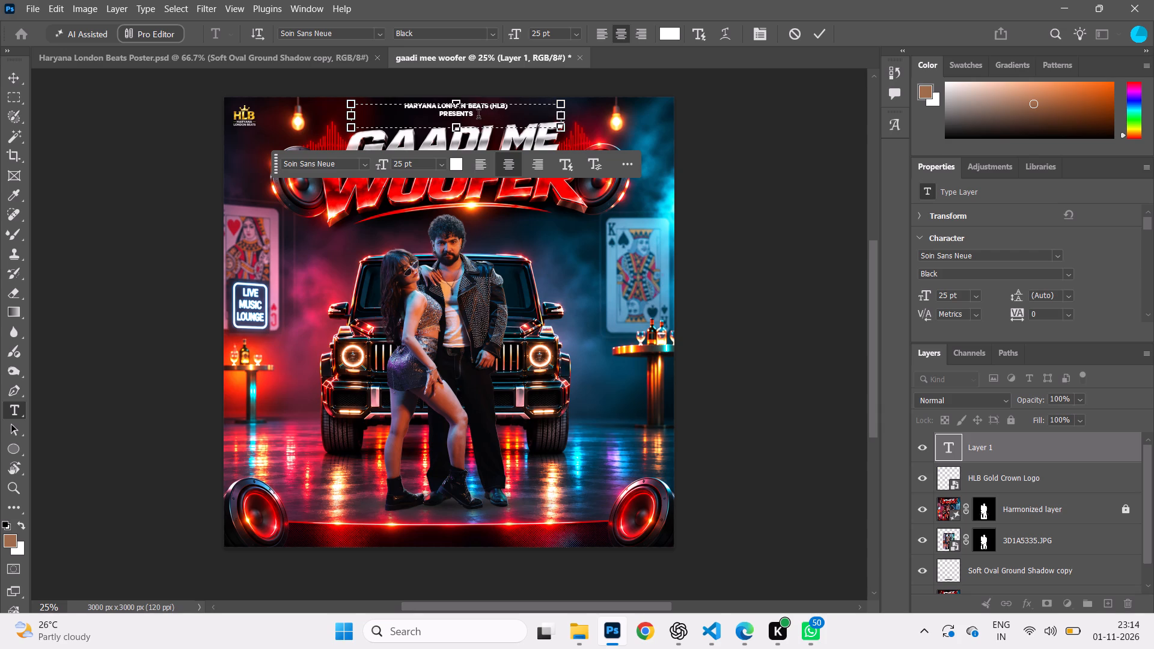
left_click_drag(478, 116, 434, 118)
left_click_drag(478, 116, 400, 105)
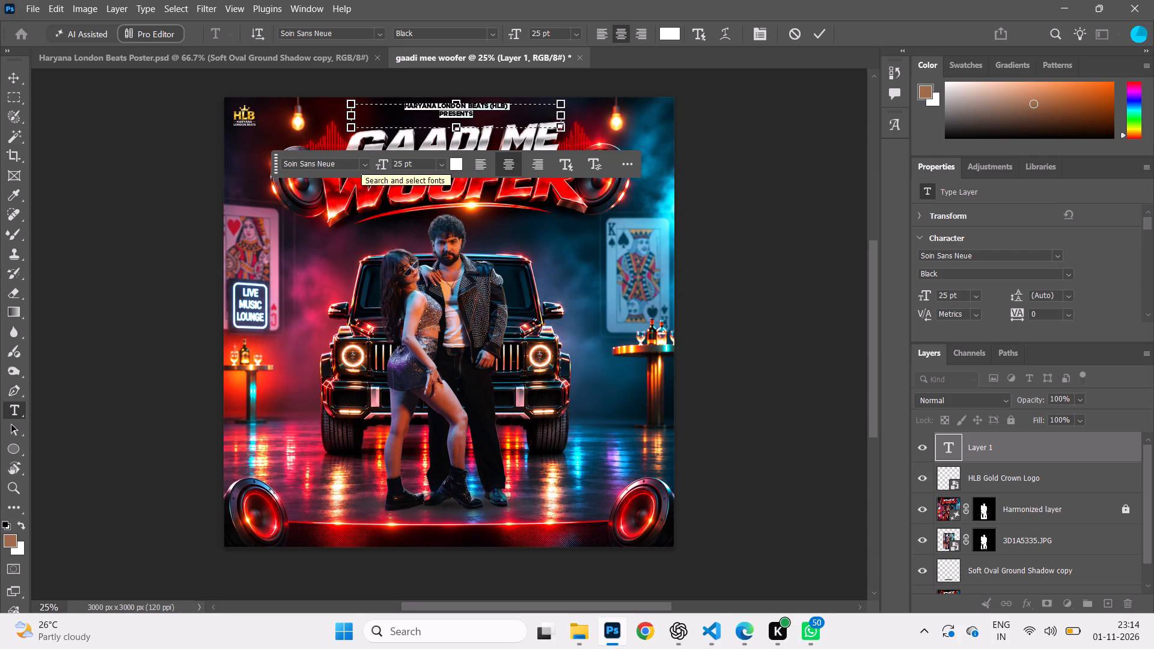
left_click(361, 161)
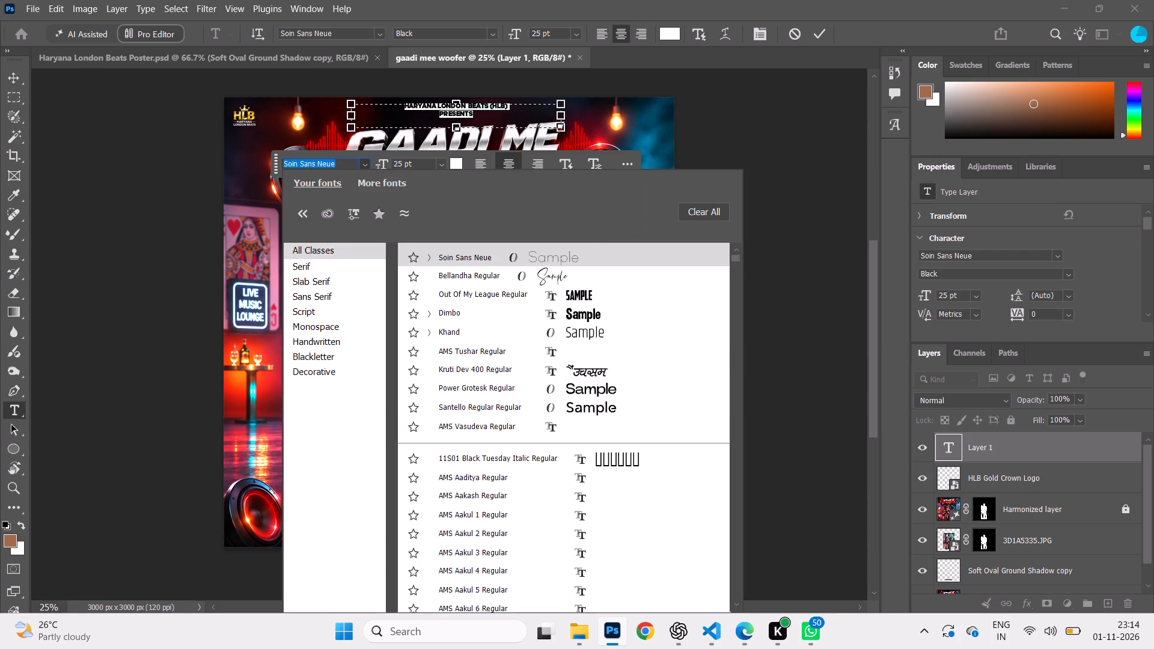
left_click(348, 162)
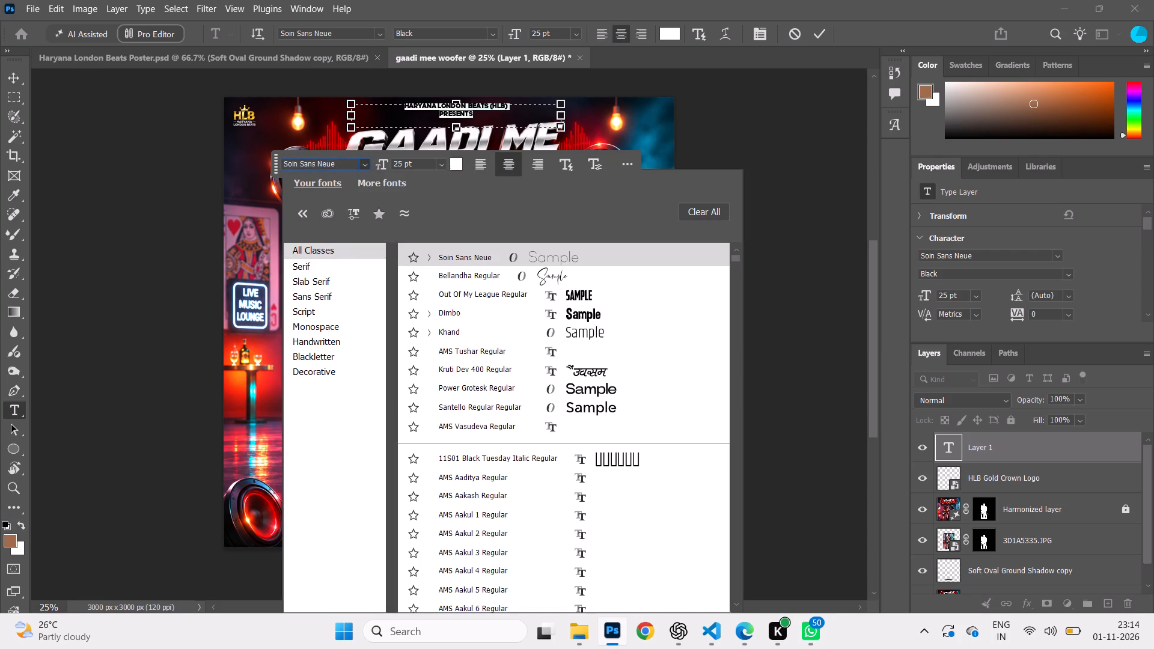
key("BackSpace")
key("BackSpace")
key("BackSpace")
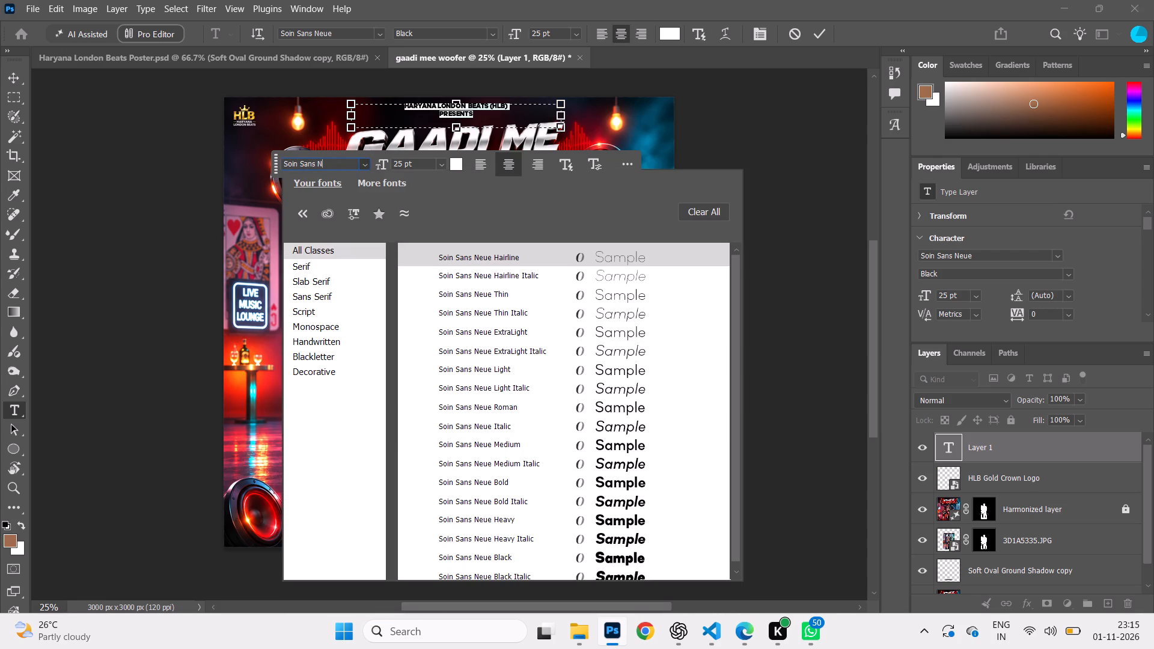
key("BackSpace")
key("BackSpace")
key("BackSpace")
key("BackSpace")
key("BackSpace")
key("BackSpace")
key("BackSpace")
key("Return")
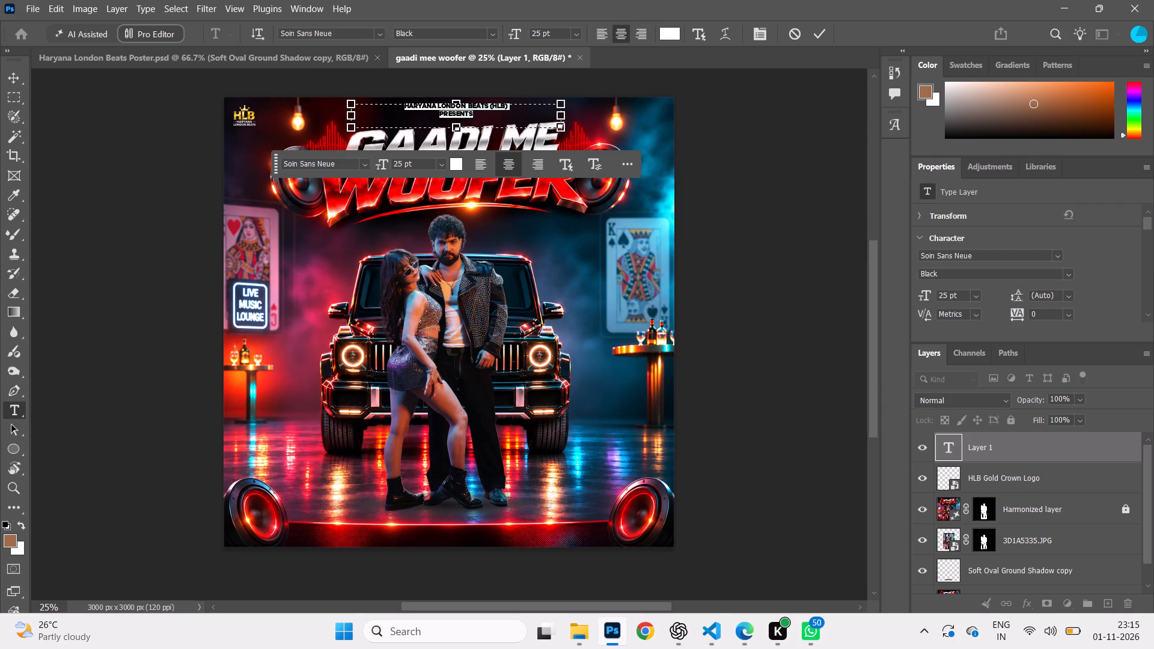
Change the font of both top text lines to Soin Sans Neue Heavy.
left_click_drag(343, 162, 307, 165)
key("ctrl+a")
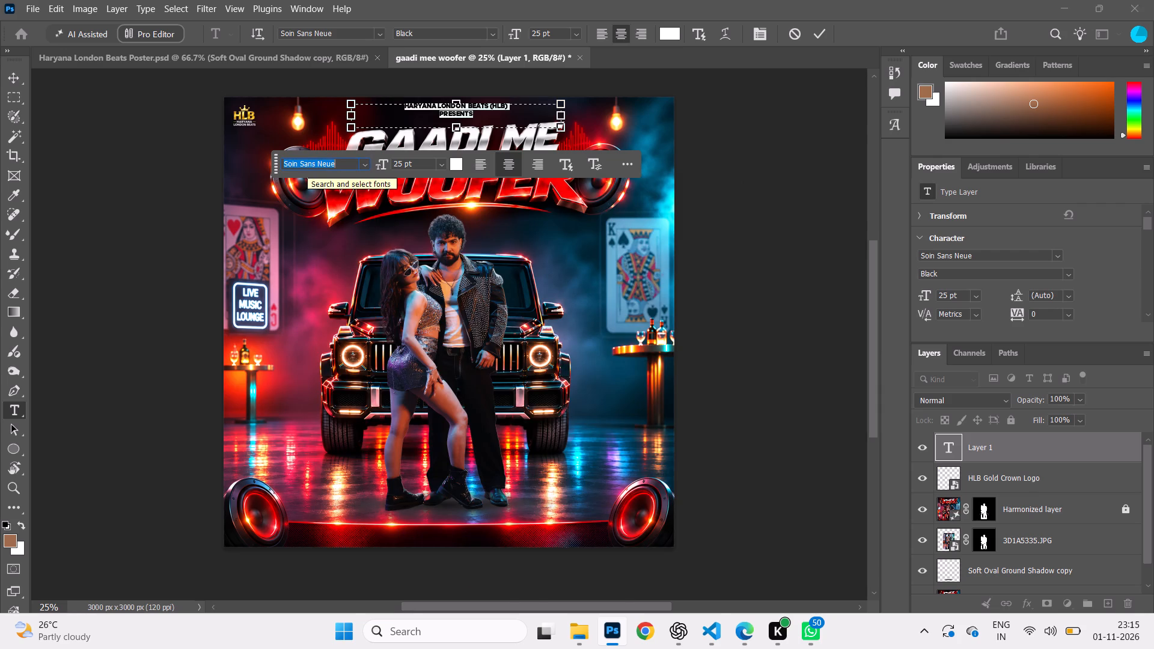
type("SOIN")
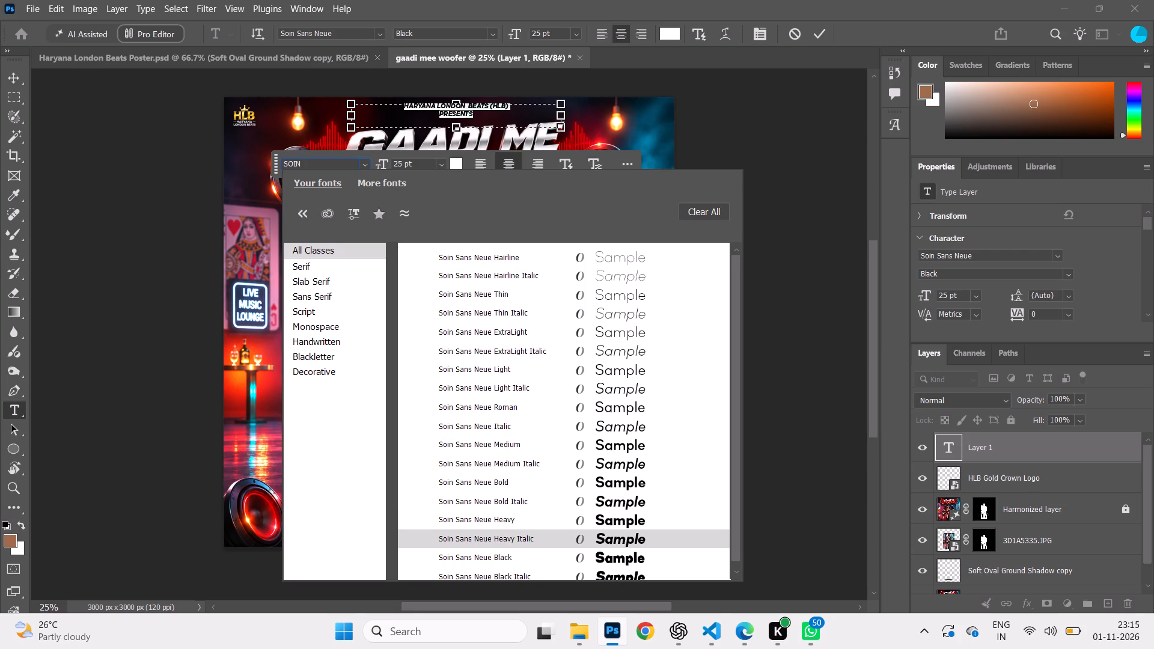
scroll(612, 501, "down", 2)
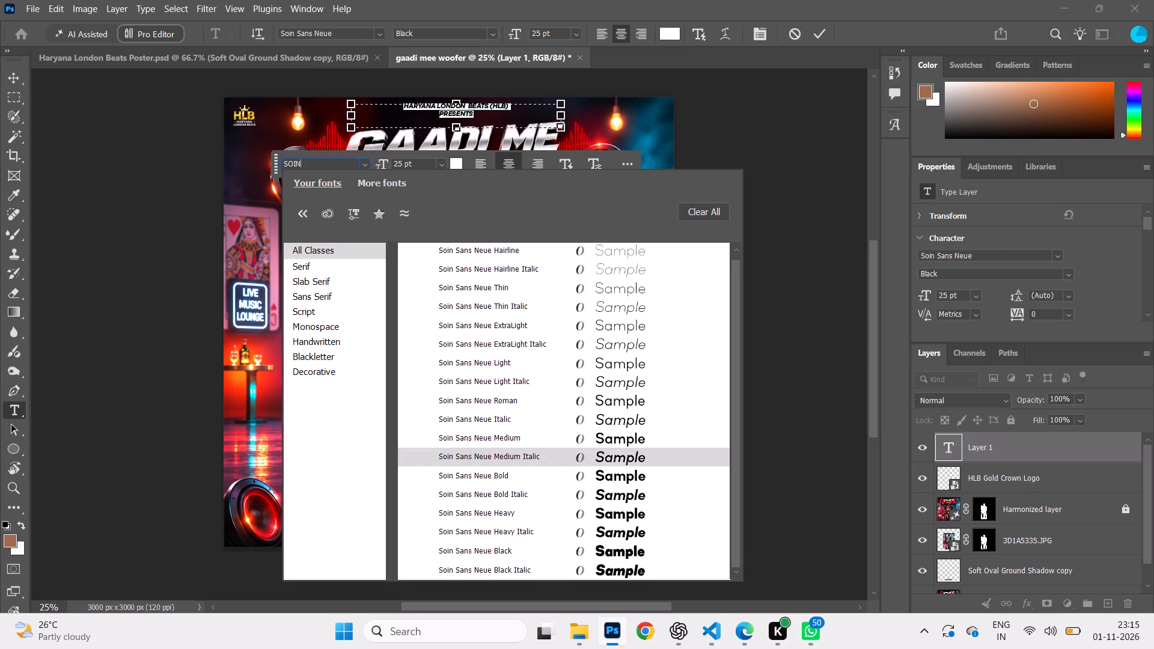
left_click(603, 514)
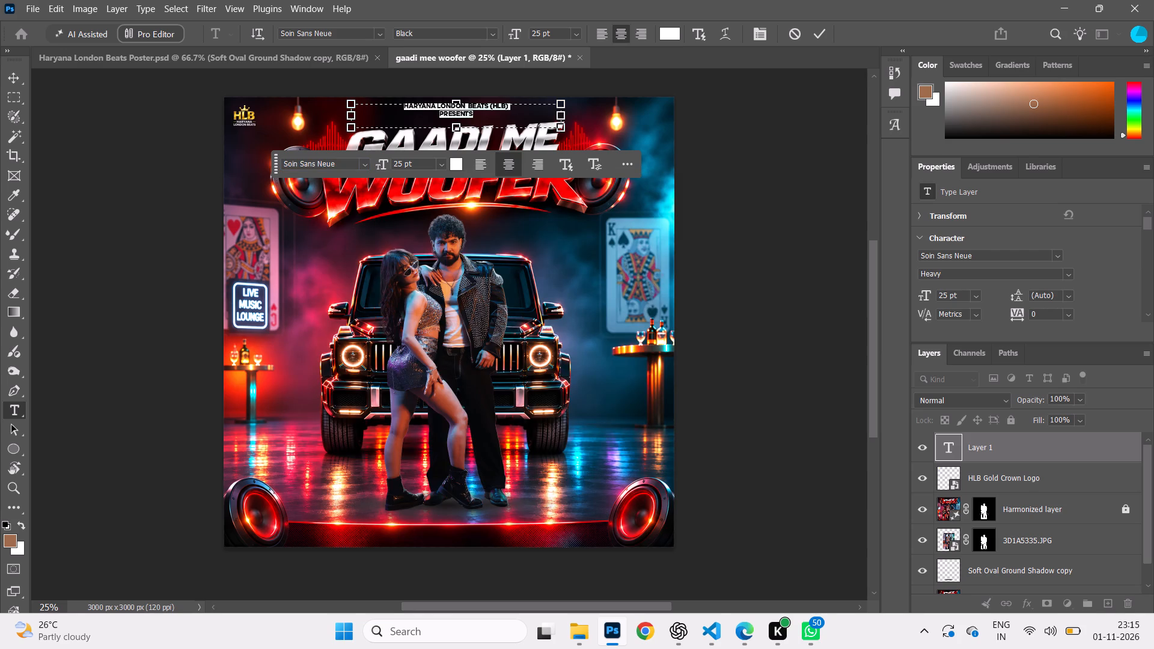
Change the font of only the word PRESENTS to Soin Sans Neue Medium.
left_click(478, 114)
left_click_drag(478, 114, 435, 117)
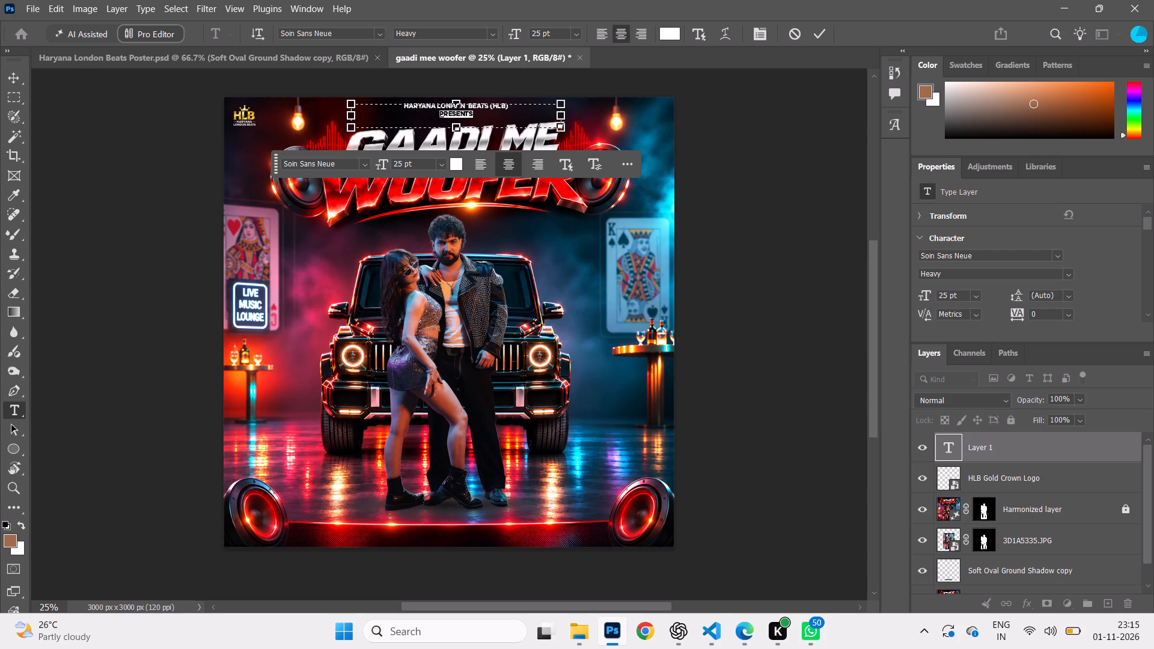
left_click_drag(344, 164, 283, 165)
left_click_drag(341, 163, 276, 172)
type("SOIN")
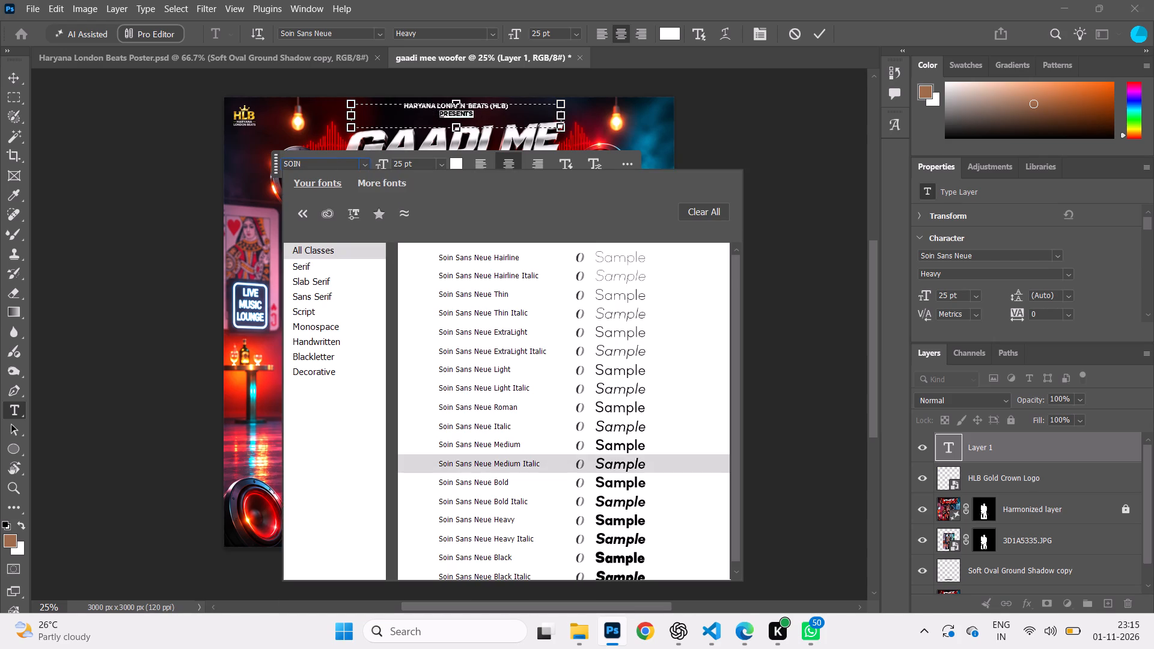
left_click(623, 444)
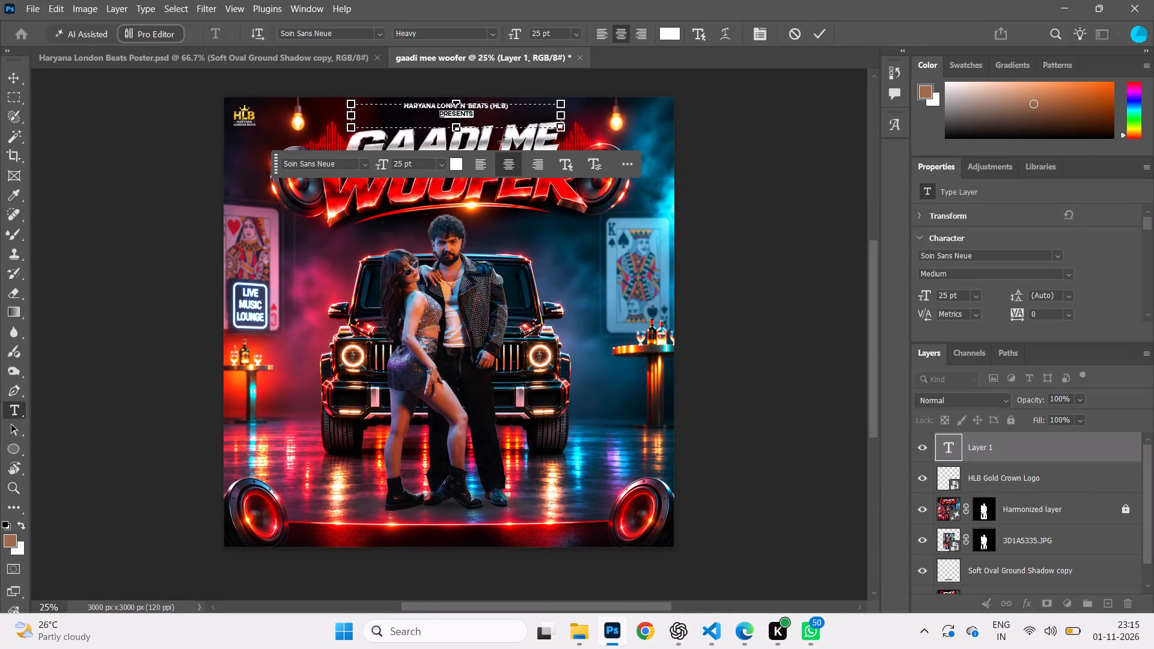
Reduce the word PRESENTS to 18 pt and commit the top text.
left_click(442, 162)
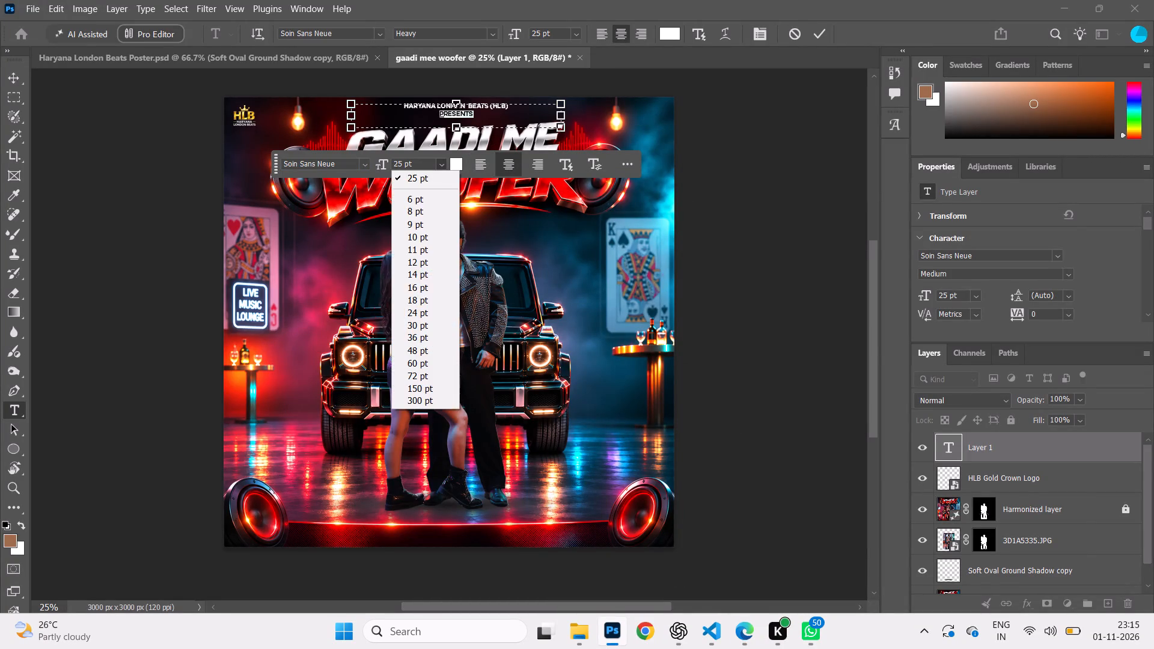
left_click(435, 285)
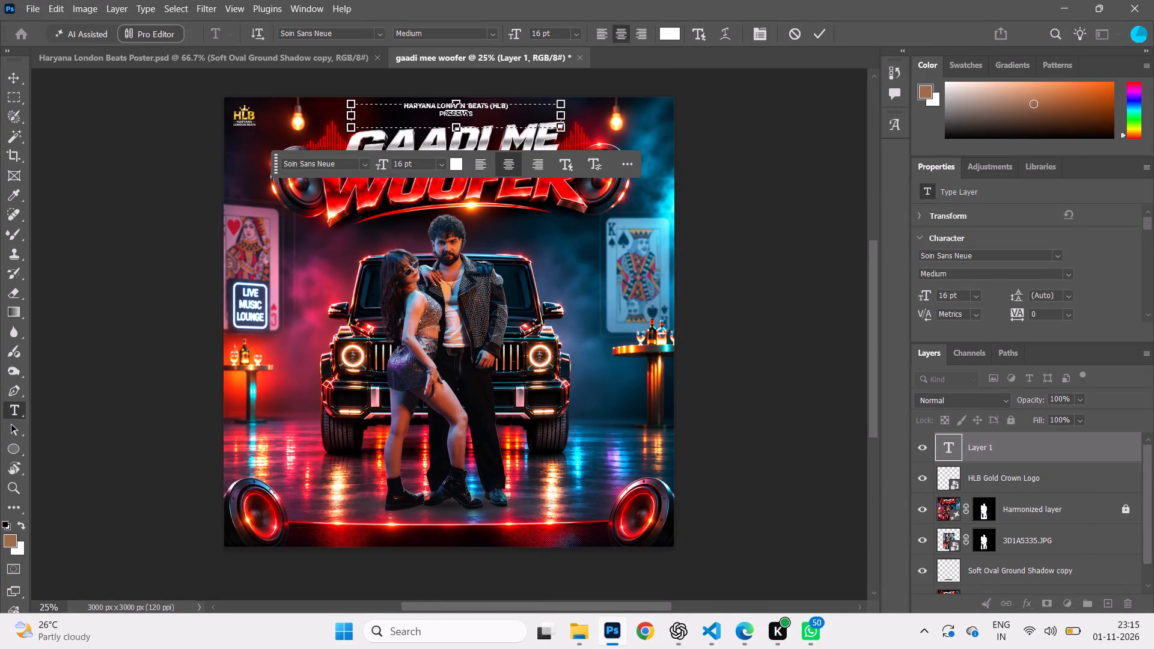
left_click(443, 165)
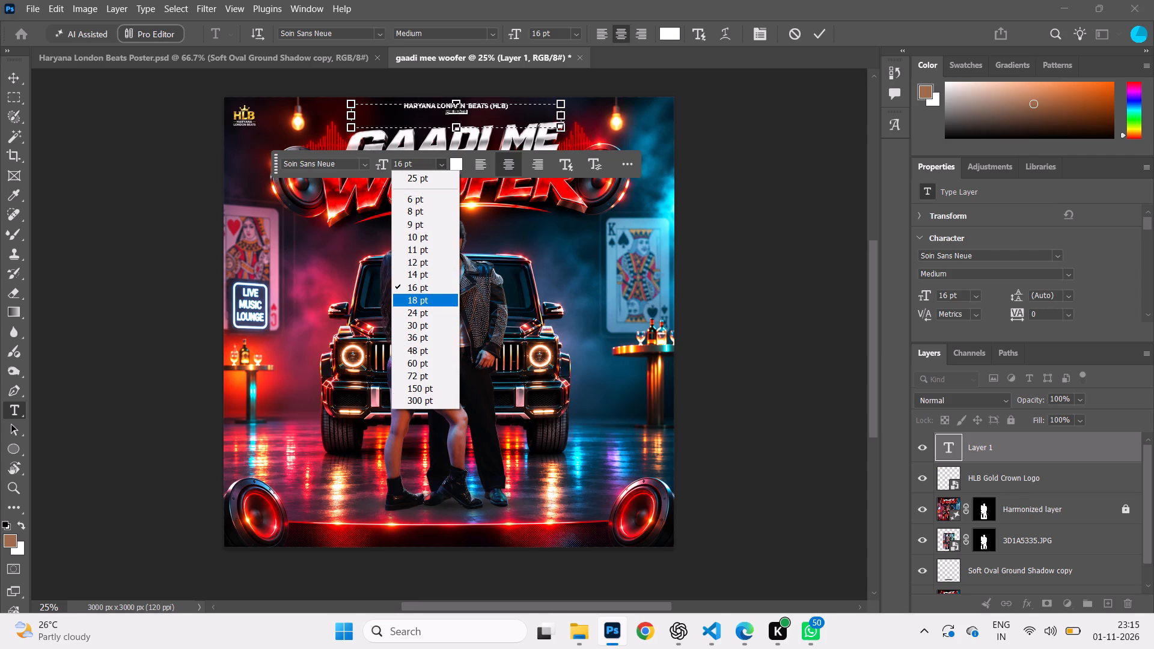
left_click(436, 300)
left_click(756, 163)
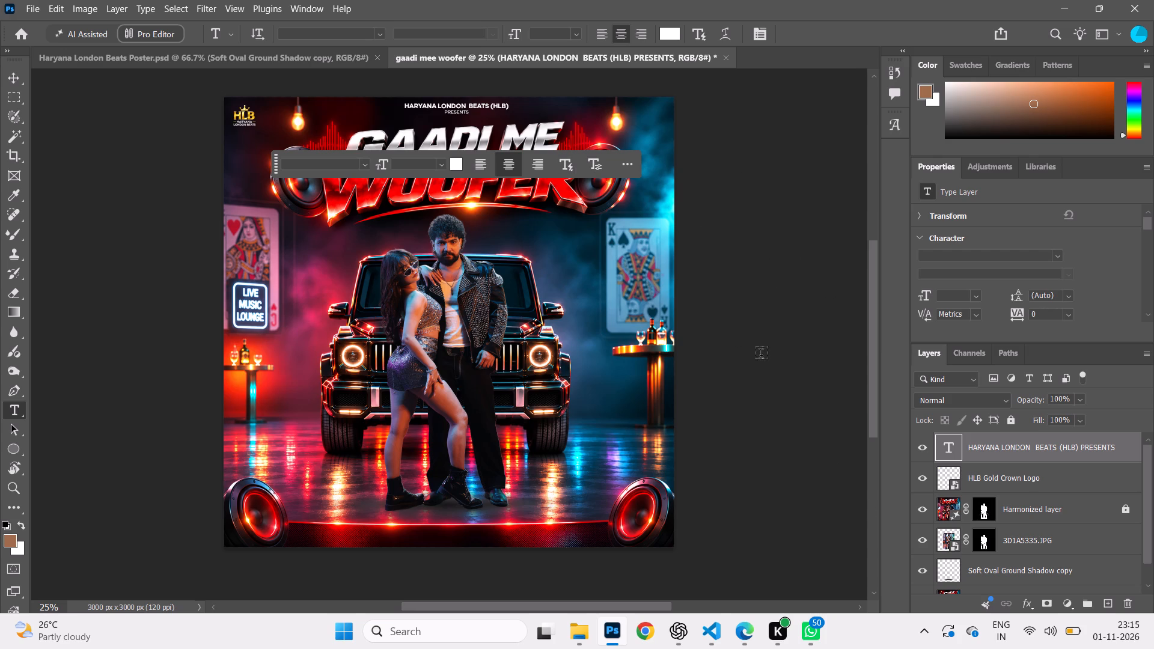
Add a new layer and draw a wide paragraph text box across the couple's feet, between the two bottom speakers.
left_click(1104, 607)
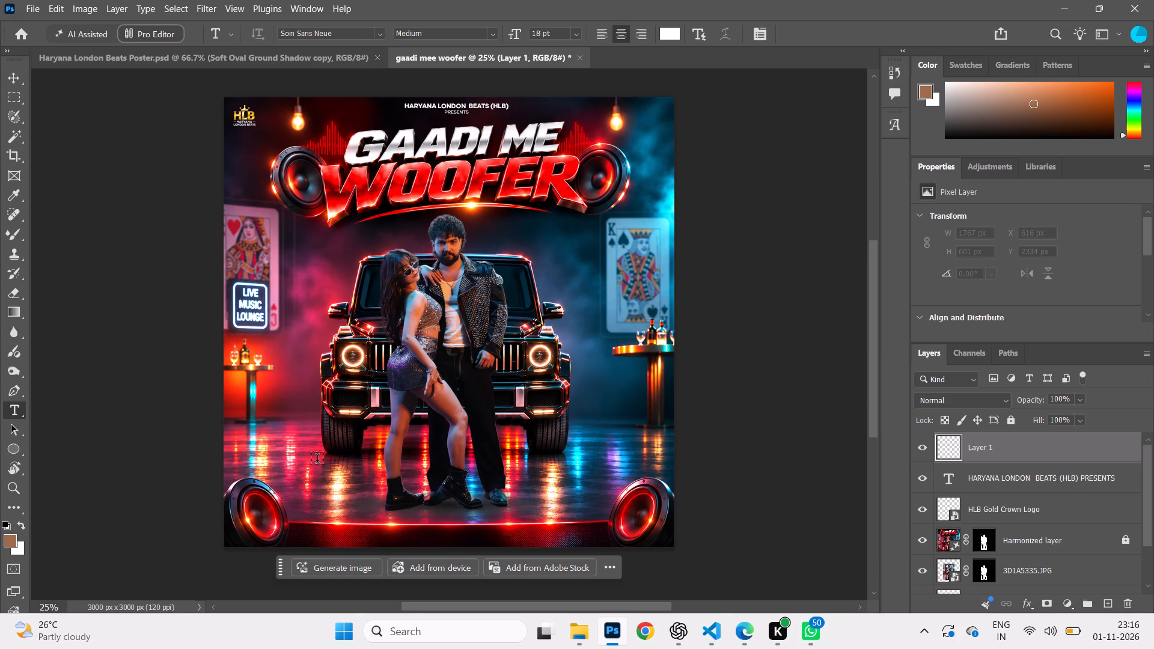
left_click_drag(305, 460, 607, 520)
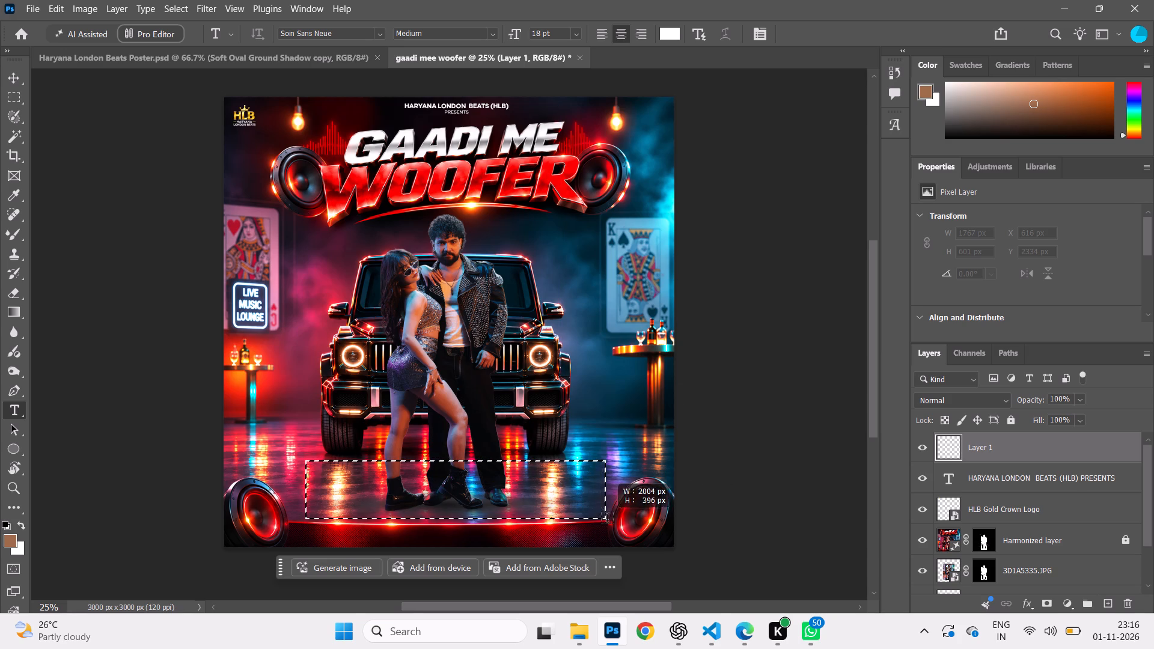
left_click_drag(607, 520, 611, 535)
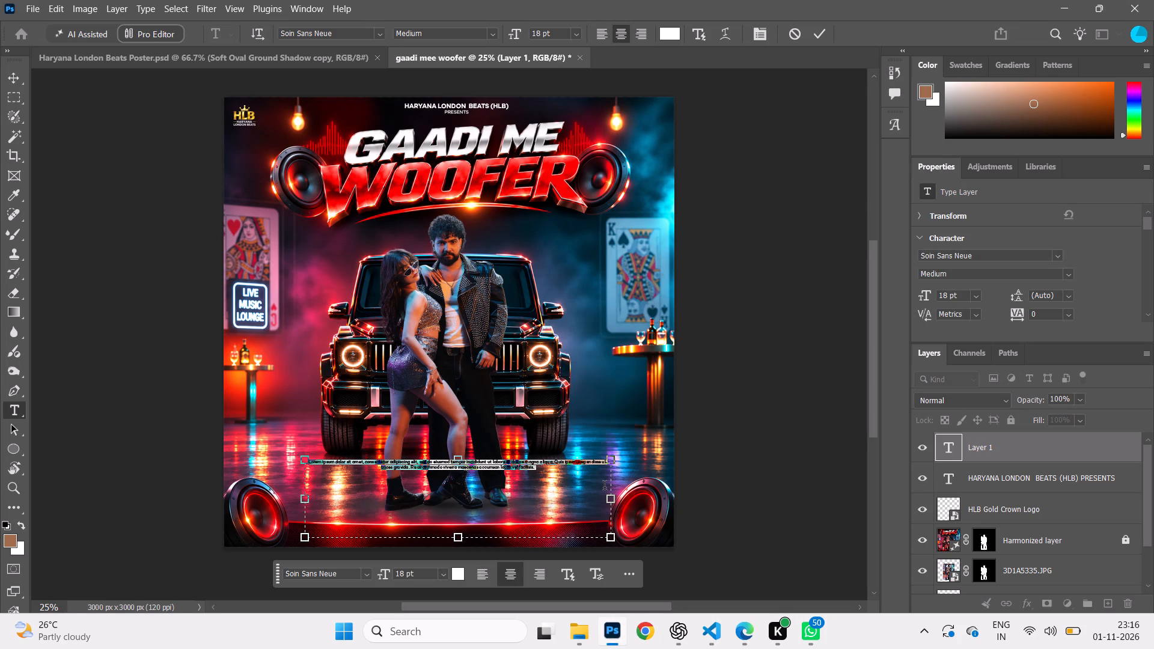
type("SINGER")
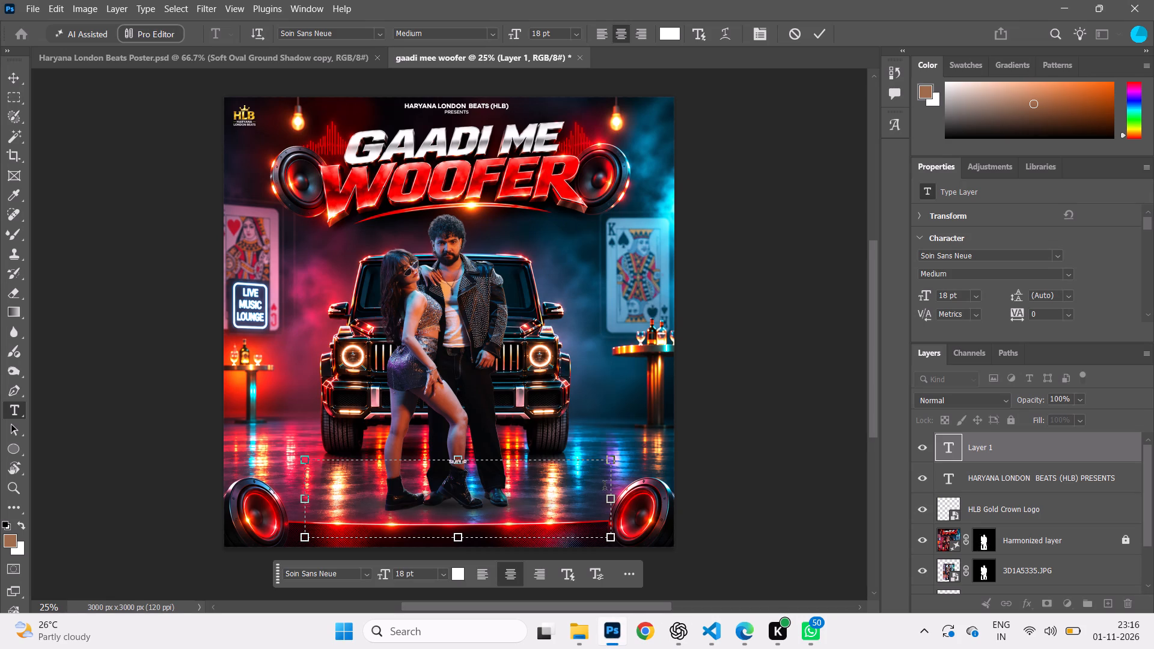
key("slash")
key("BackSpace")
key("space")
type("/")
key("space")
type("LYRIVCS / RAP / CKM")
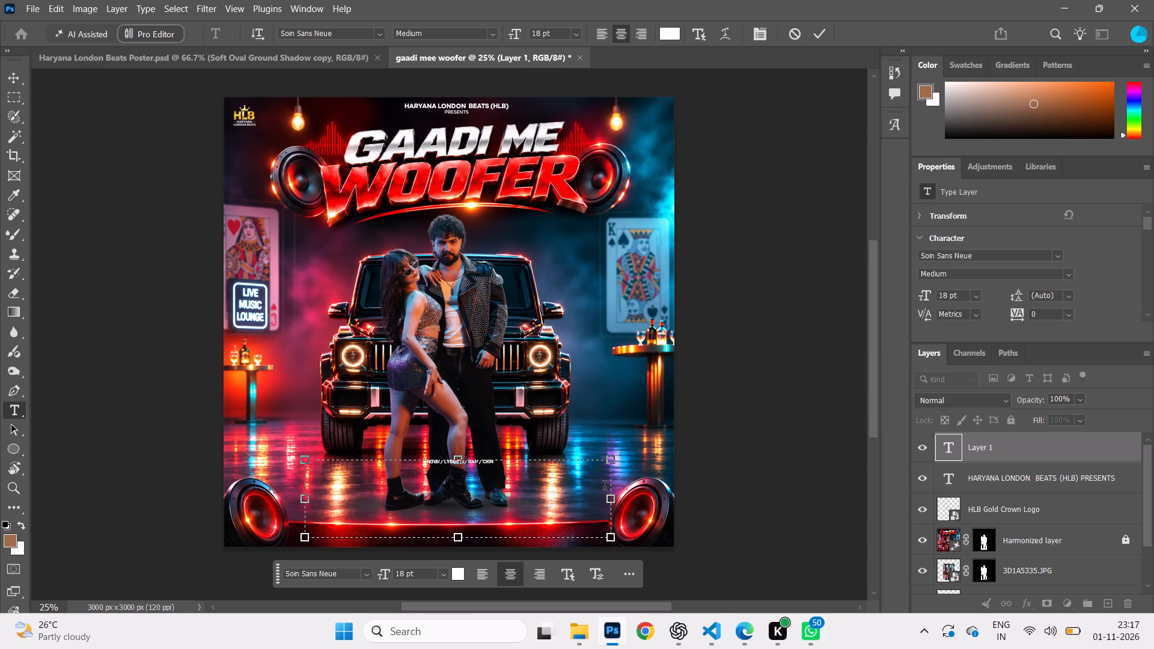
key("BackSpace")
key("BackSpace")
type("OMPOSER")
key("space")
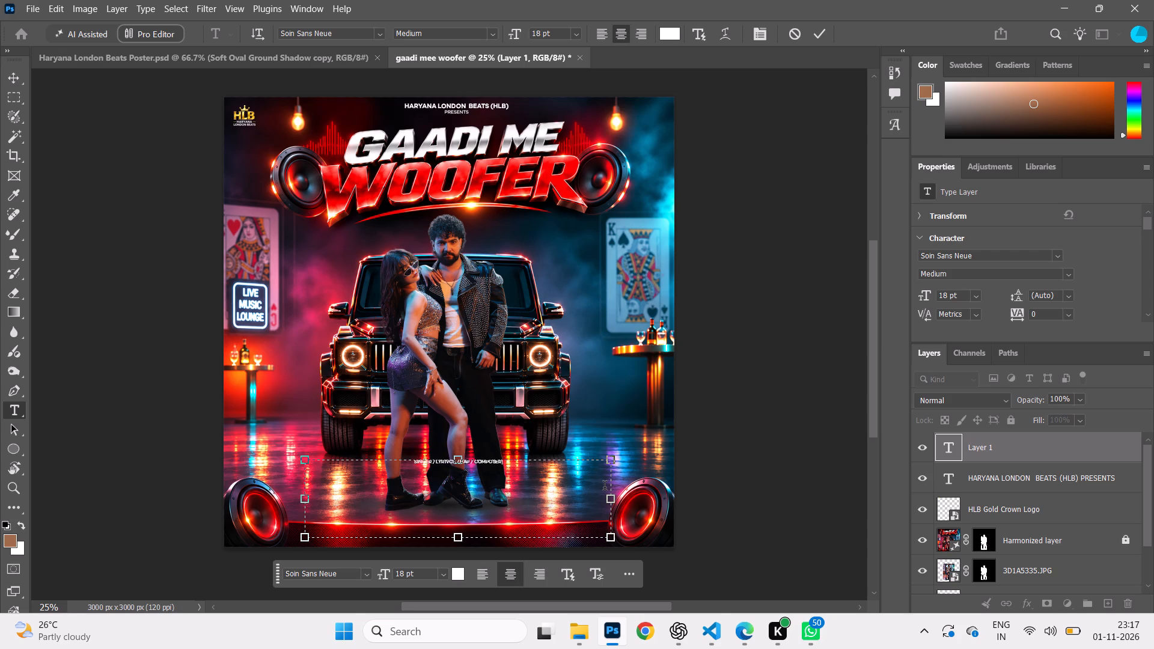
type("VIDHAYAK")
Append "MUSIC THINKER" after VIDHAYAK on the same bottom credits line, separated by a wide gap of spaces.
key("ctrl+a")
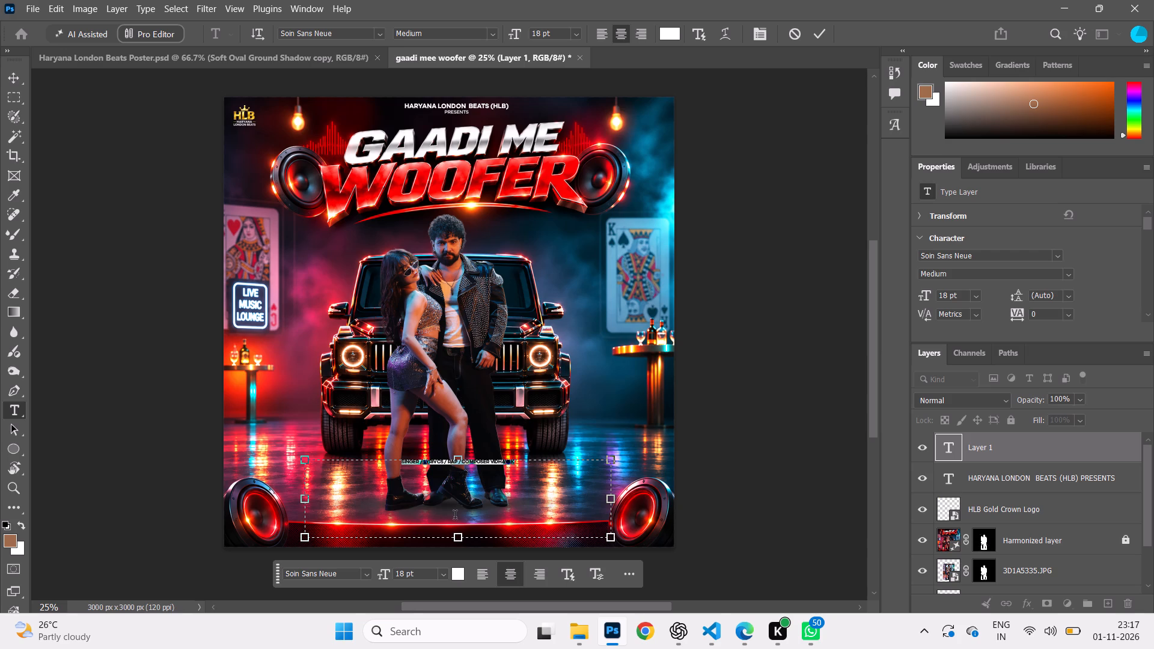
left_click(537, 470)
key("space")
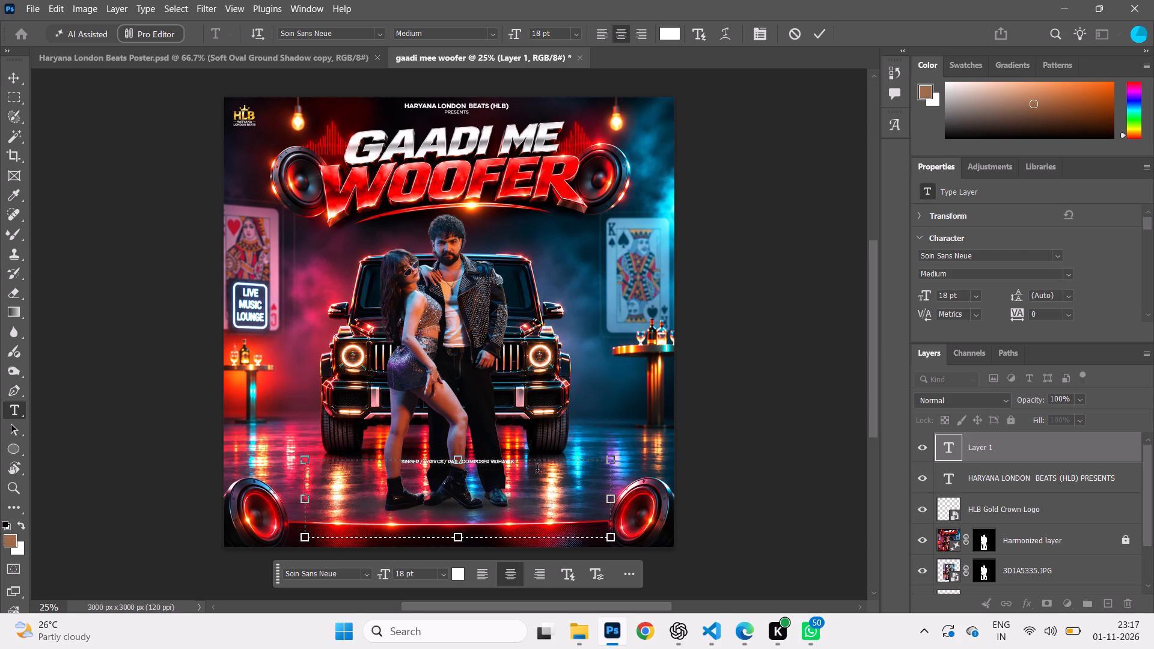
key("space")
key("space")
key("space")
key("space")
key("space")
key("space")
key("space")
key("space")
key("space")
key("space")
key("space")
key("space")
key("space")
key("space")
key("space")
type("MUSIC THIKCER")
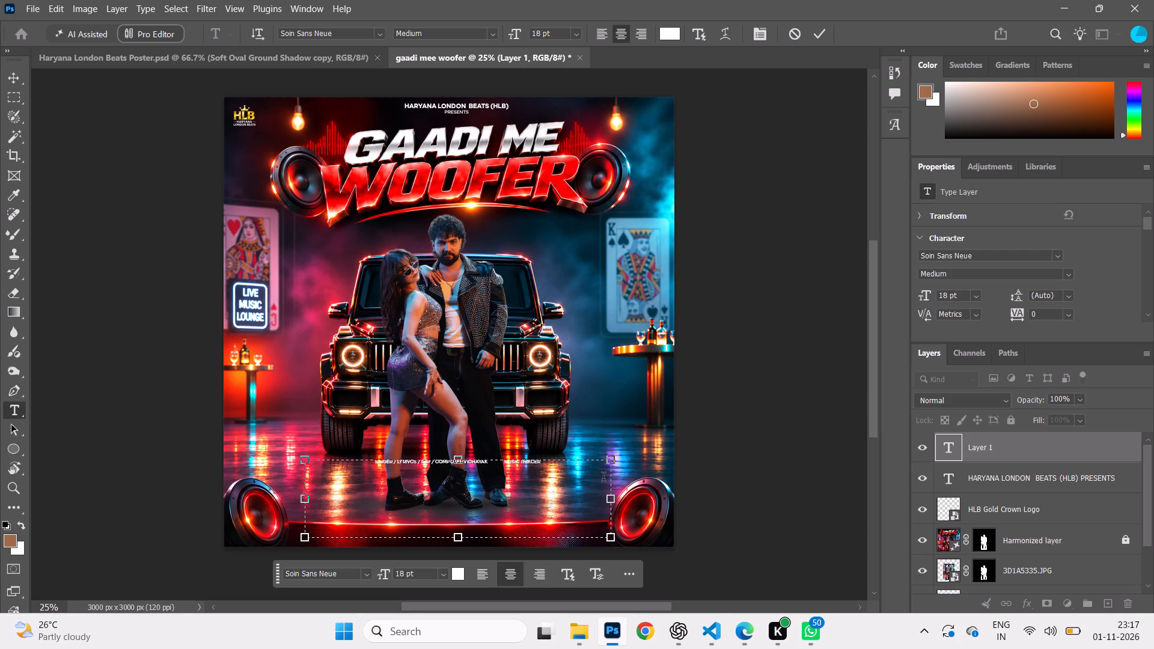
key("BackSpace")
key("BackSpace")
key("BackSpace")
key("BackSpace")
key("BackSpace")
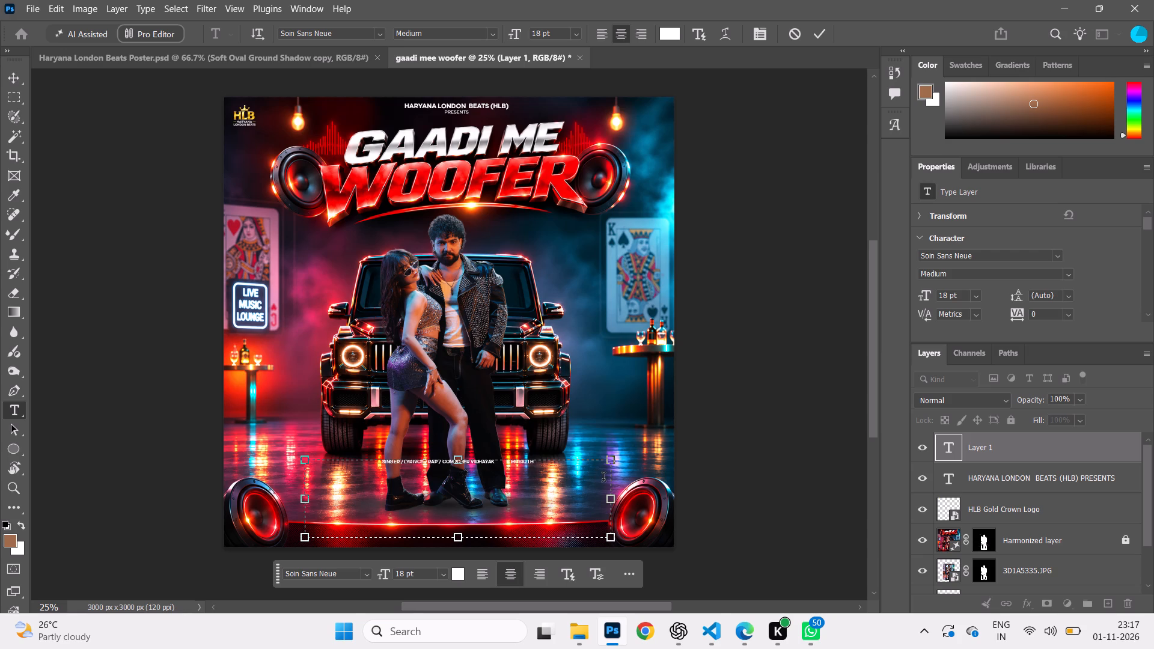
type("INKER")
Set the whole bottom credits text to 24 pt and commit it.
key("ctrl+a")
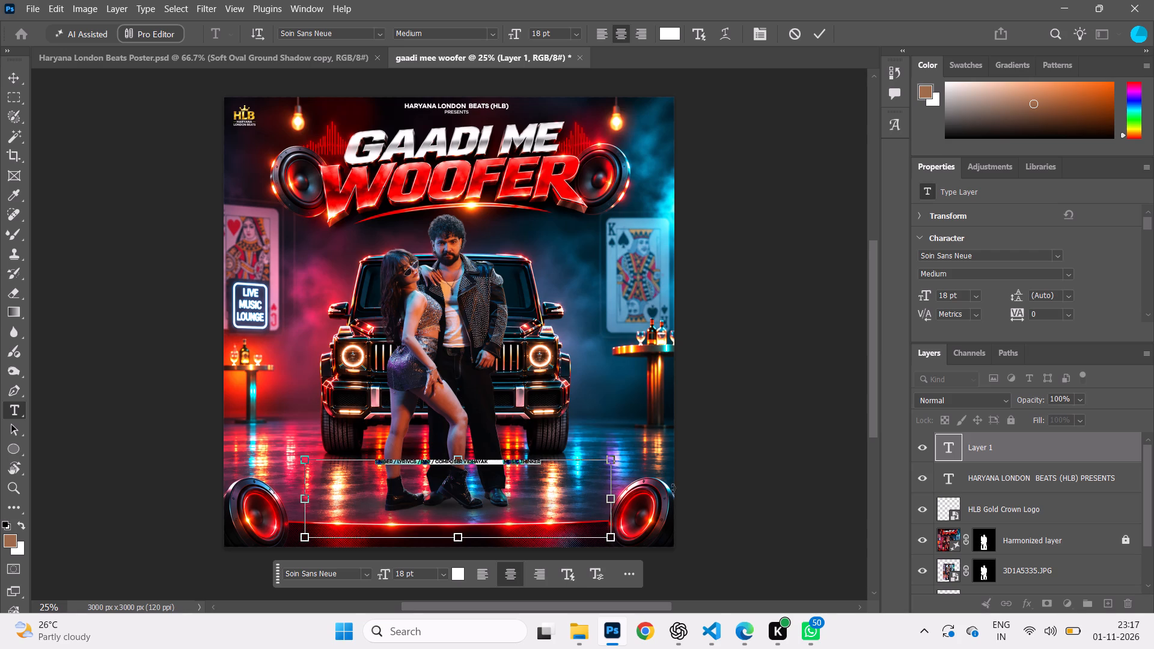
left_click(442, 573)
left_click(427, 479)
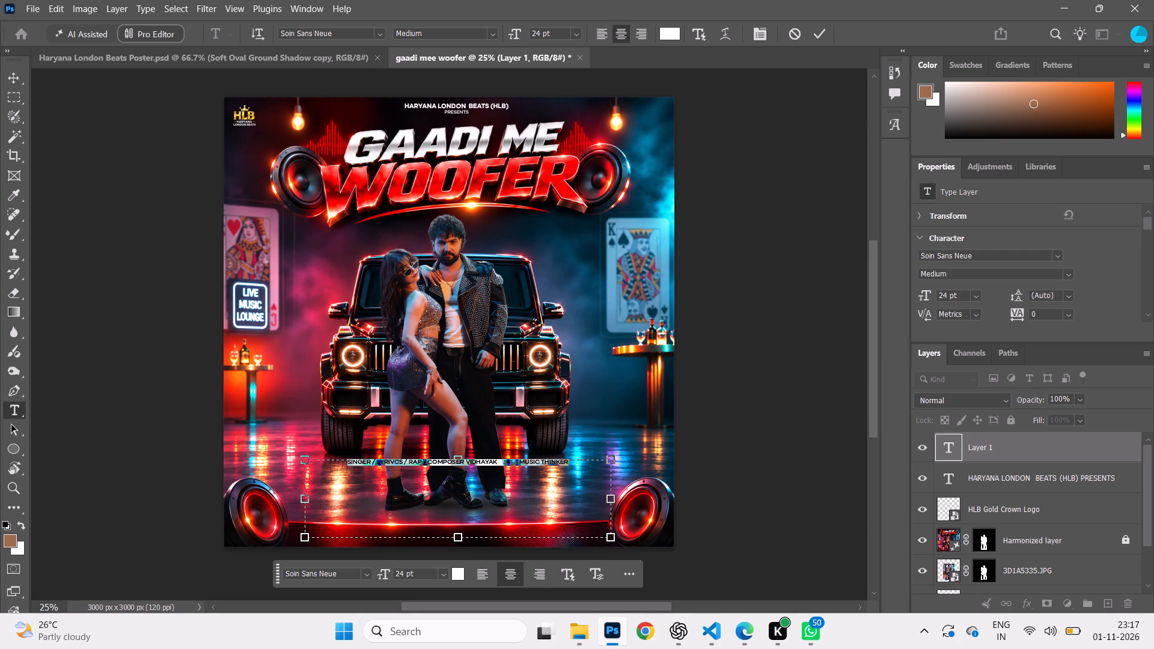
left_click(766, 452)
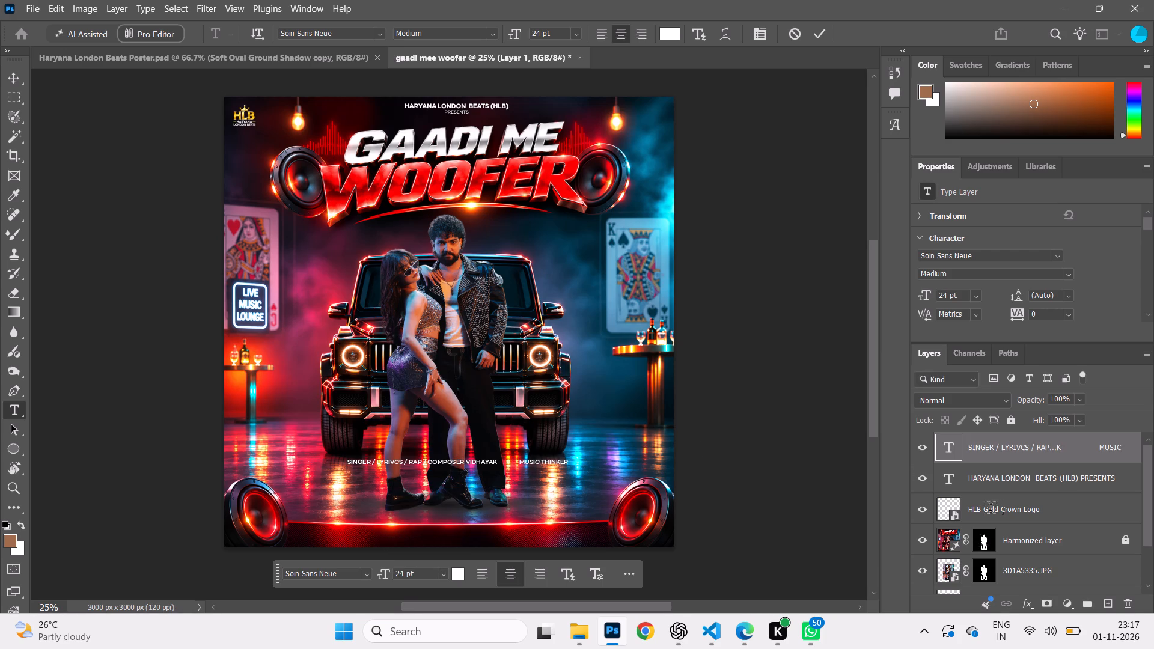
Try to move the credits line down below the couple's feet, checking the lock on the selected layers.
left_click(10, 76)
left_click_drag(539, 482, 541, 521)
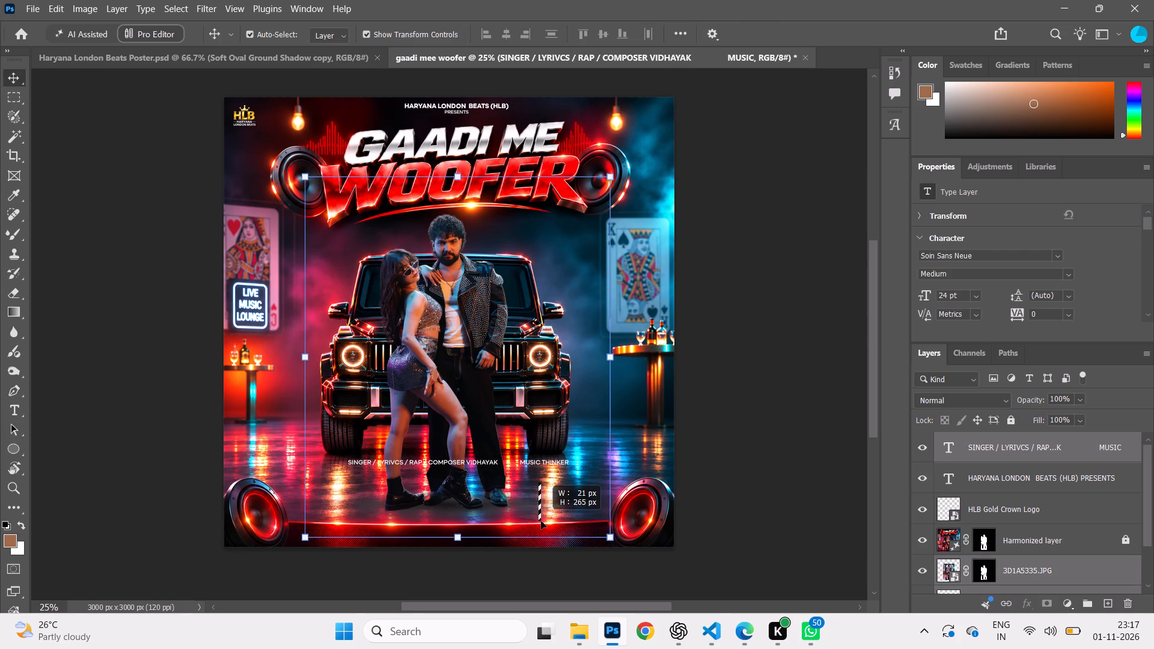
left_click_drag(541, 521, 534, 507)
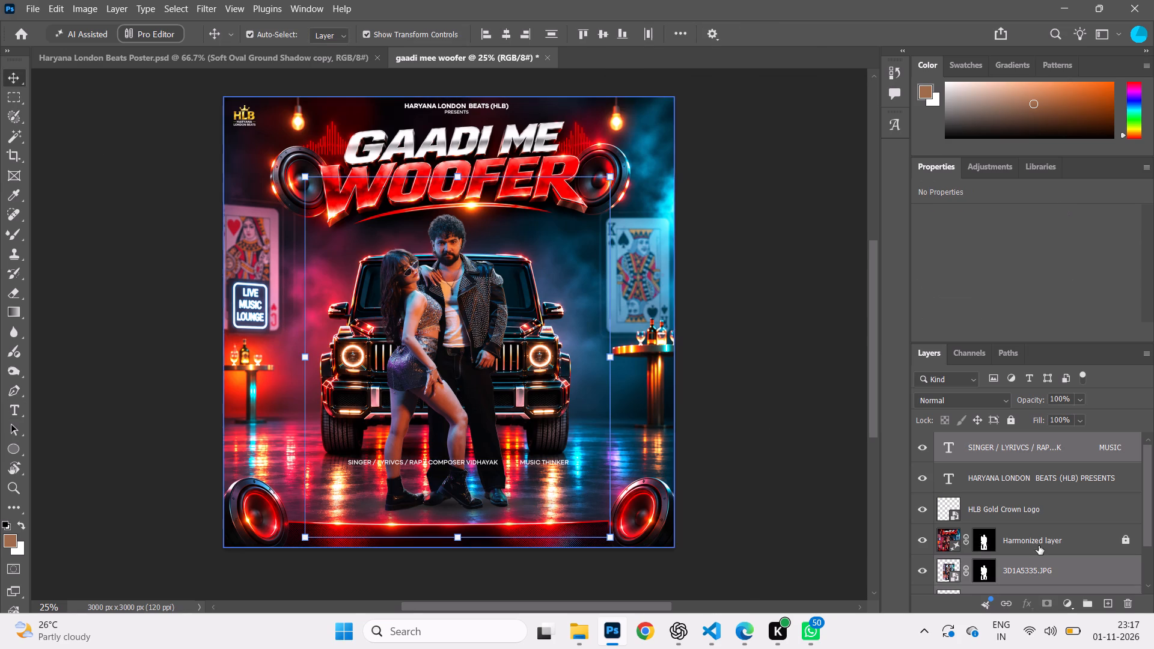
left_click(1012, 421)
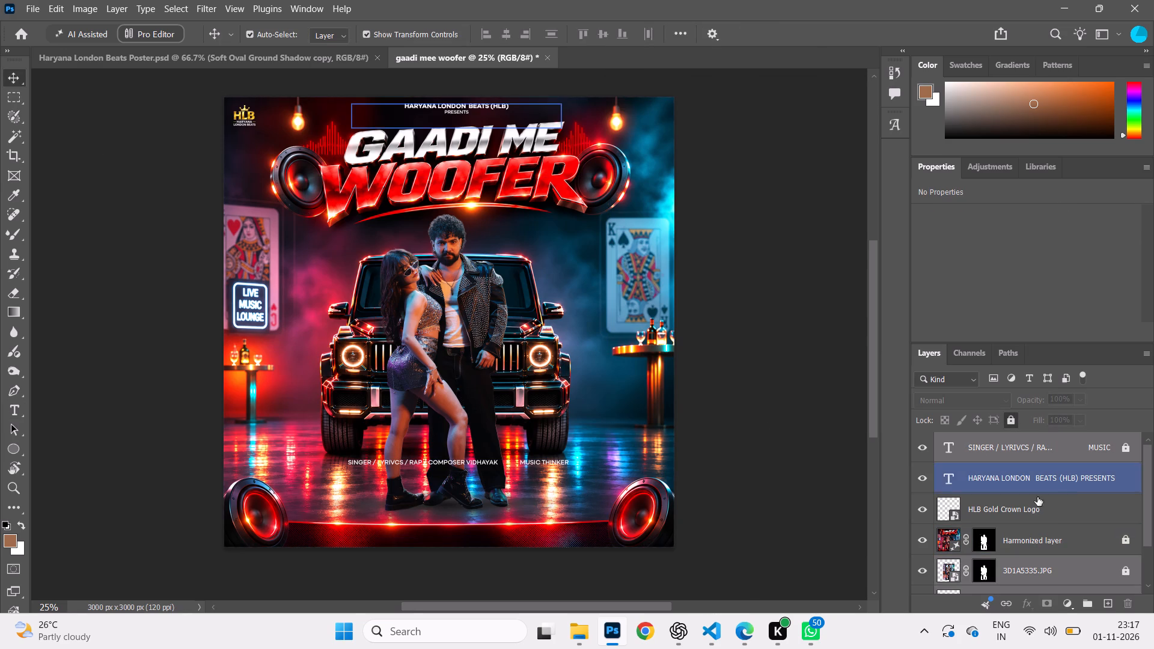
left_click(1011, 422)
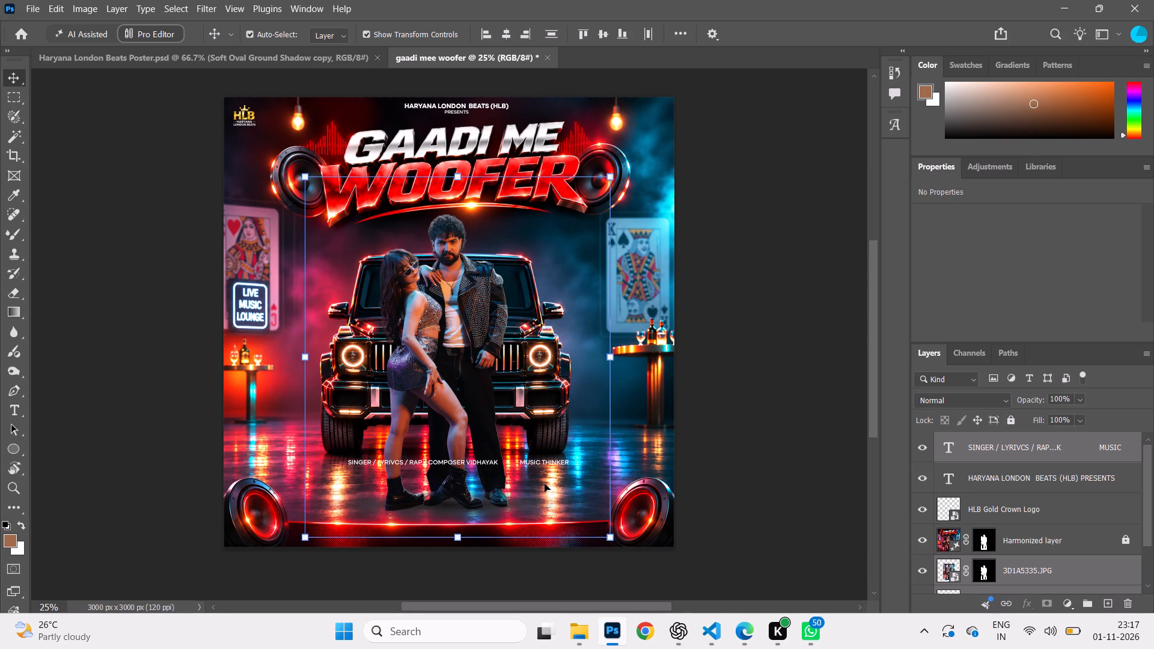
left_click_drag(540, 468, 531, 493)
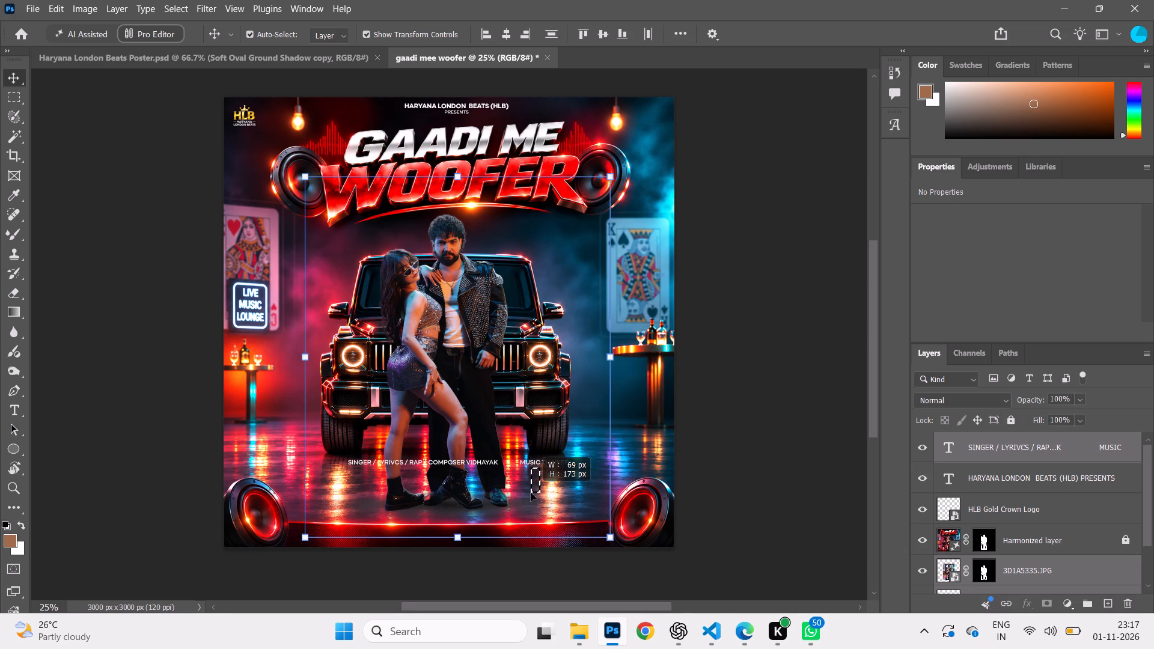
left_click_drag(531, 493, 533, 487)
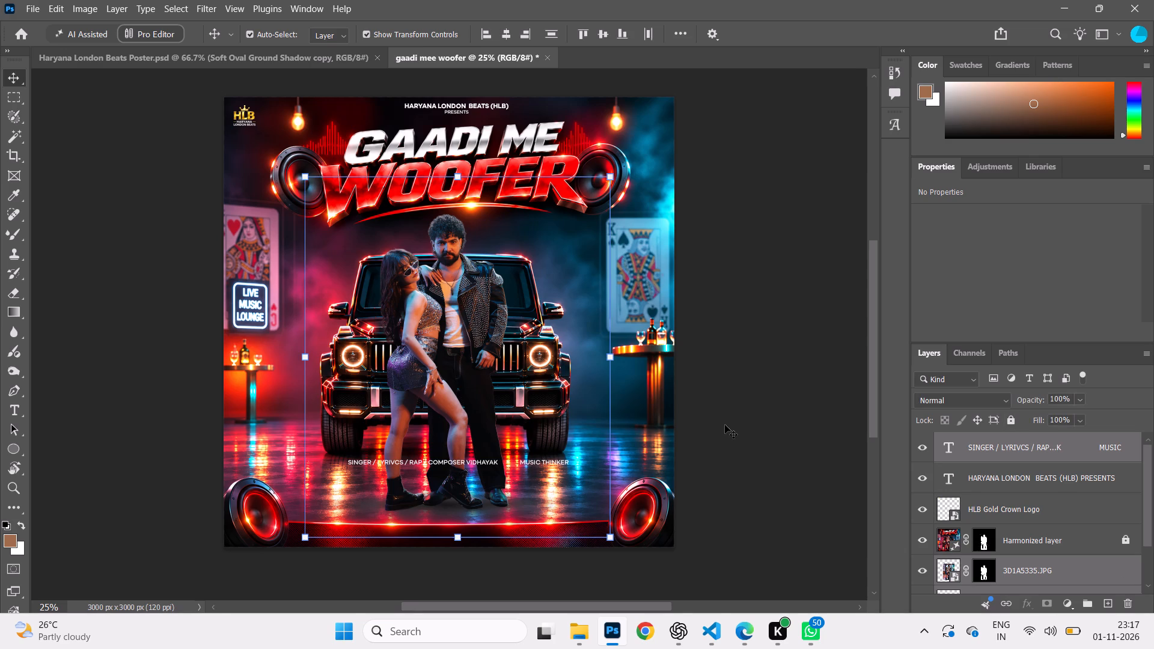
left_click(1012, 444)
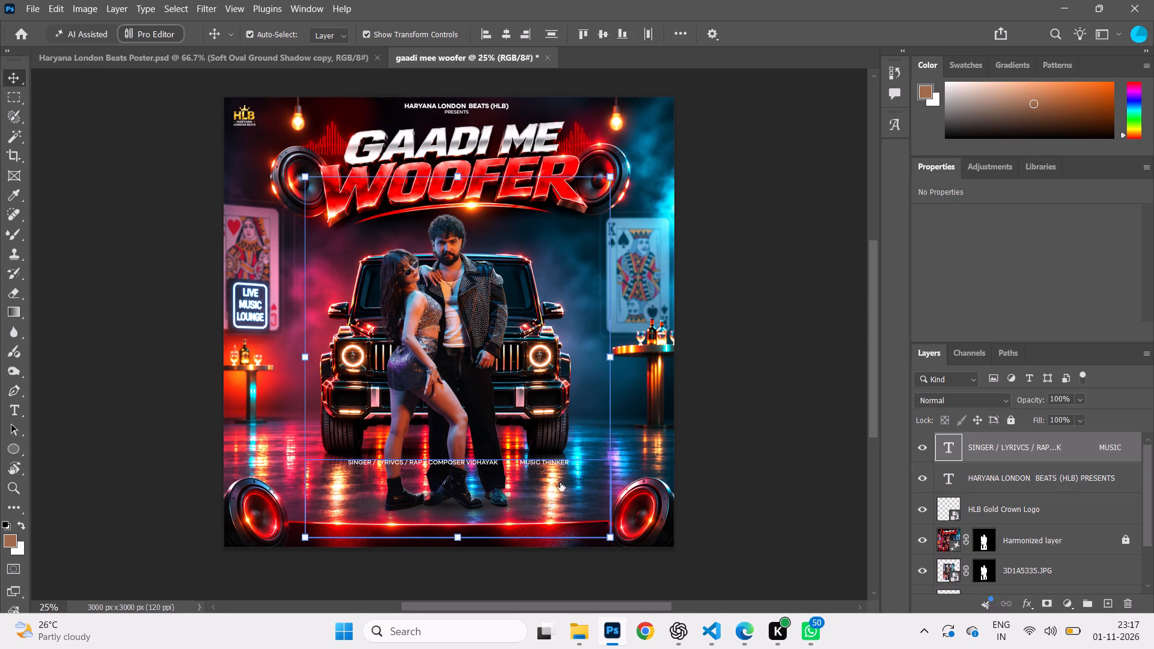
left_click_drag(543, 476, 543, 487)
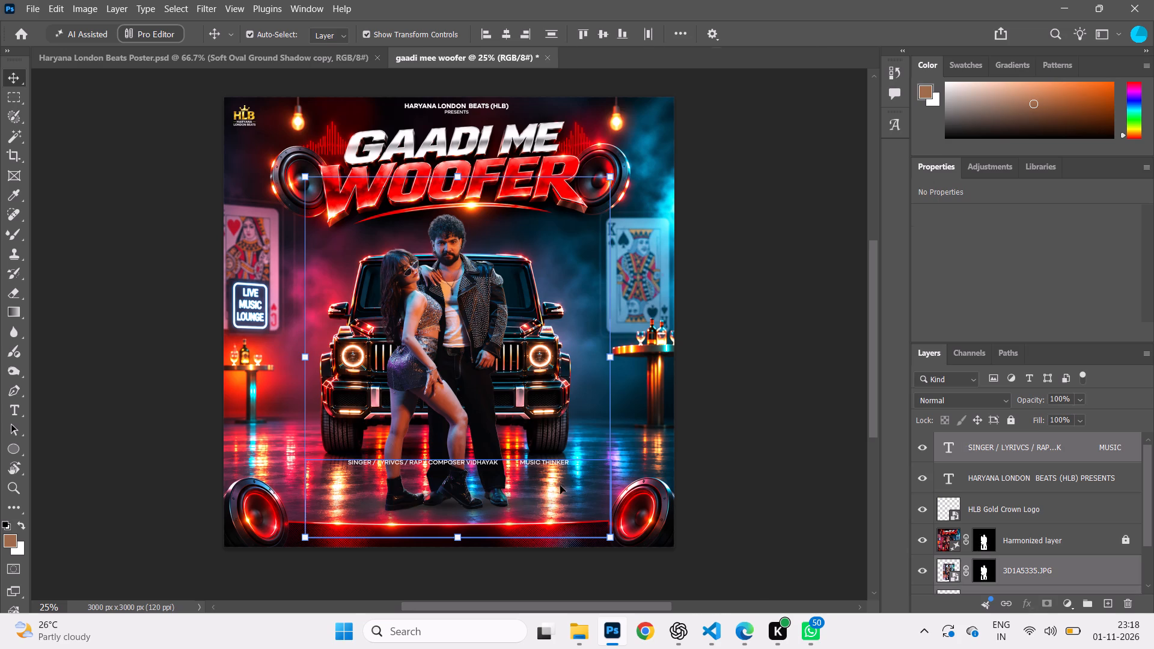
Lock the 3D1A5335.JPG photo layer, leaving only the credits text layer selected and unlocked.
left_click(1010, 422)
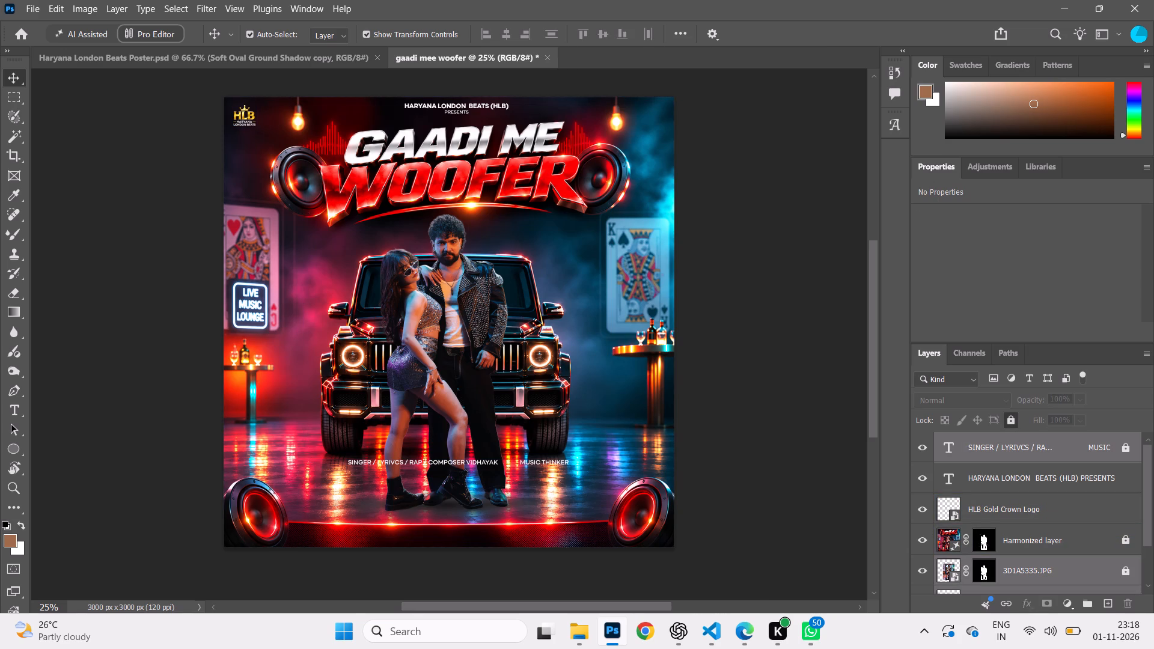
left_click(1067, 442)
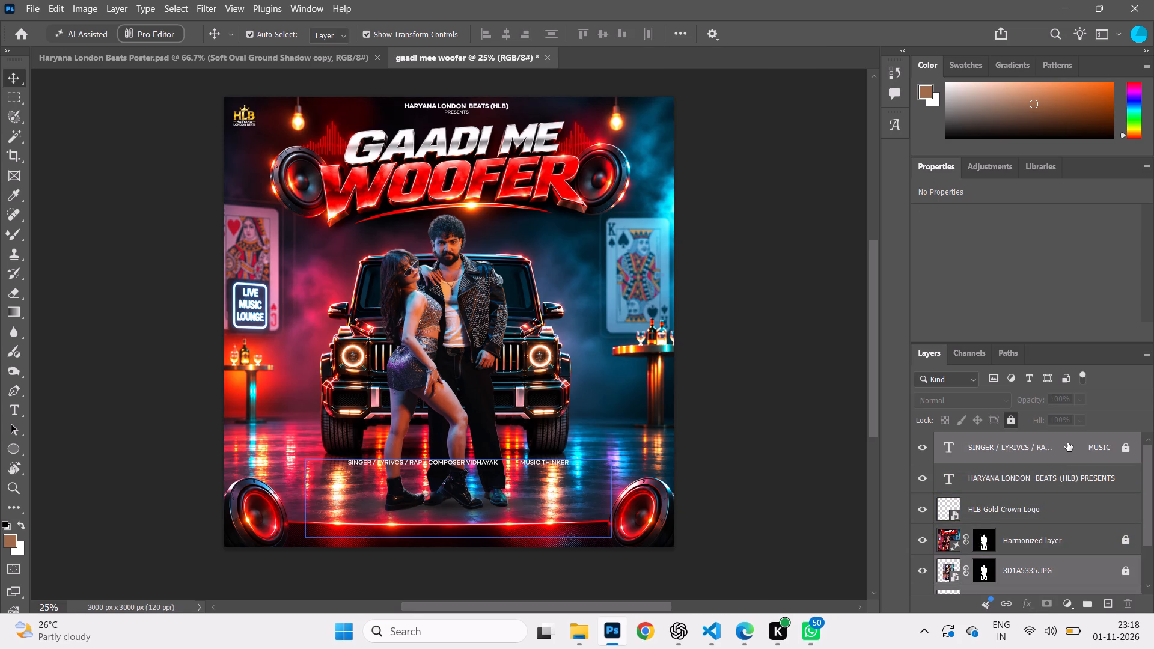
left_click(1122, 446)
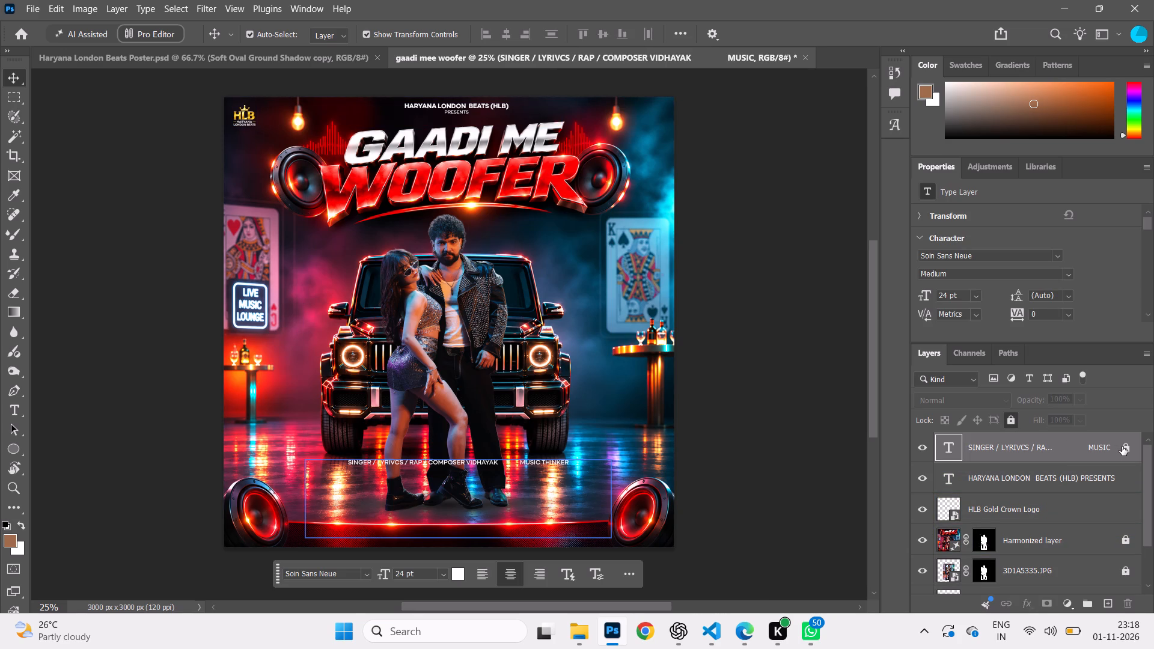
Move the credits line straight down to the poster's bottom edge, below the red glowing line between the two speakers.
left_click_drag(453, 519, 453, 543)
left_click_drag(497, 475, 495, 493)
left_click_drag(495, 493, 493, 529, "ctrl")
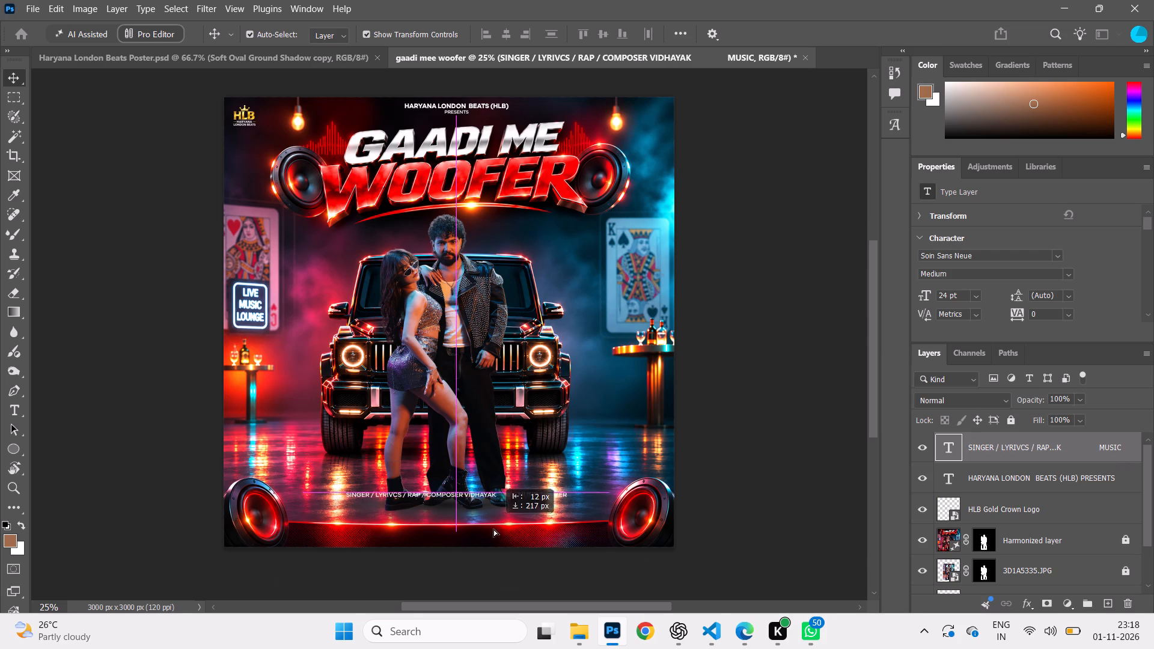
left_click_drag(493, 529, 493, 552, "ctrl")
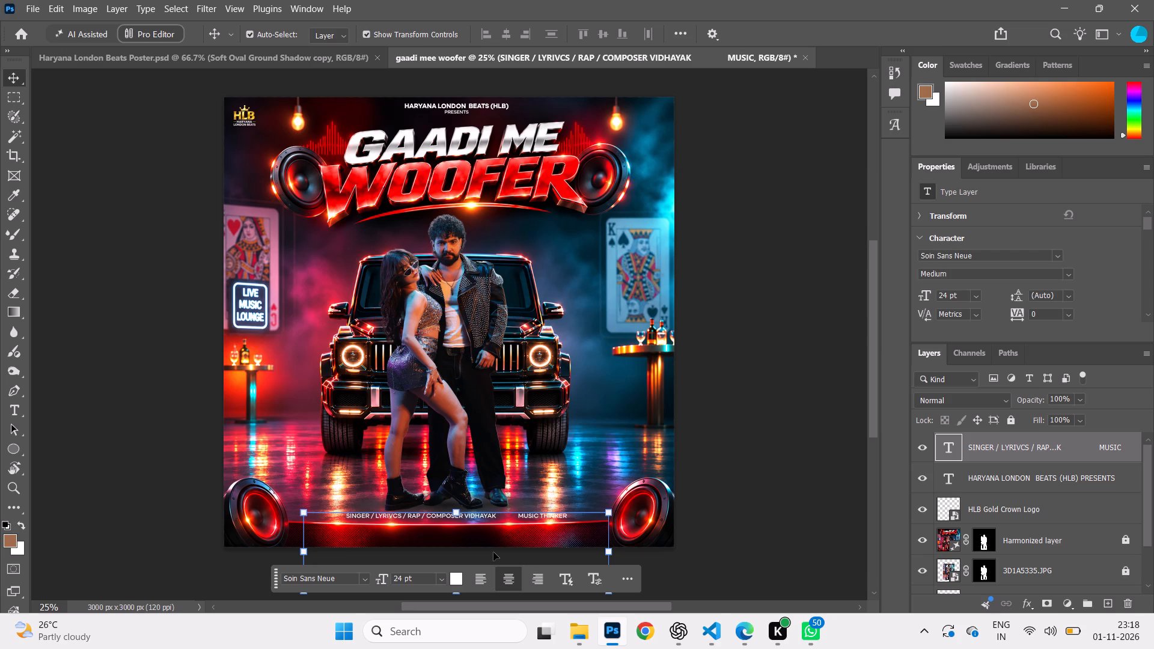
left_click_drag(490, 525, 490, 533)
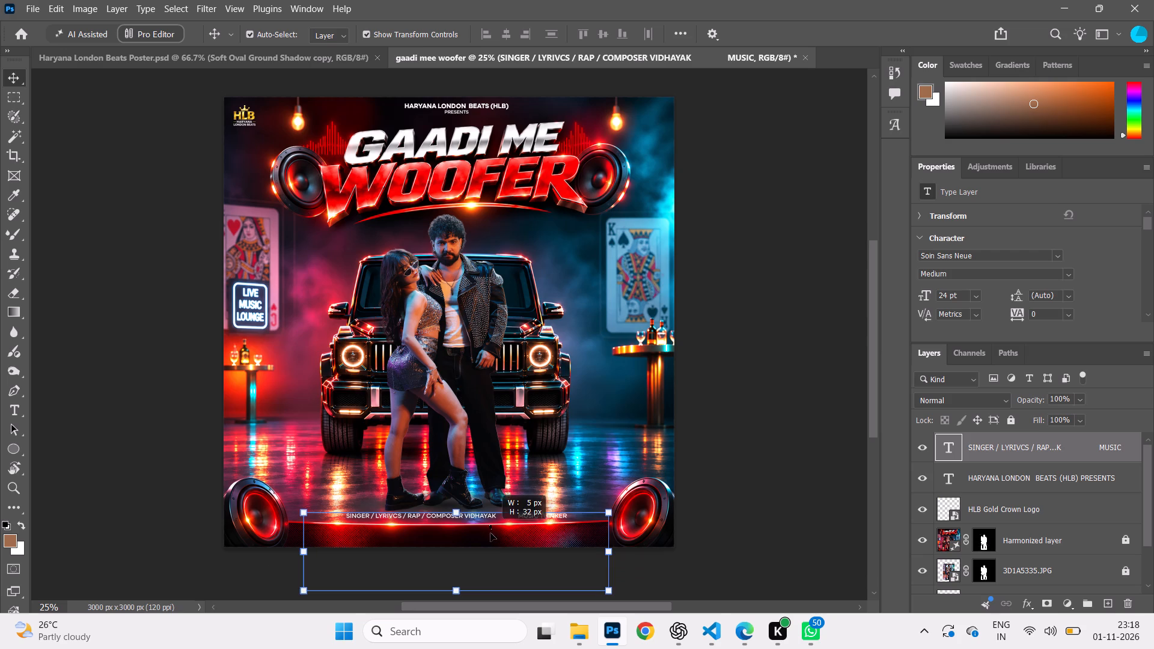
left_click_drag(490, 533, 485, 526)
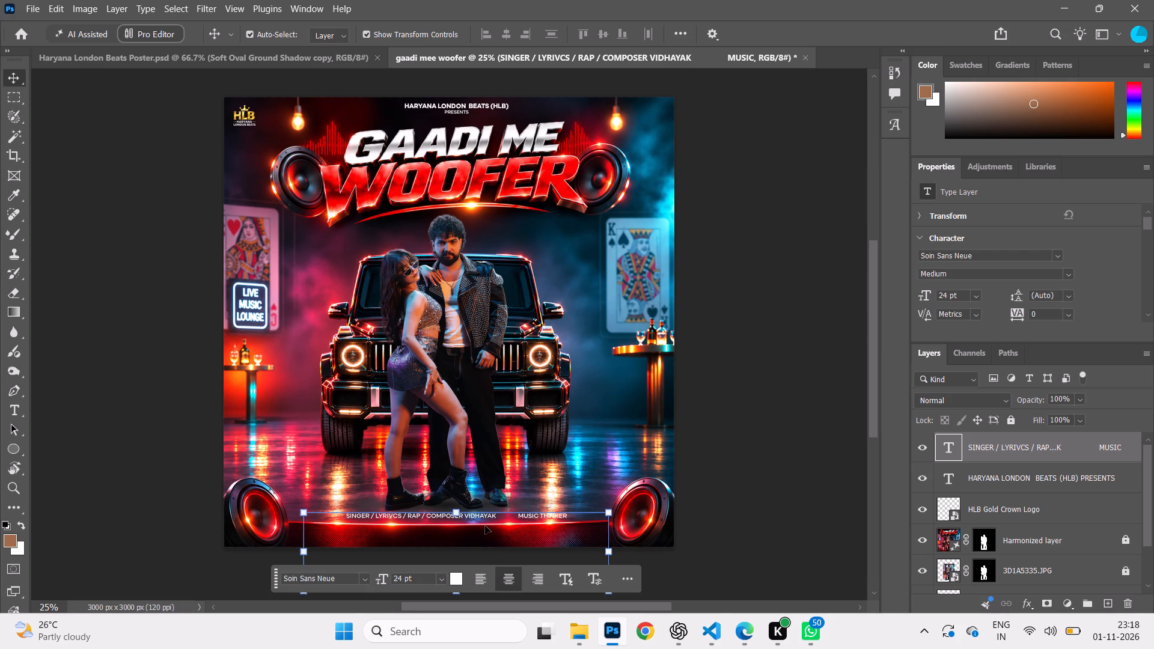
left_click_drag(485, 526, 483, 541, "ctrl")
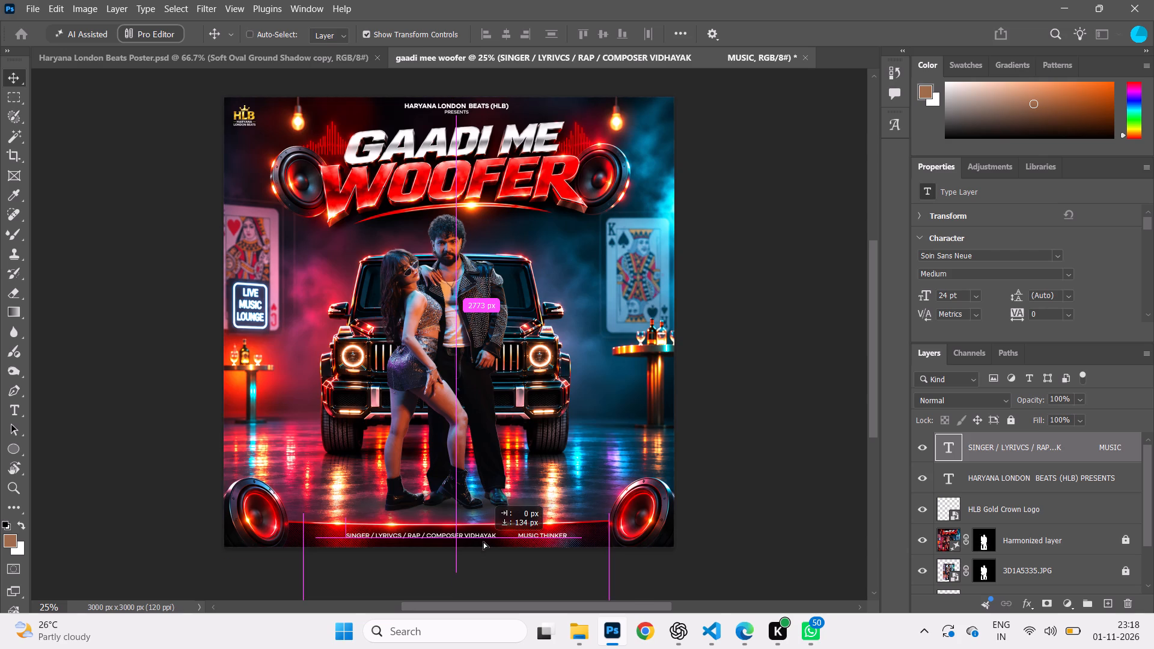
left_click_drag(483, 541, 483, 541, "ctrl")
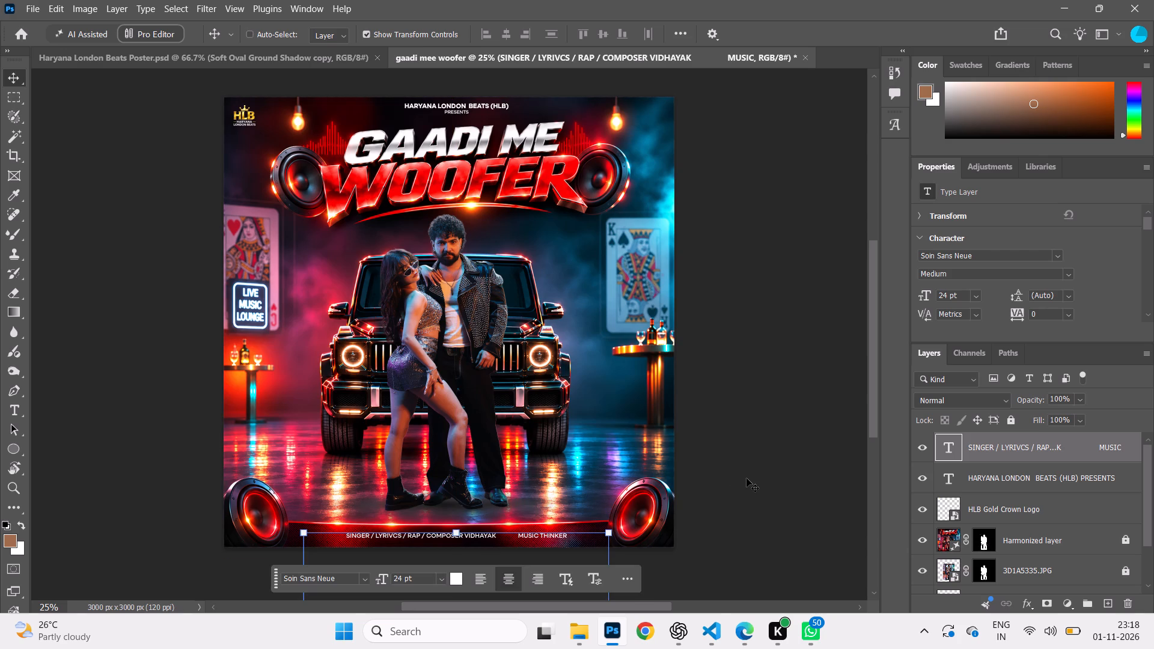
left_click(718, 494)
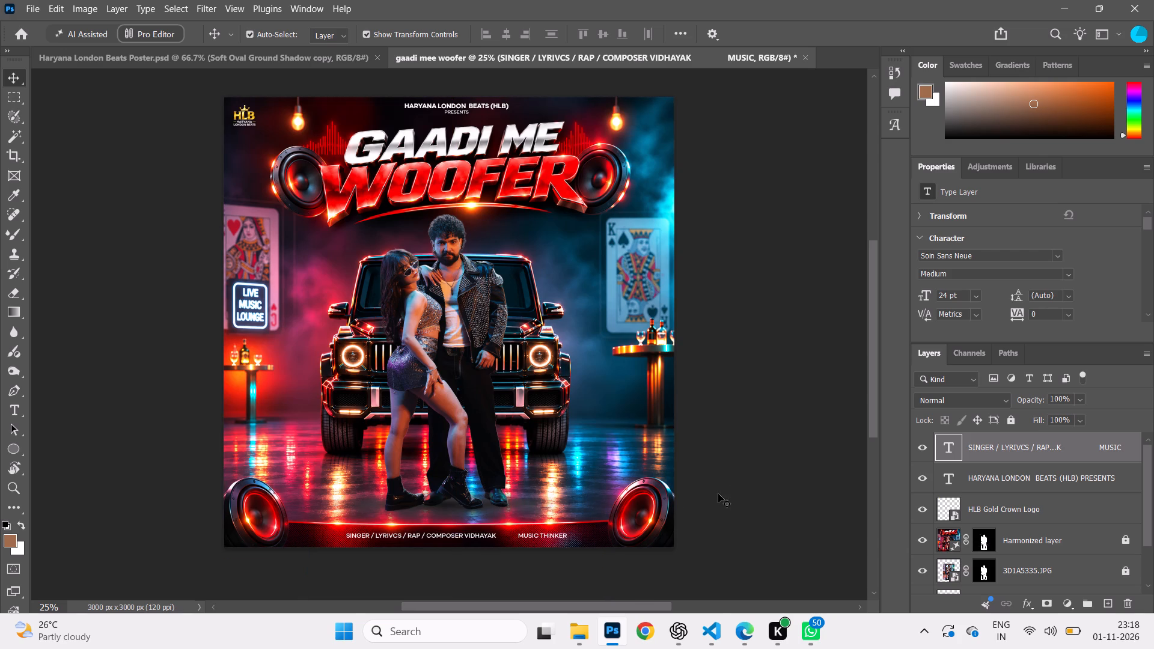
Enlarge only the word VIDHAYAK in the bottom credits line to 28 pt.
left_click(529, 536)
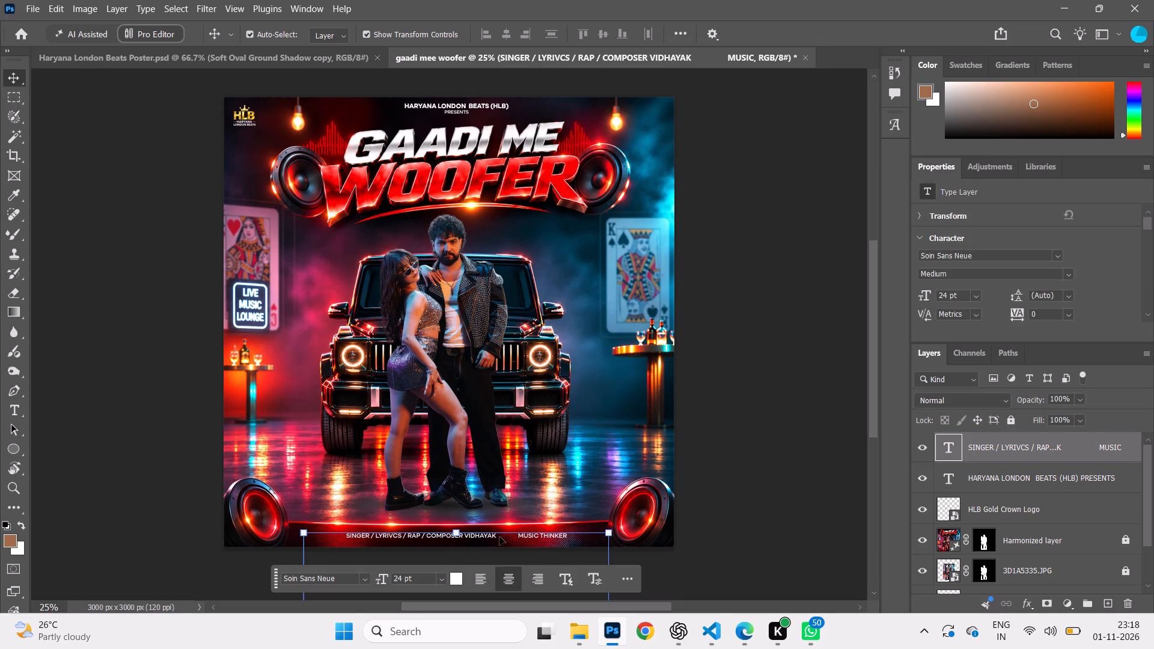
left_click(19, 414)
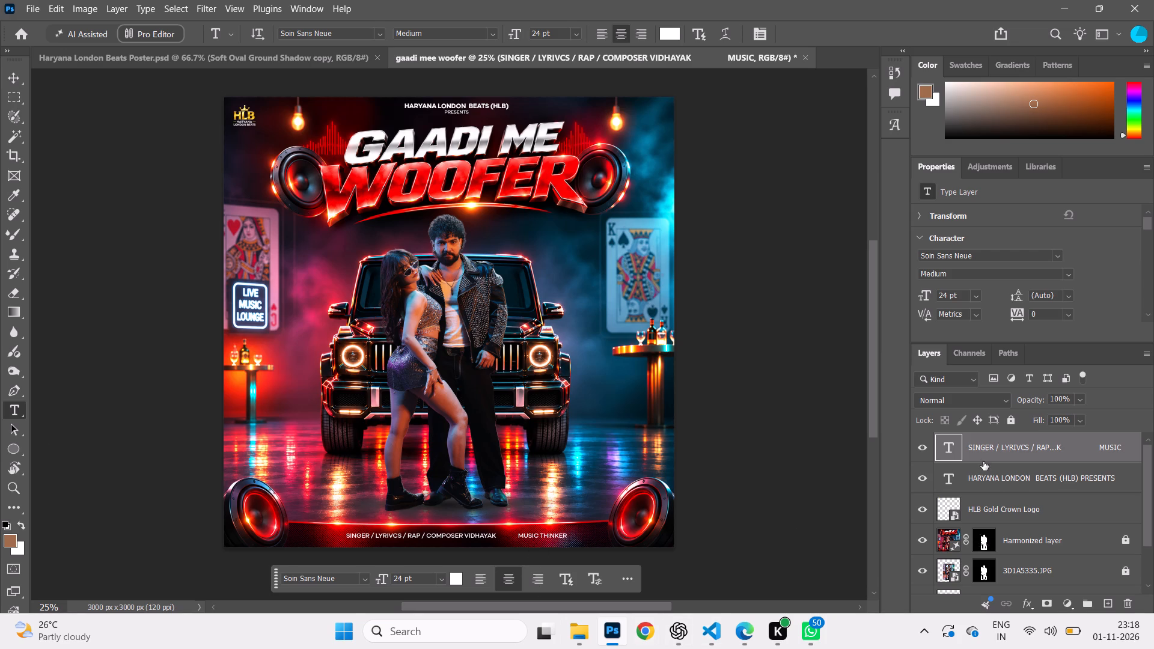
double_click(954, 442)
double_click(992, 451)
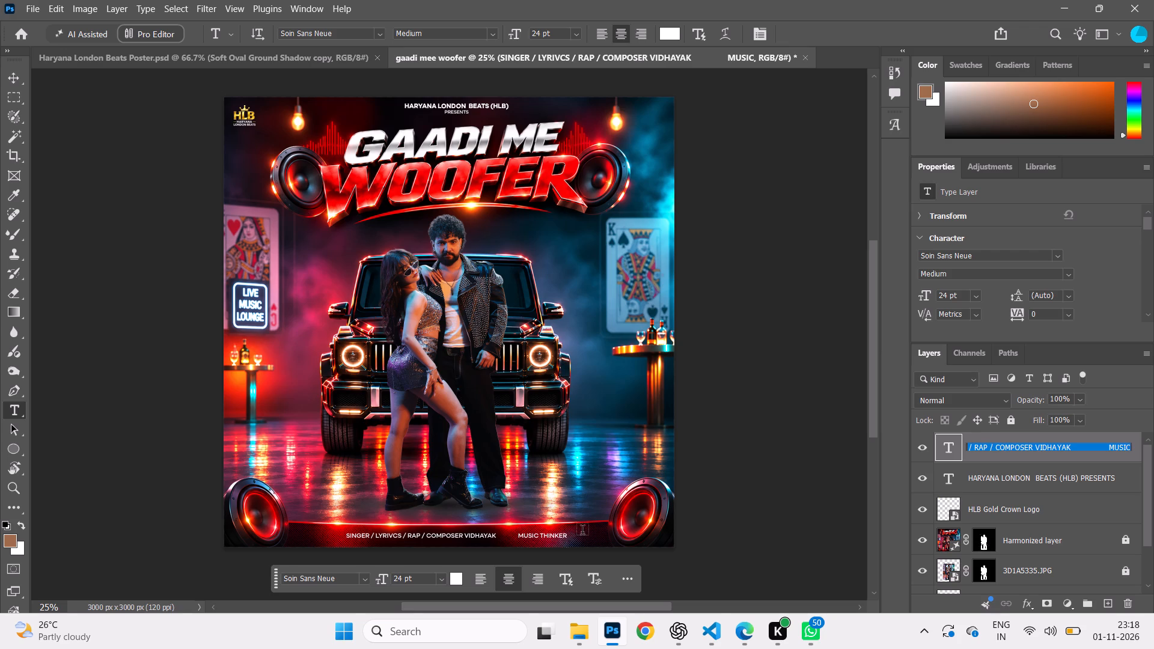
left_click(950, 444)
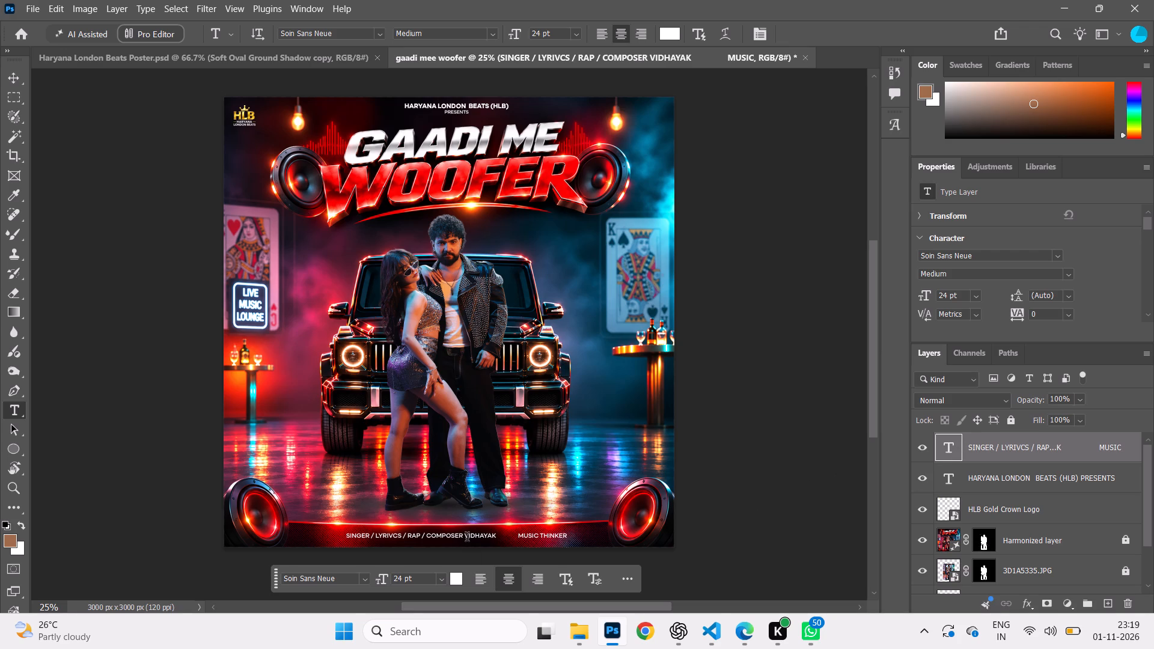
double_click(467, 538)
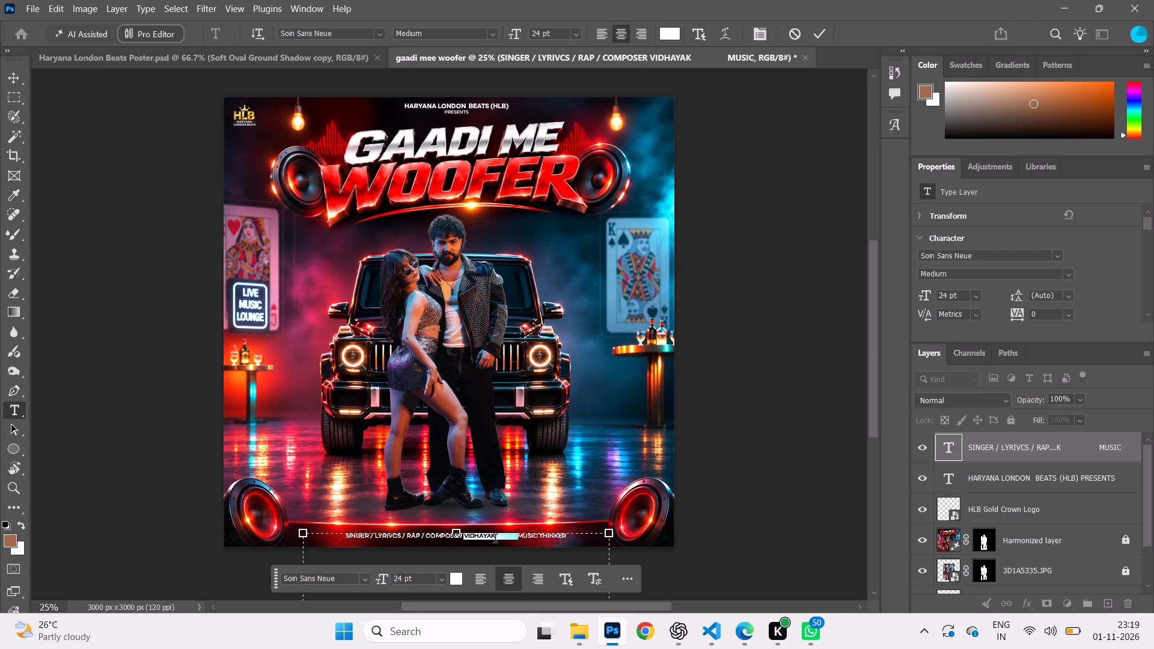
left_click_drag(495, 540, 465, 540)
left_click_drag(415, 575, 377, 575)
type("28")
key("Return")
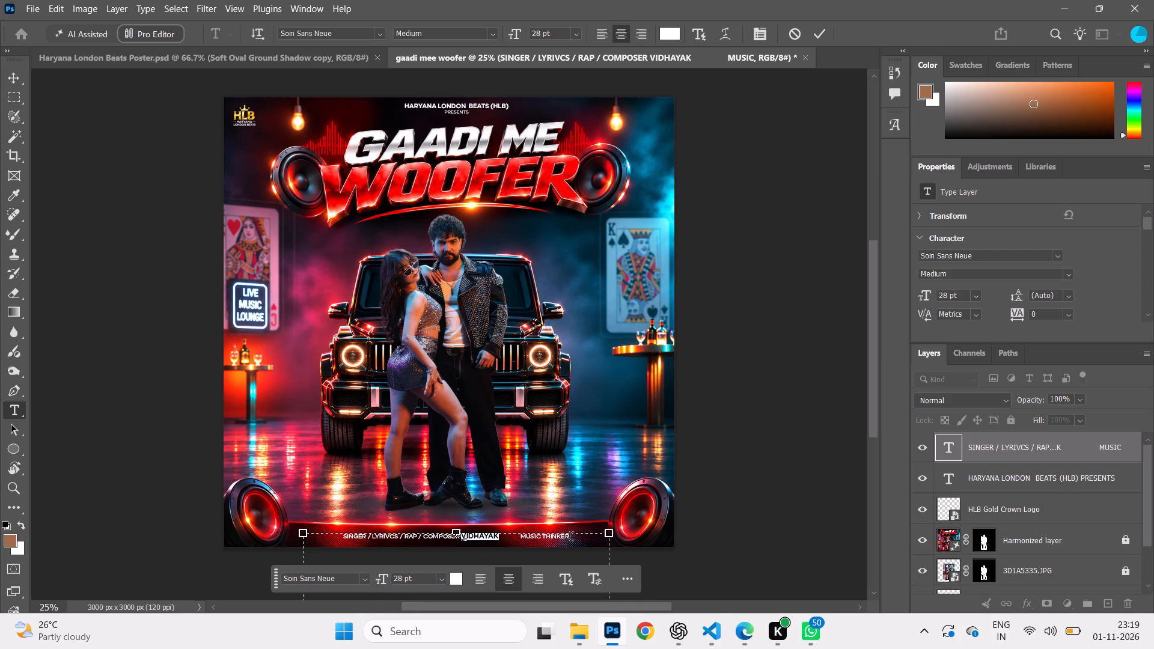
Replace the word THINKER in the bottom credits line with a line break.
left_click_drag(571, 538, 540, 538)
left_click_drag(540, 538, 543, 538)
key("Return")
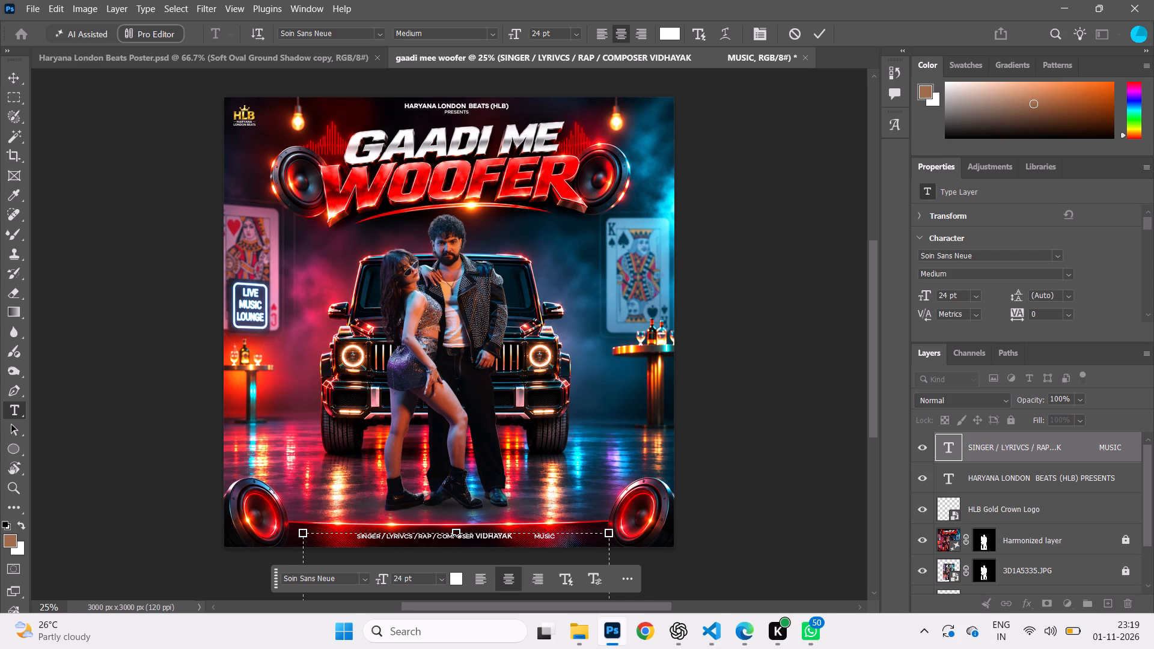
Move the credits text up and to the left, onto the red glowing line beneath the couple.
left_click(13, 70)
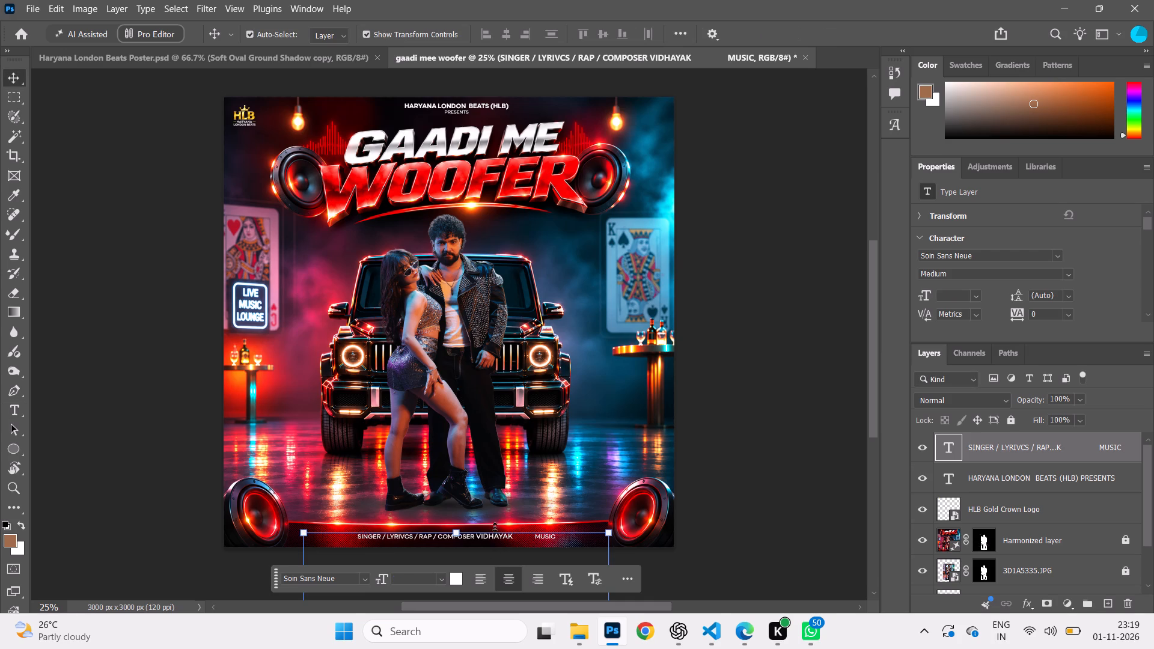
left_click_drag(501, 541, 493, 535)
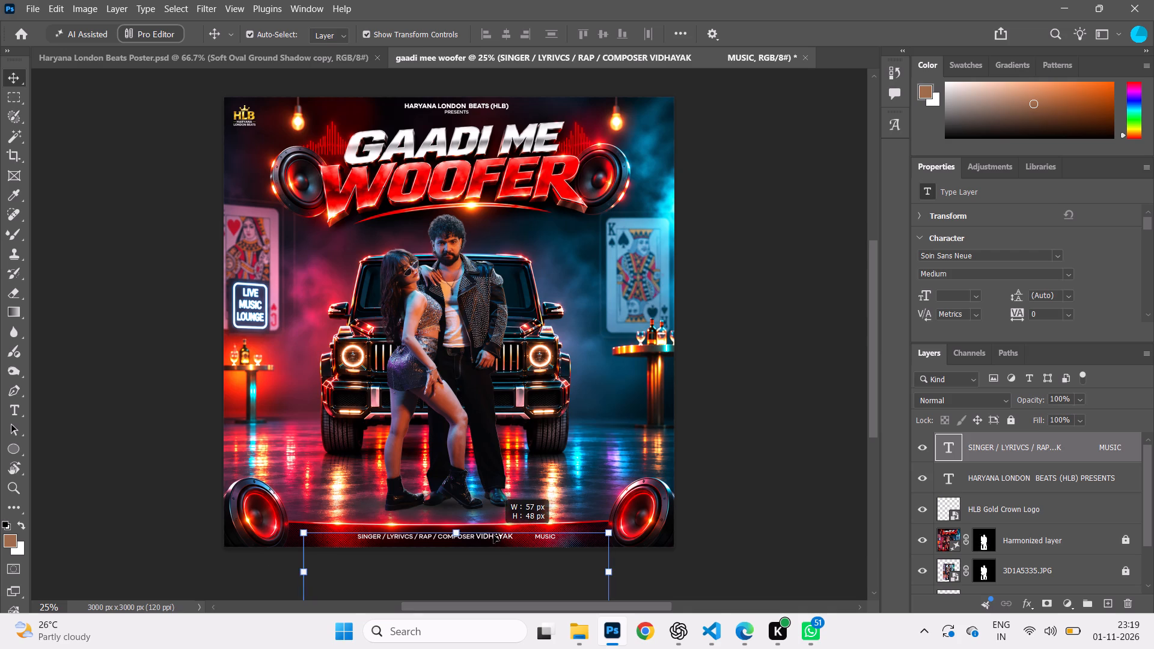
left_click_drag(493, 535, 496, 539)
left_click_drag(496, 539, 472, 531, "ctrl")
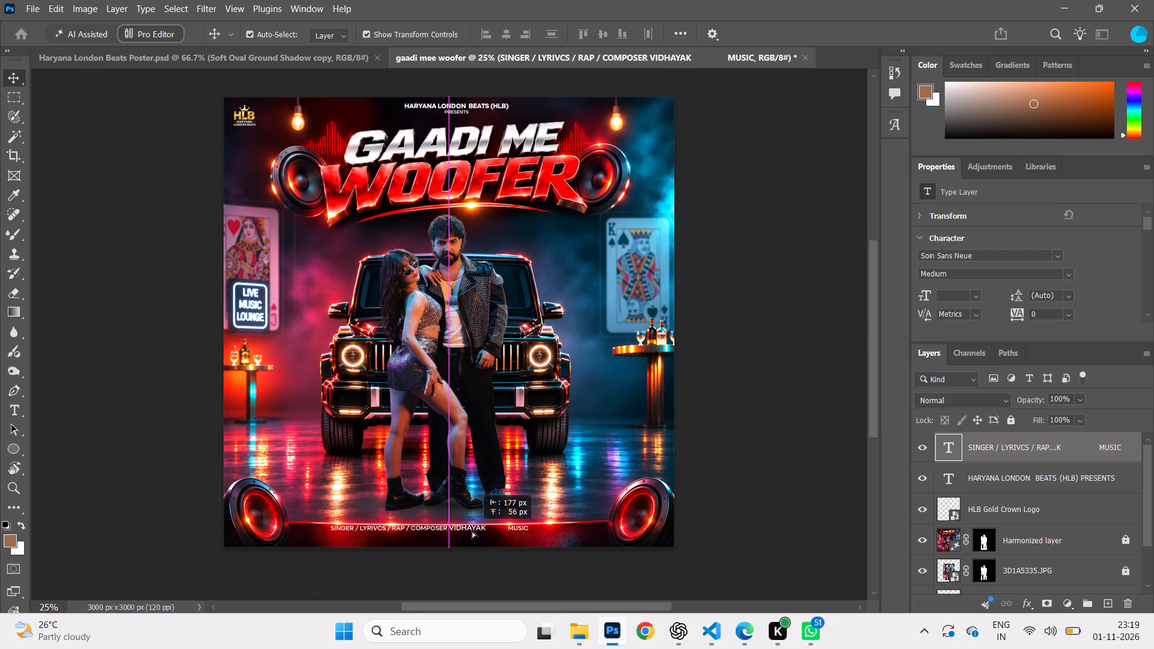
left_click_drag(472, 531, 461, 527, "ctrl")
Widen the credits text box to the right, ending it near the inner edge of the lower-right speaker.
left_click(11, 400)
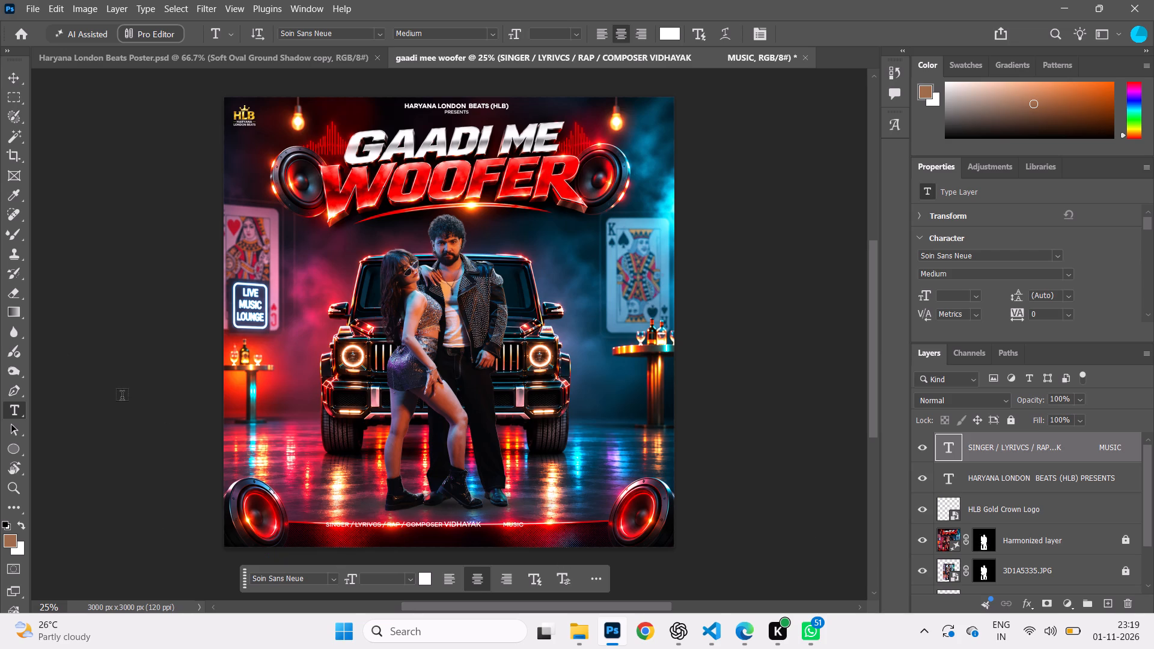
left_click(466, 527)
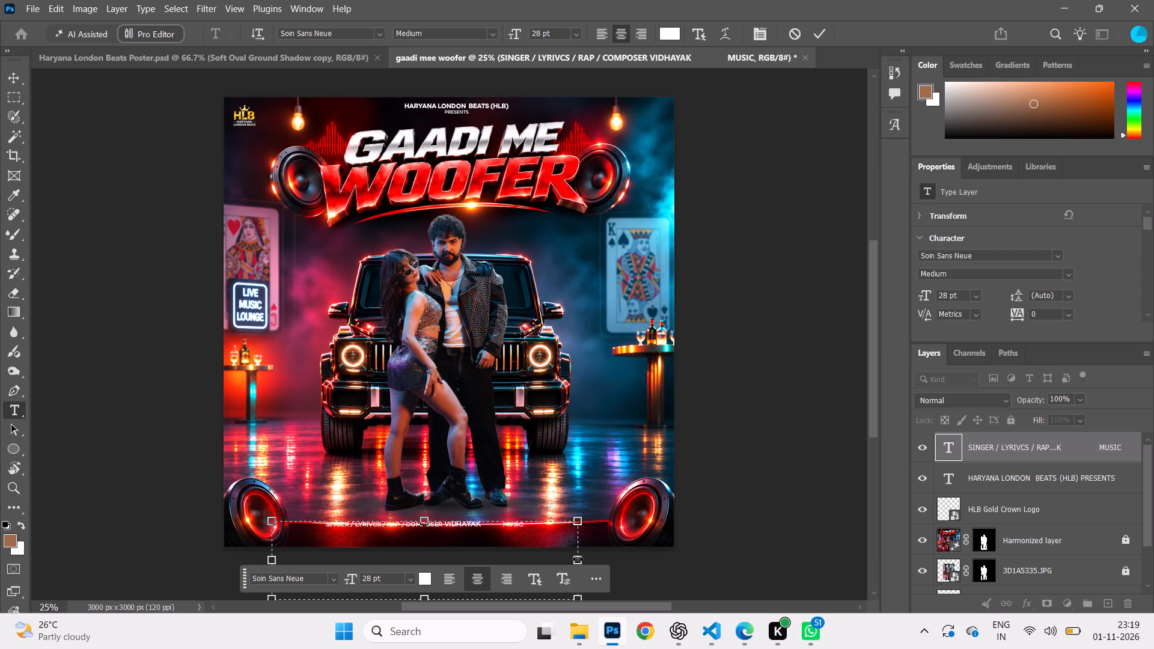
left_click_drag(578, 559, 665, 556)
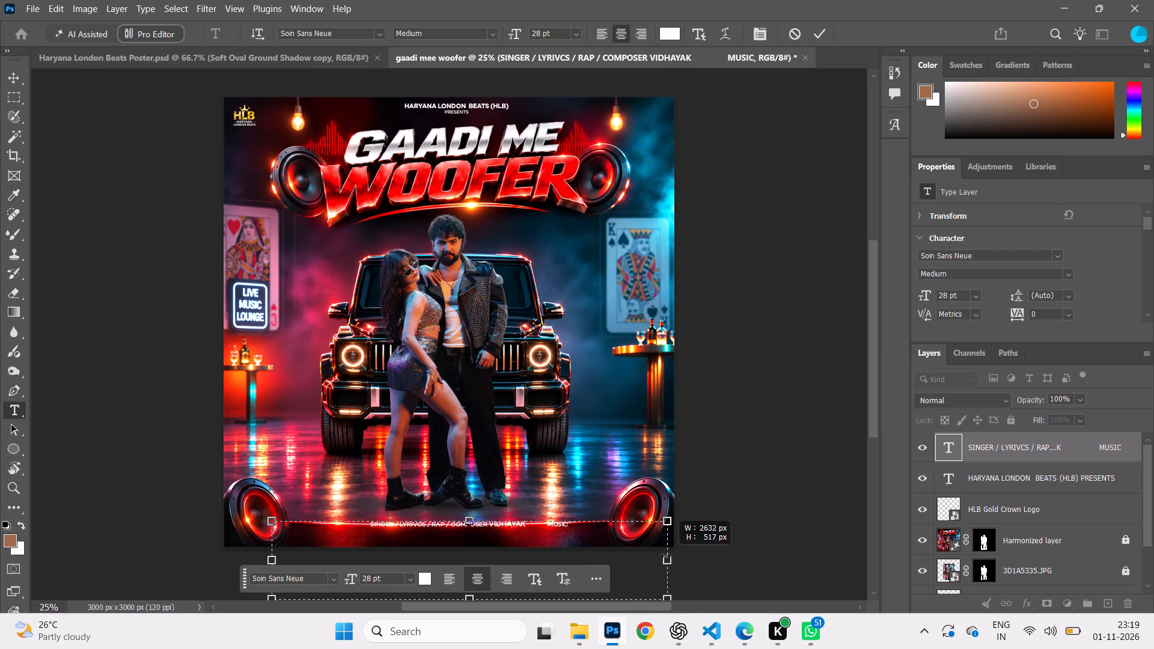
left_click_drag(665, 556, 620, 559)
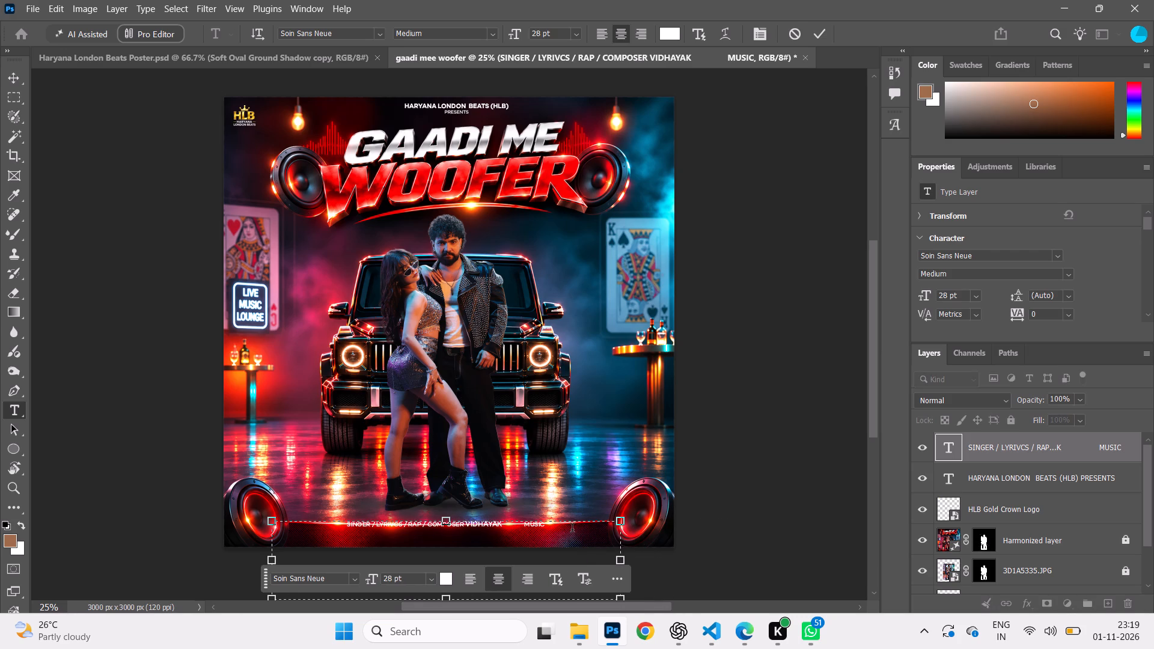
Add the word THINKER after MUSIC in the credits line.
left_click(572, 529)
left_click(548, 528)
key("t")
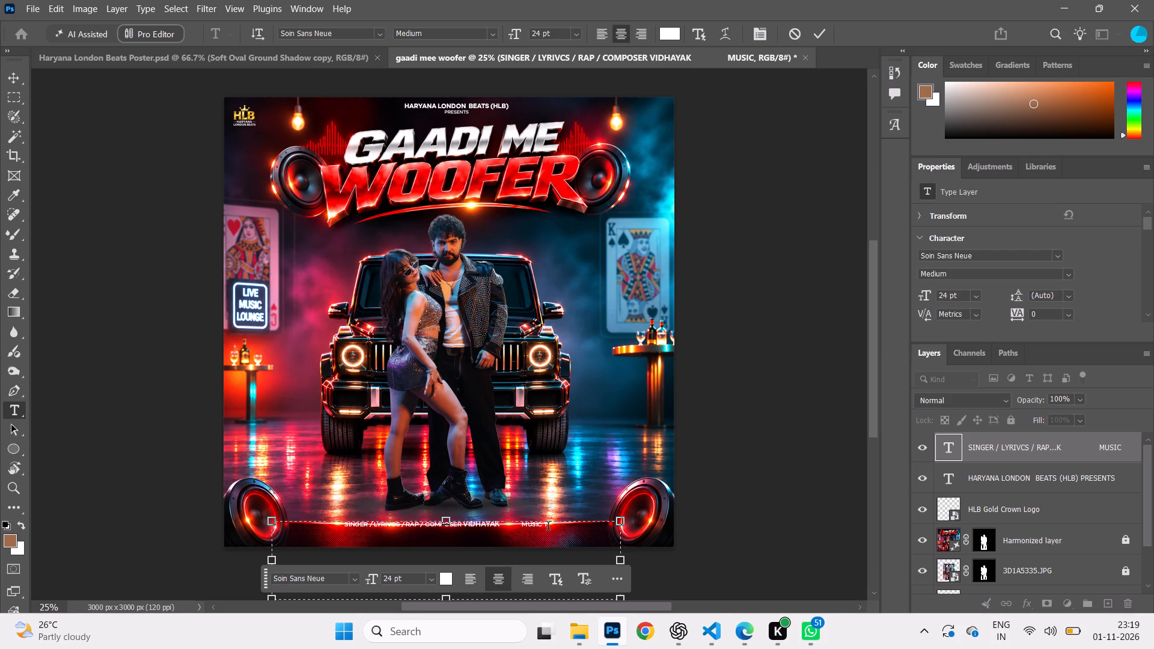
type("HINKER")
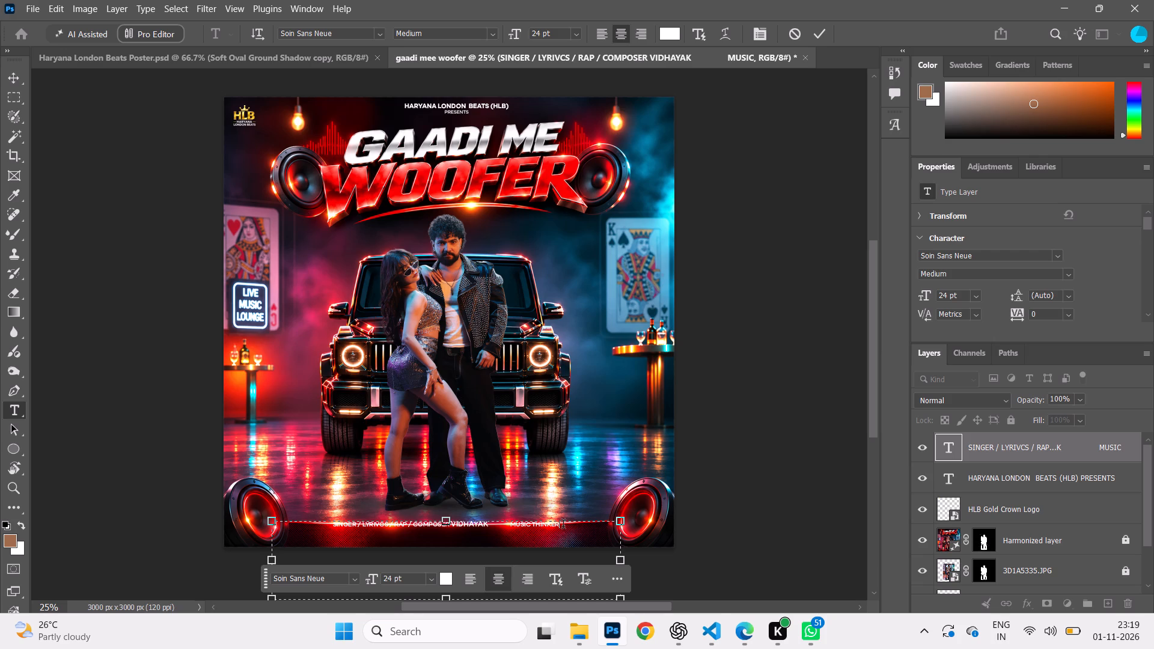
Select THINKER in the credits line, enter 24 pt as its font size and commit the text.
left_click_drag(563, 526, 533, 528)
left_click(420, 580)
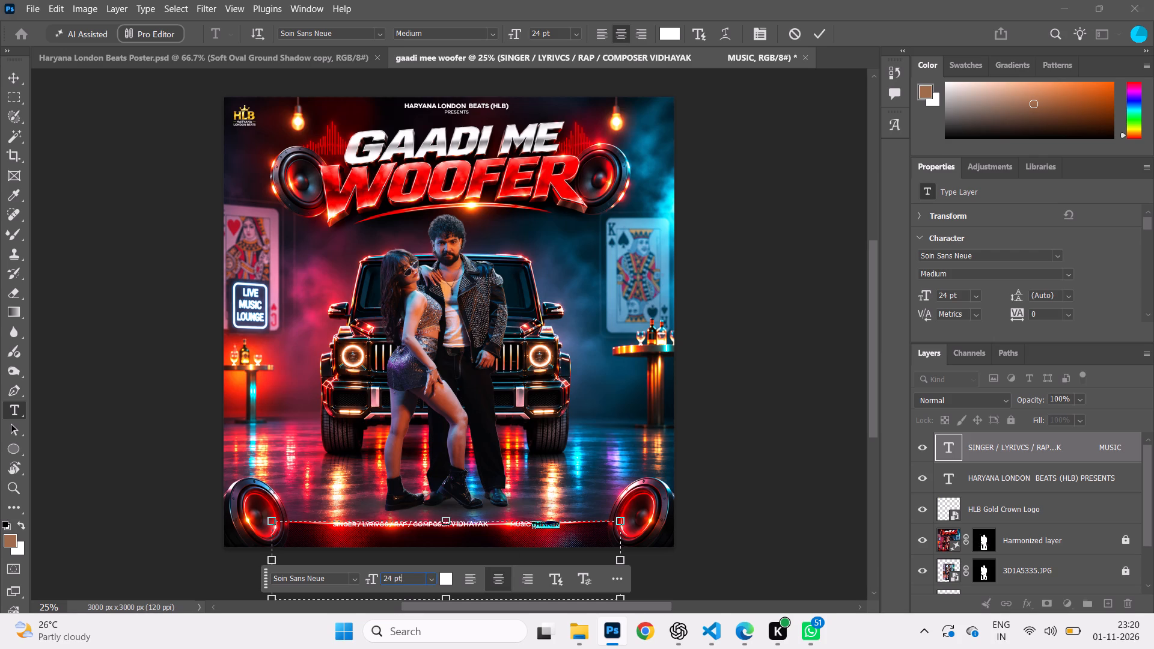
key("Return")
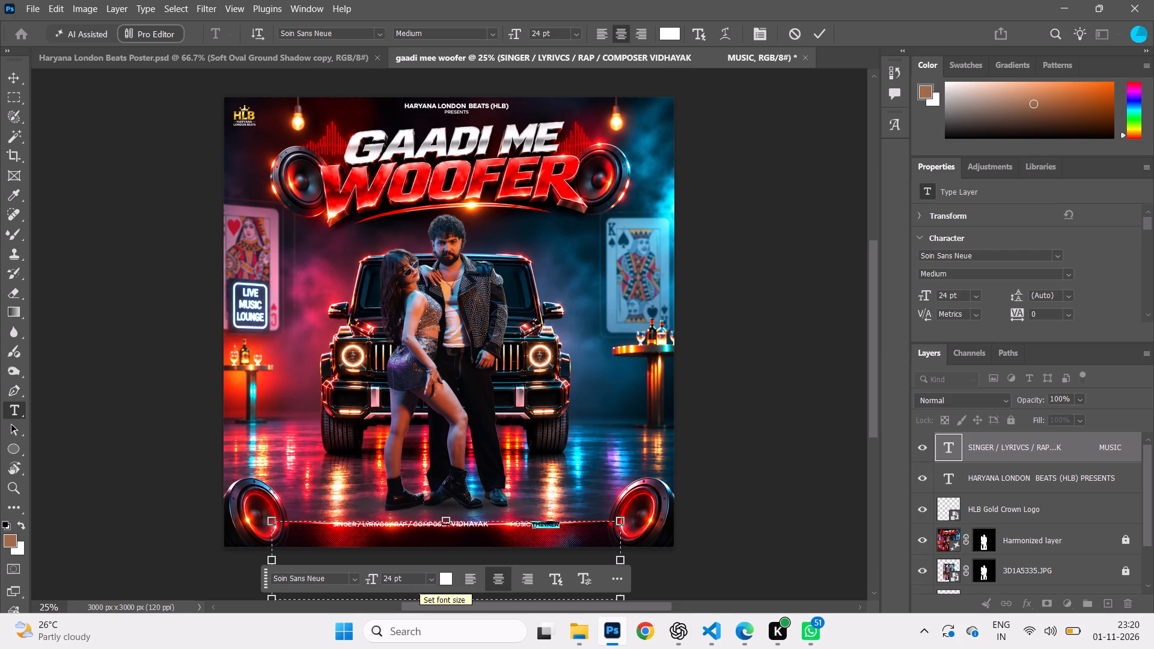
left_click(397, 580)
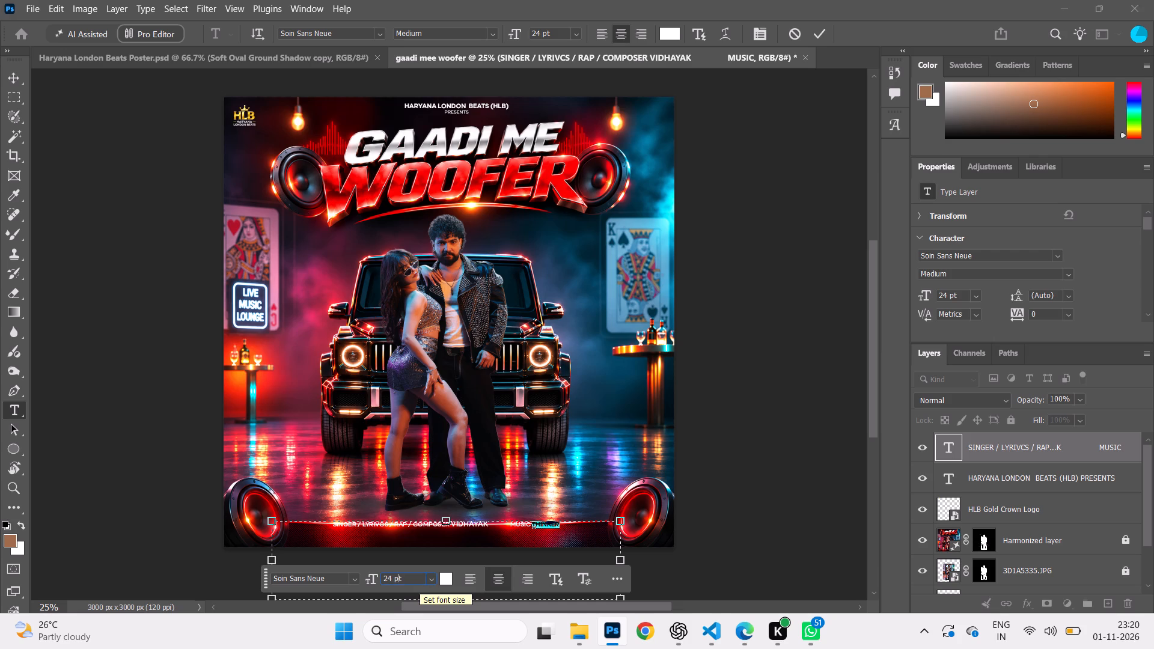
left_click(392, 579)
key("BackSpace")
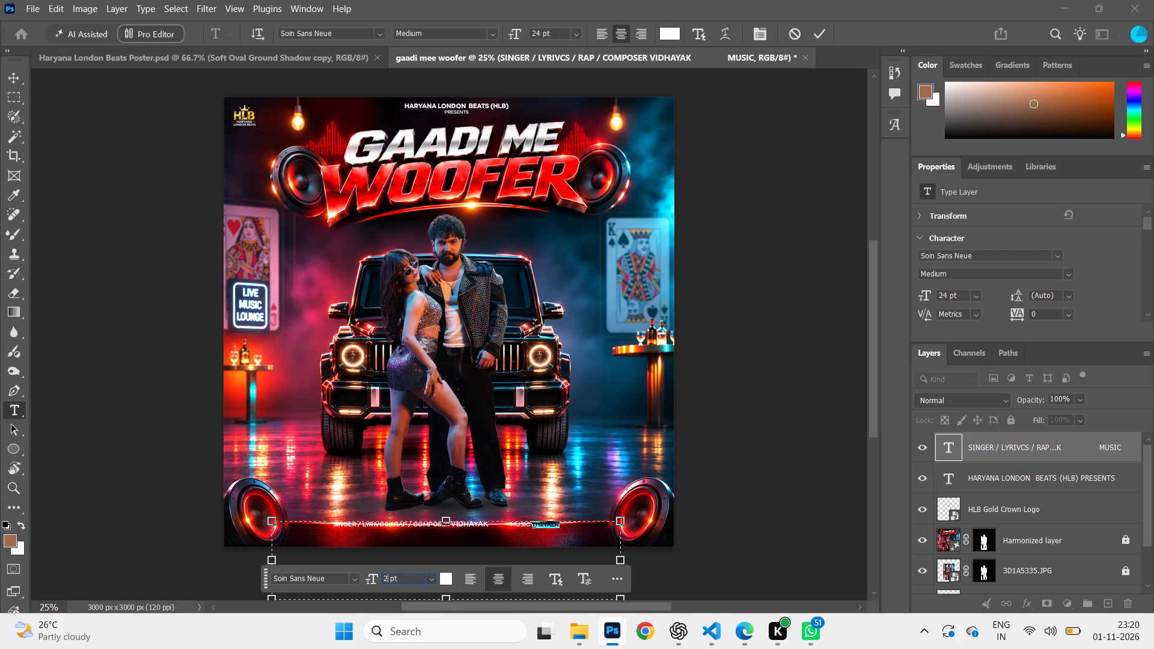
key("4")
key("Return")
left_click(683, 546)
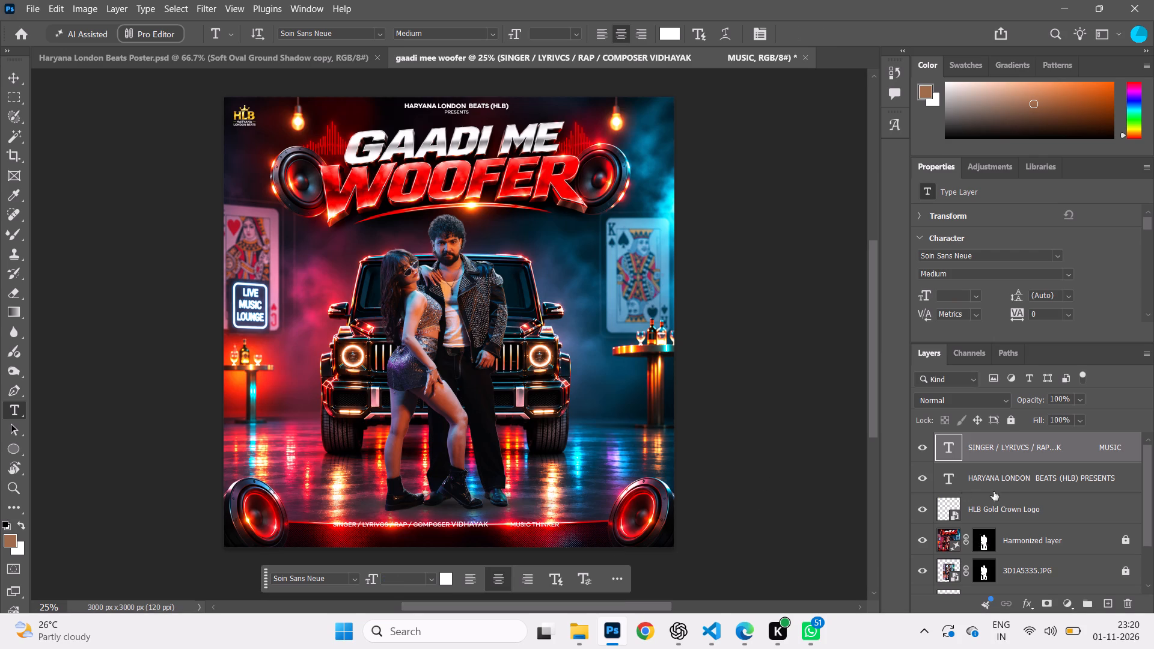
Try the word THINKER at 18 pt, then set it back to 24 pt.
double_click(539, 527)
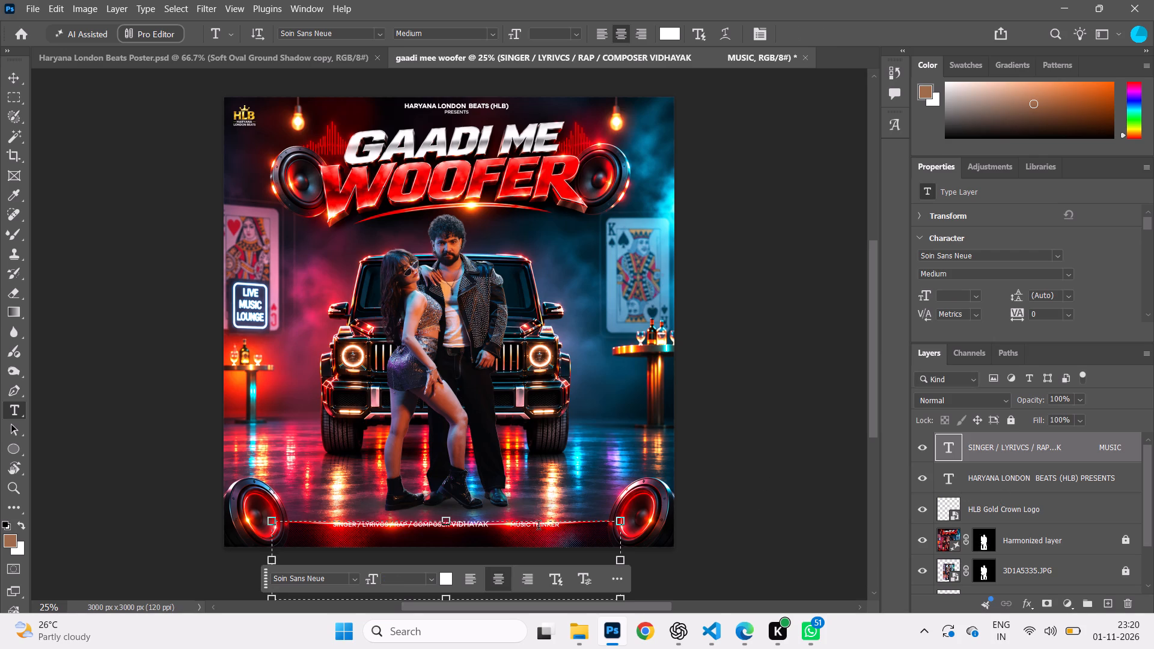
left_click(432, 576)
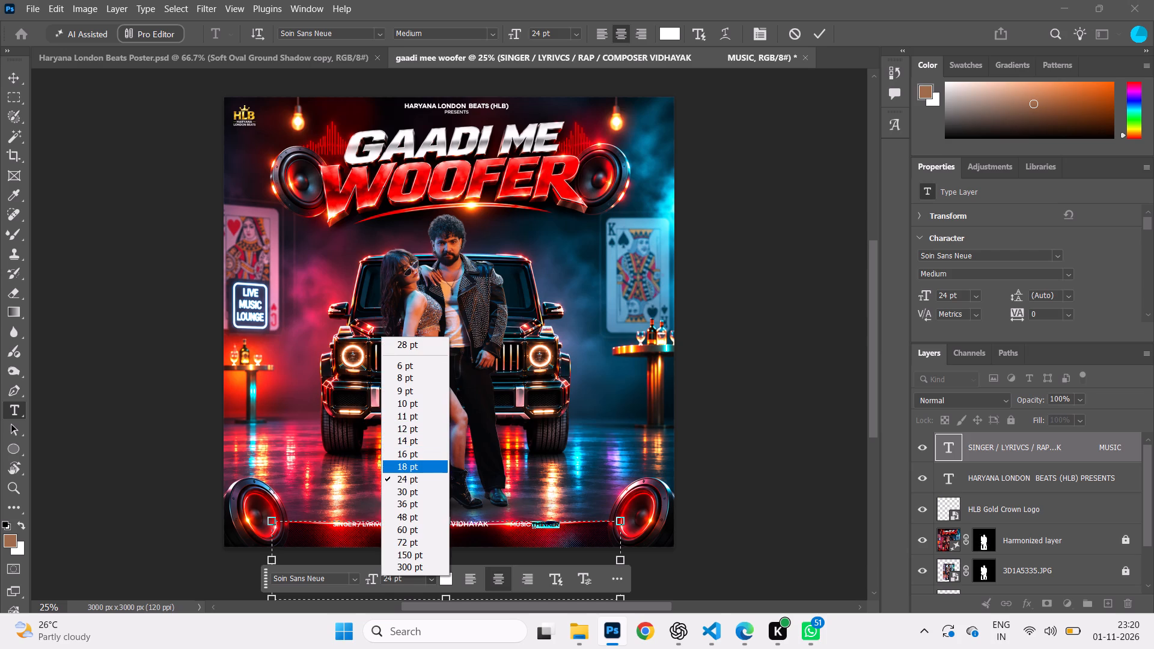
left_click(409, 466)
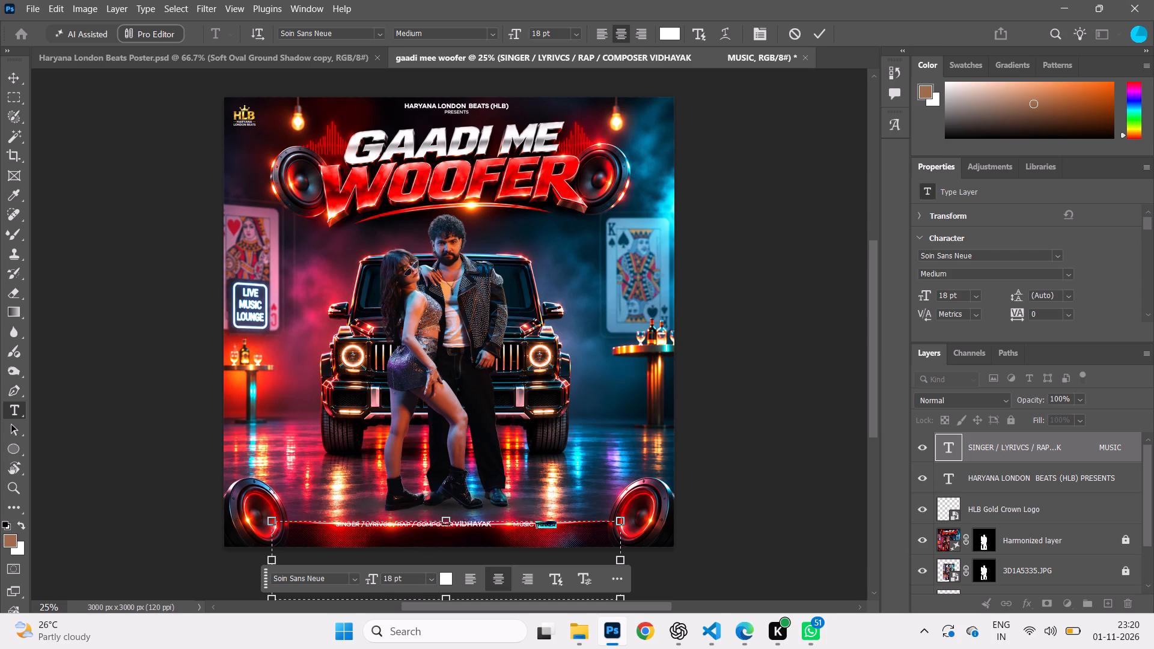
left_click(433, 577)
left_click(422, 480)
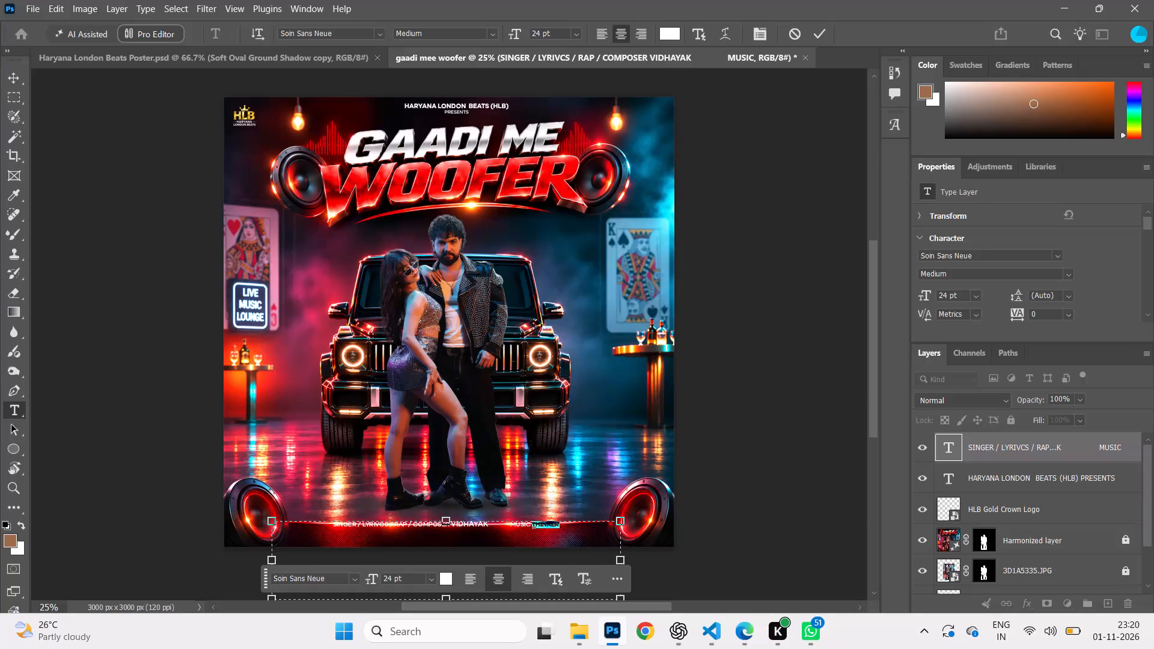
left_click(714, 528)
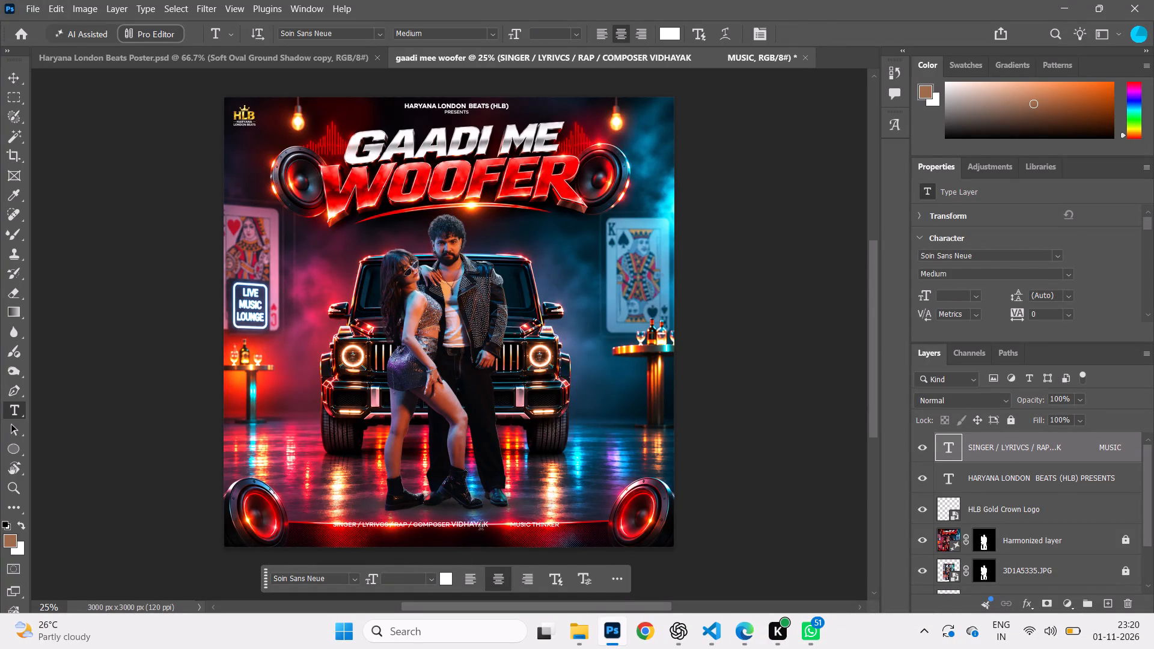
Check the font size of the word VIDHAYAK in the credits line.
left_click_drag(491, 525, 451, 526)
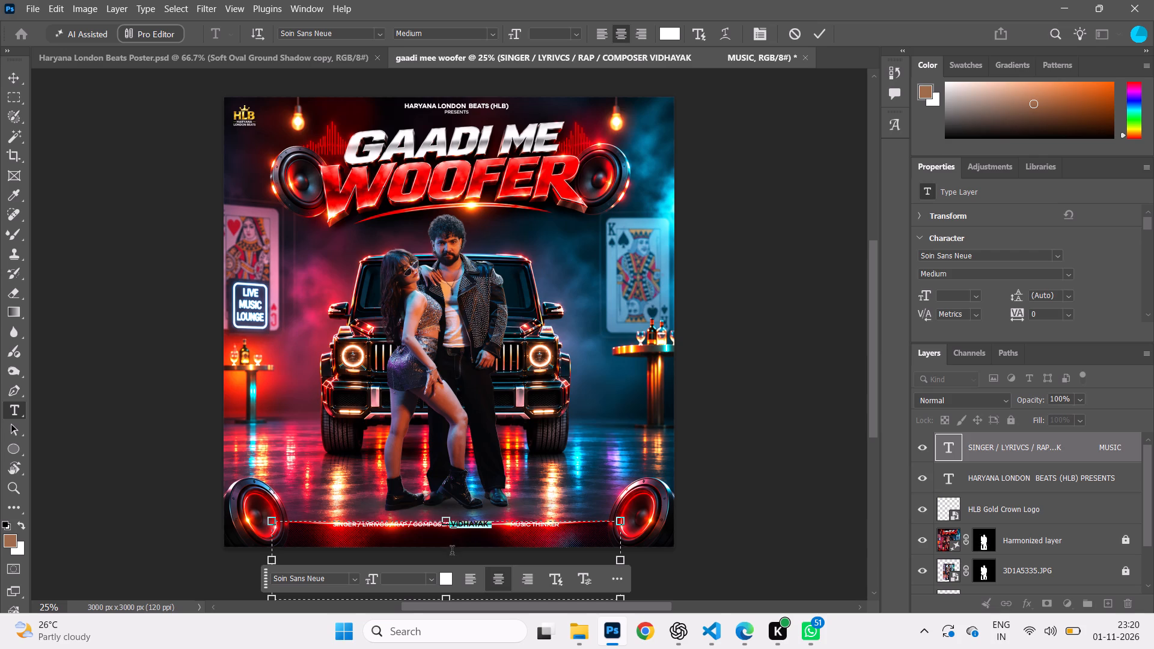
left_click(424, 576)
left_click(688, 510)
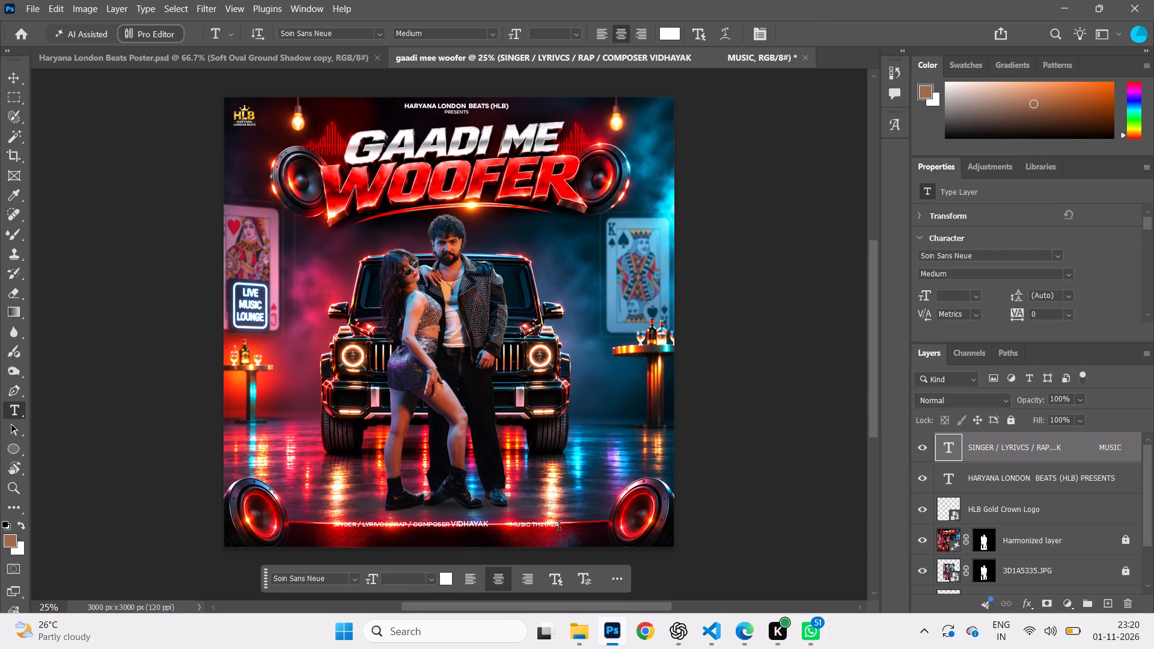
Set only the word THINKER in the credits line to 28 pt.
left_click_drag(558, 528, 533, 528)
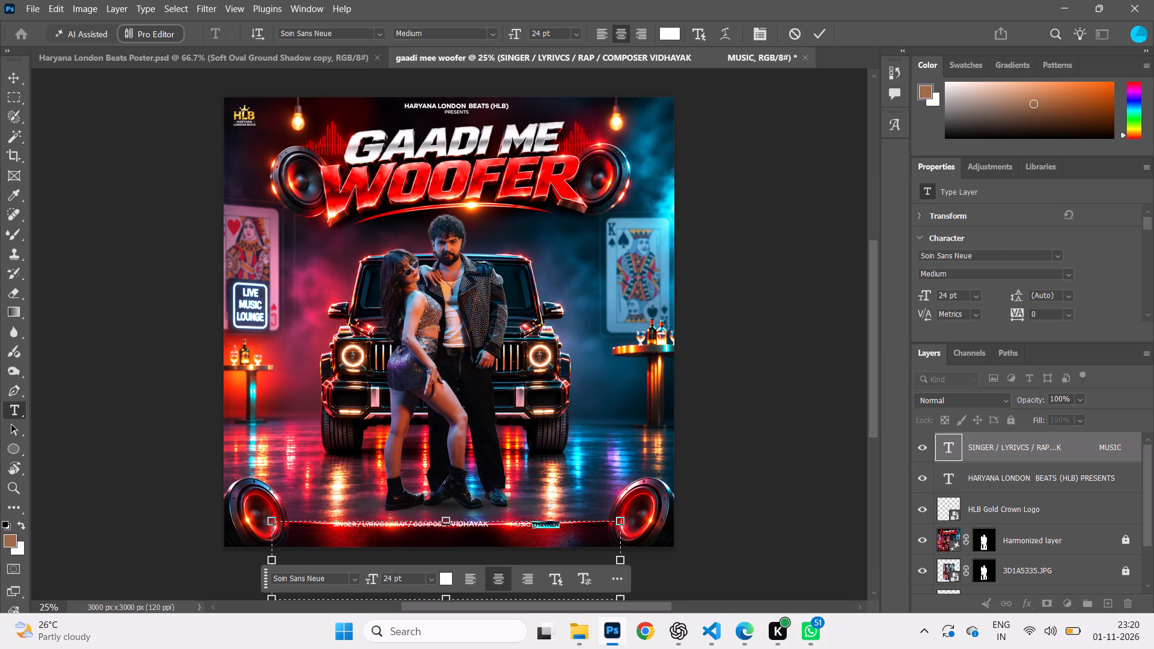
left_click_drag(404, 577, 375, 577)
type("28")
key("Return")
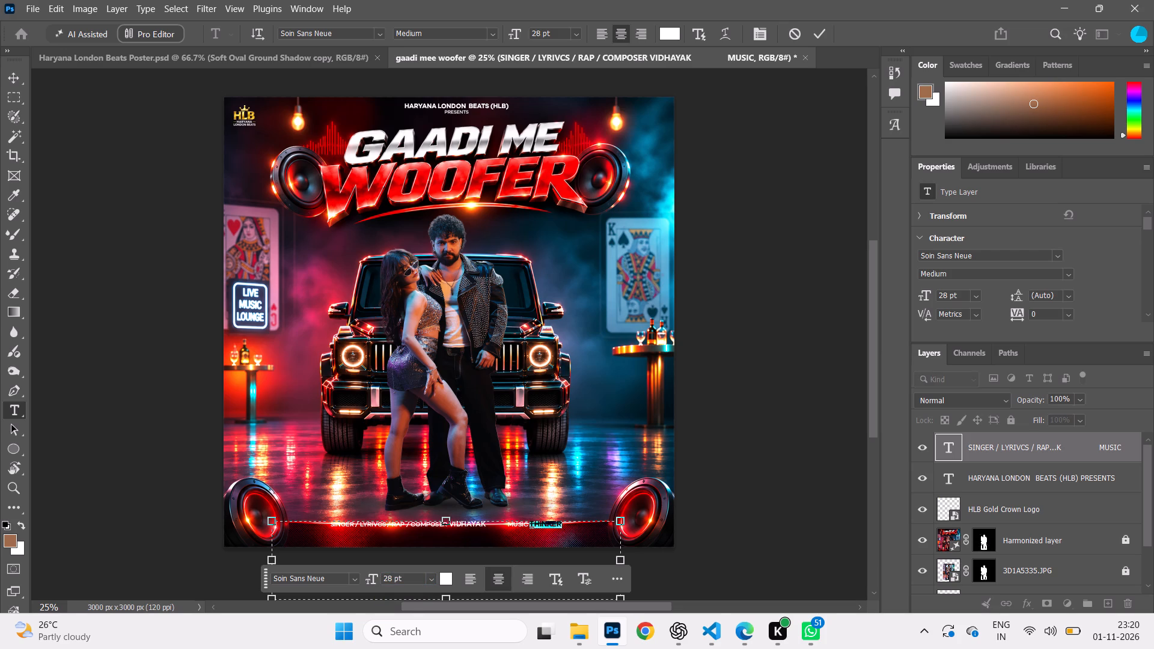
Move the credits line down below the red glowing line between the speakers and deselect it.
left_click(15, 75)
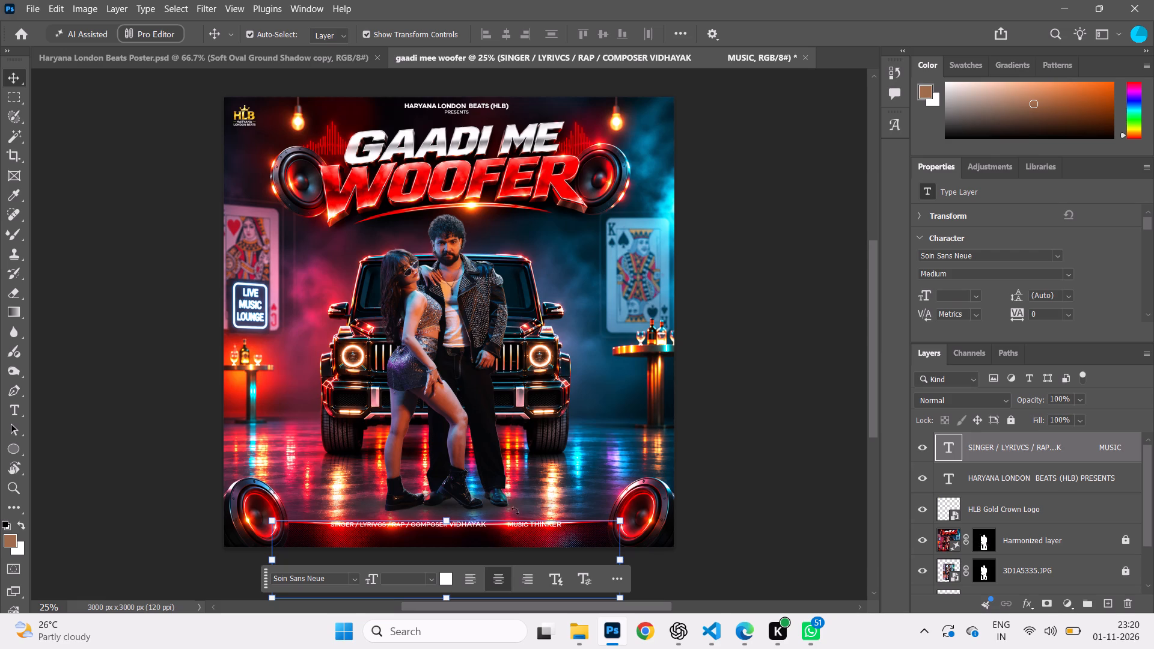
left_click_drag(518, 534, 515, 540, "ctrl")
left_click(709, 510)
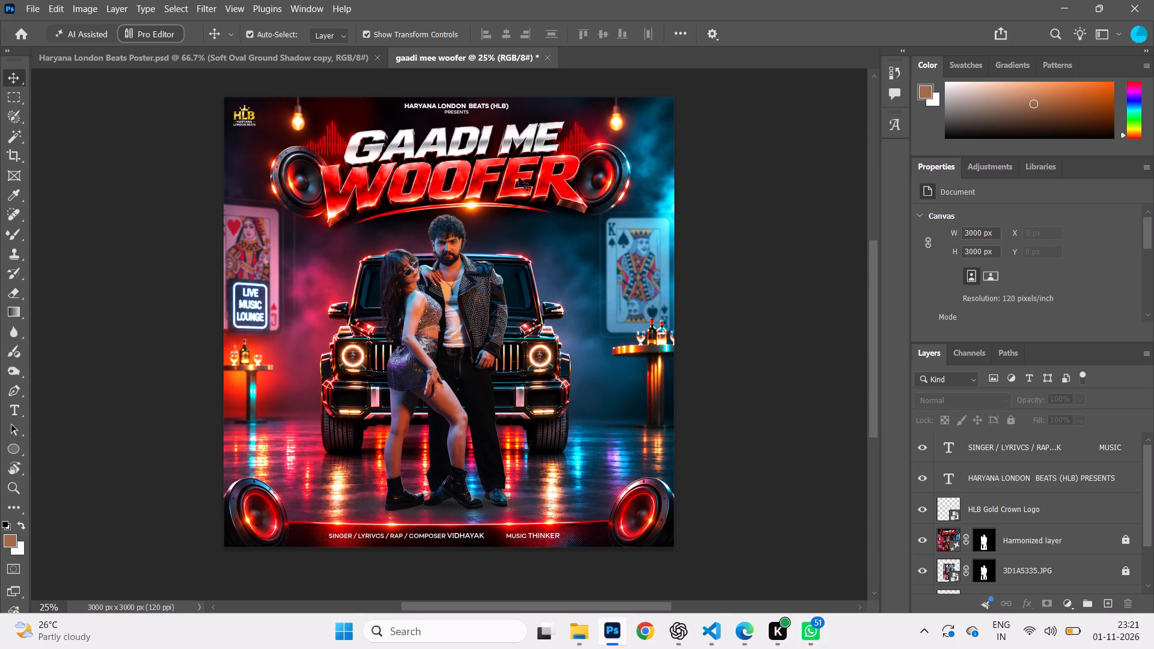
Set up a JPG export of the poster with quality 7 and proceed to saving the file.
left_click(31, 10)
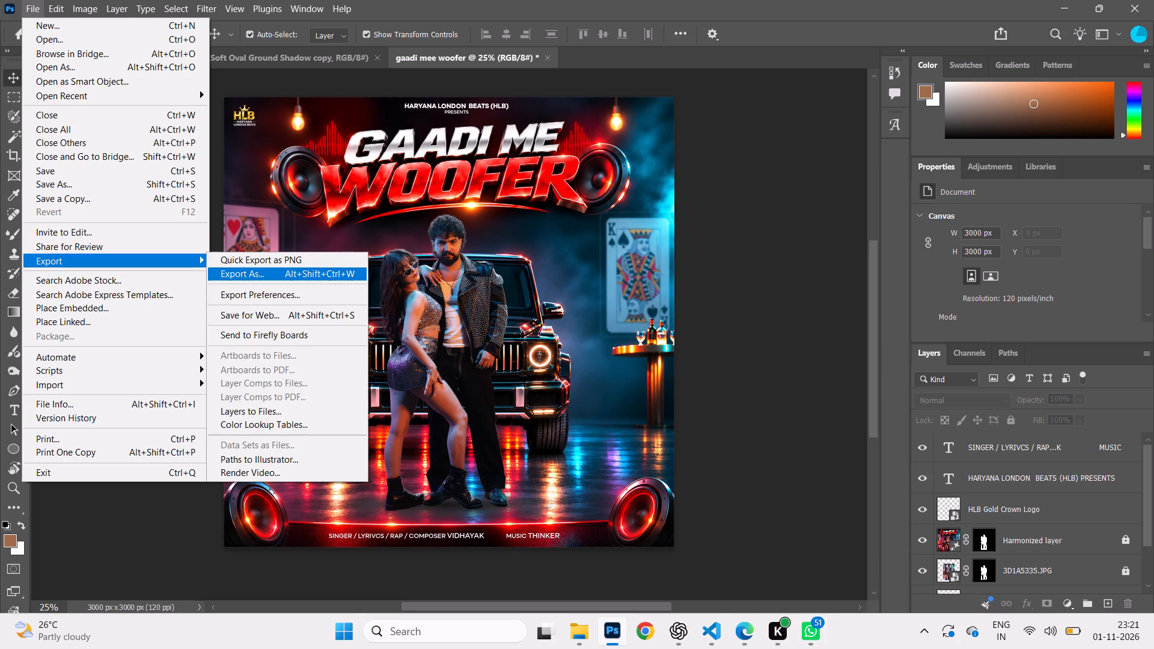
left_click(321, 273)
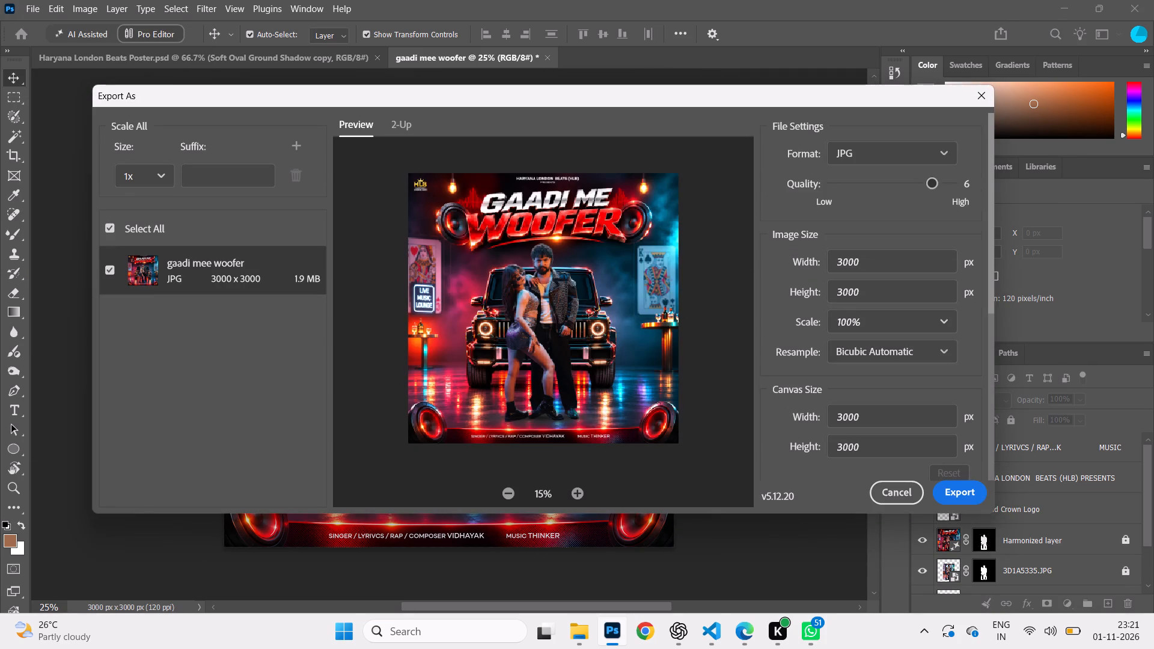
left_click_drag(930, 184, 1022, 190)
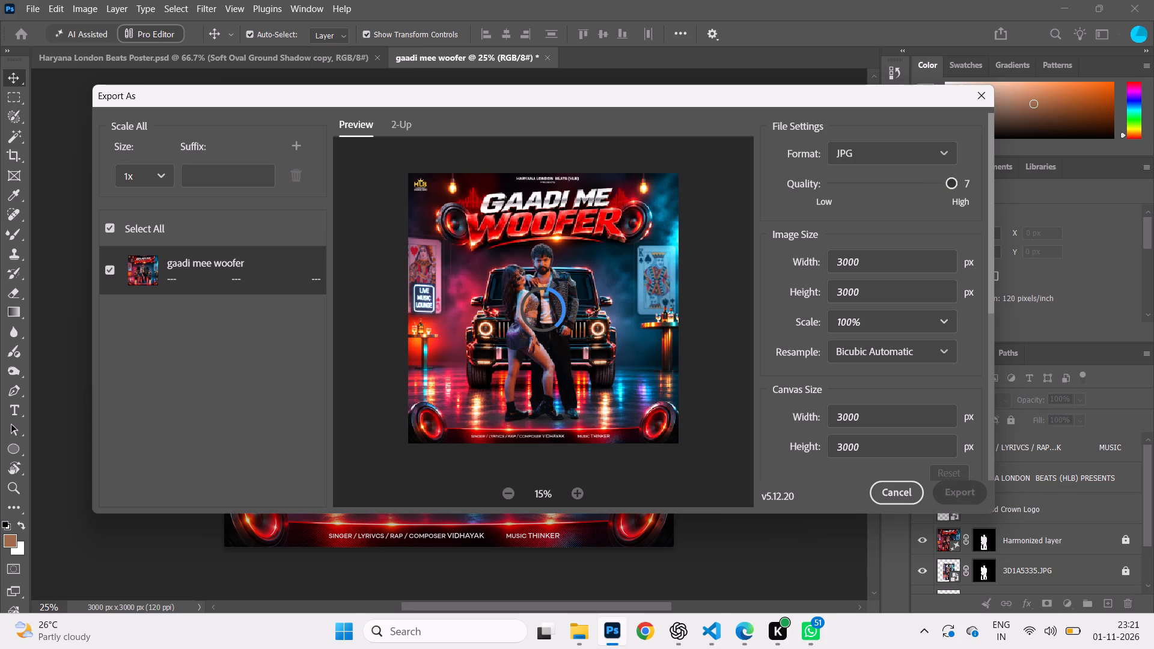
left_click(959, 491)
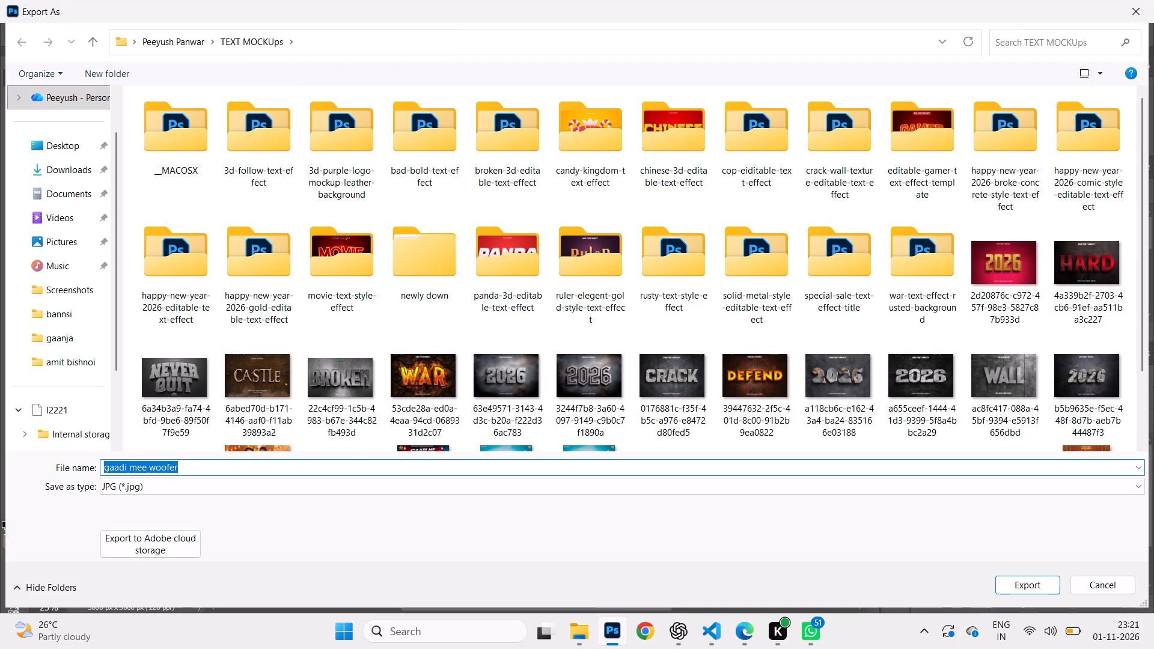
Extend the exported JPG's file name to "gaadi mee woofer DIGITA".
left_click(233, 467)
key("space")
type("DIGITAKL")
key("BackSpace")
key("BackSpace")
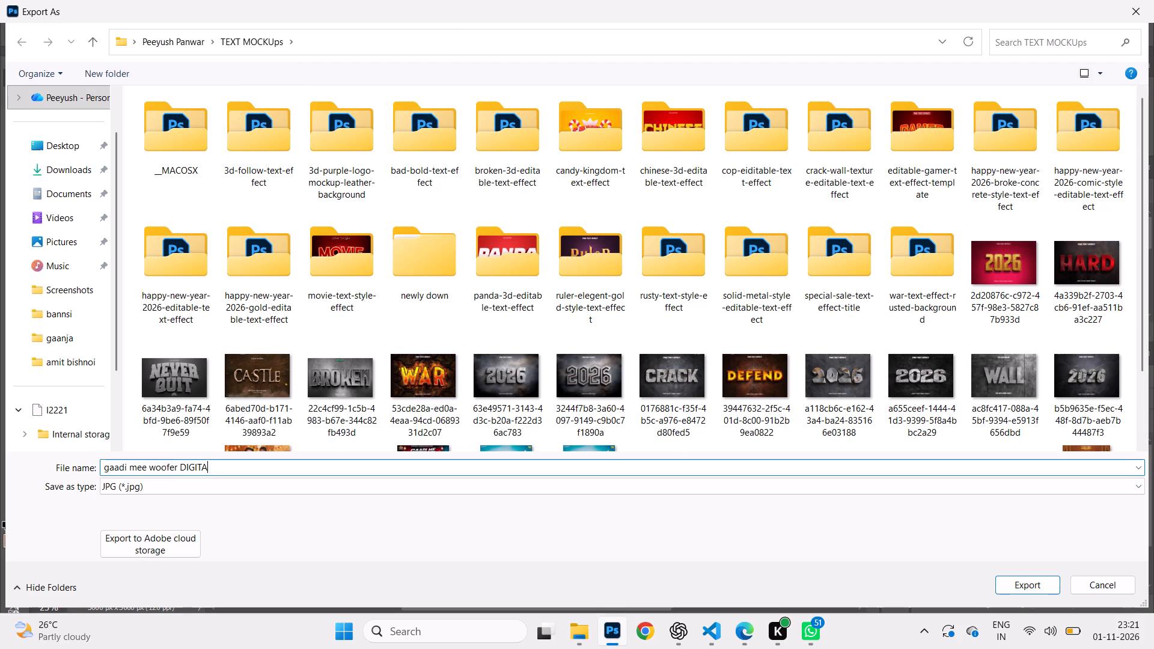
Complete the JPG's file name as "gaadi mee woofer DIGITAl" and export it to the TEXT MOCKUPs folder.
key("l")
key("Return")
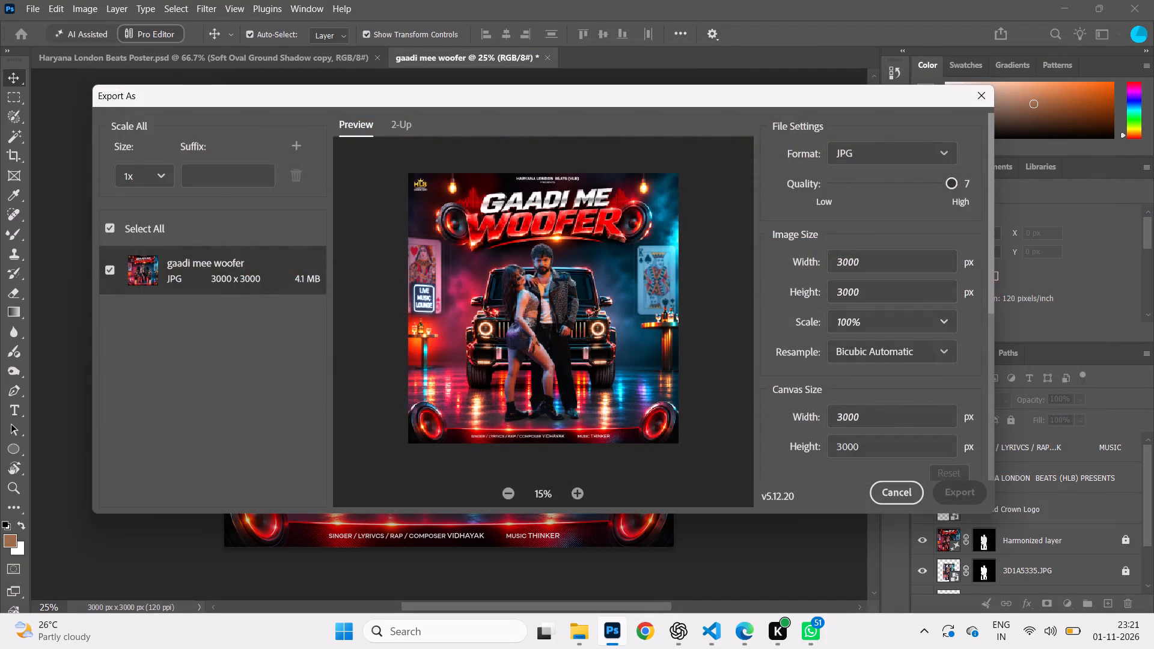
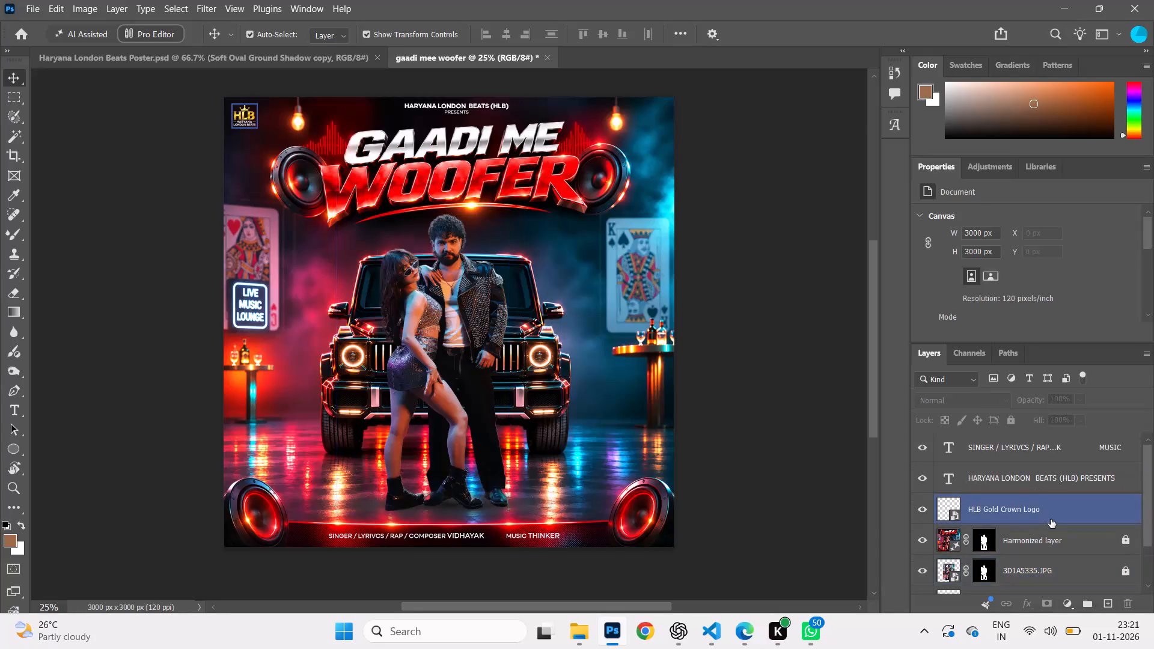
Select the HLB Gold Crown Logo layer.
left_click(1033, 514)
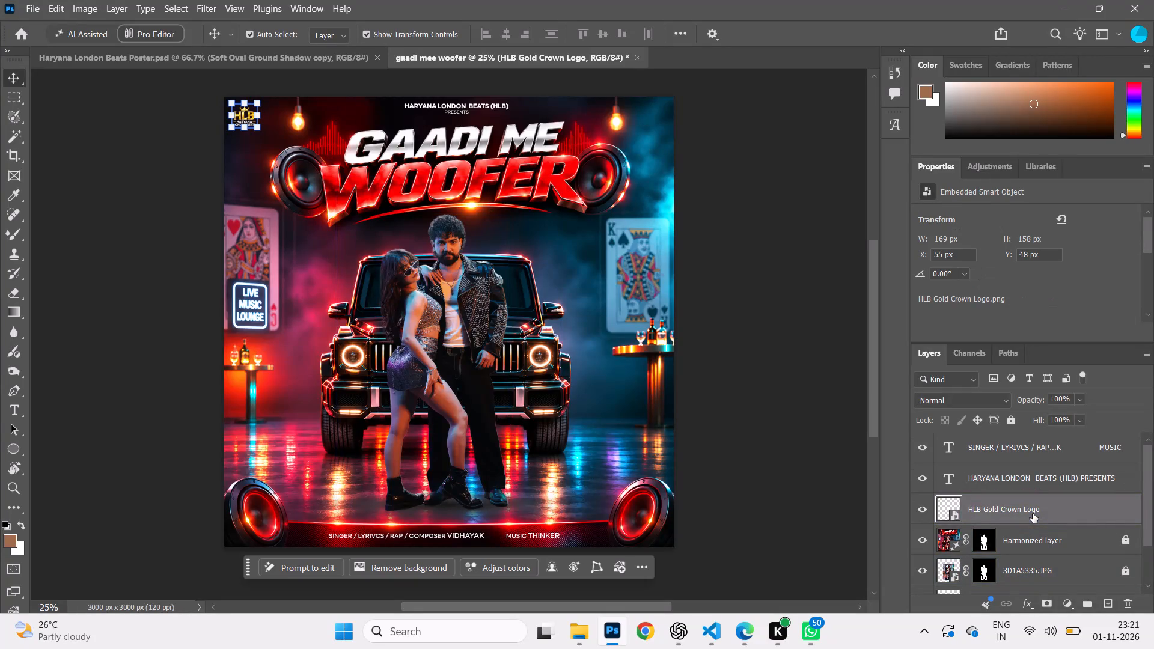
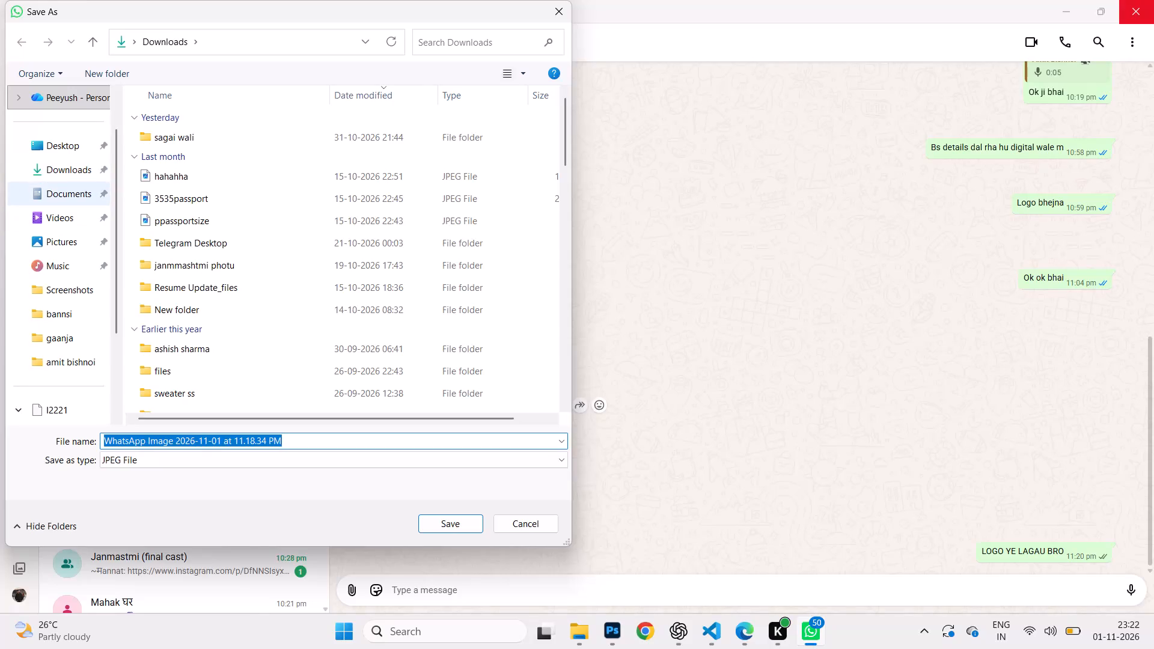
Choose the client's folder inside Pictures, the one holding 3D1A5335.JPG, as the save location for the received WhatsApp image.
left_click(75, 236)
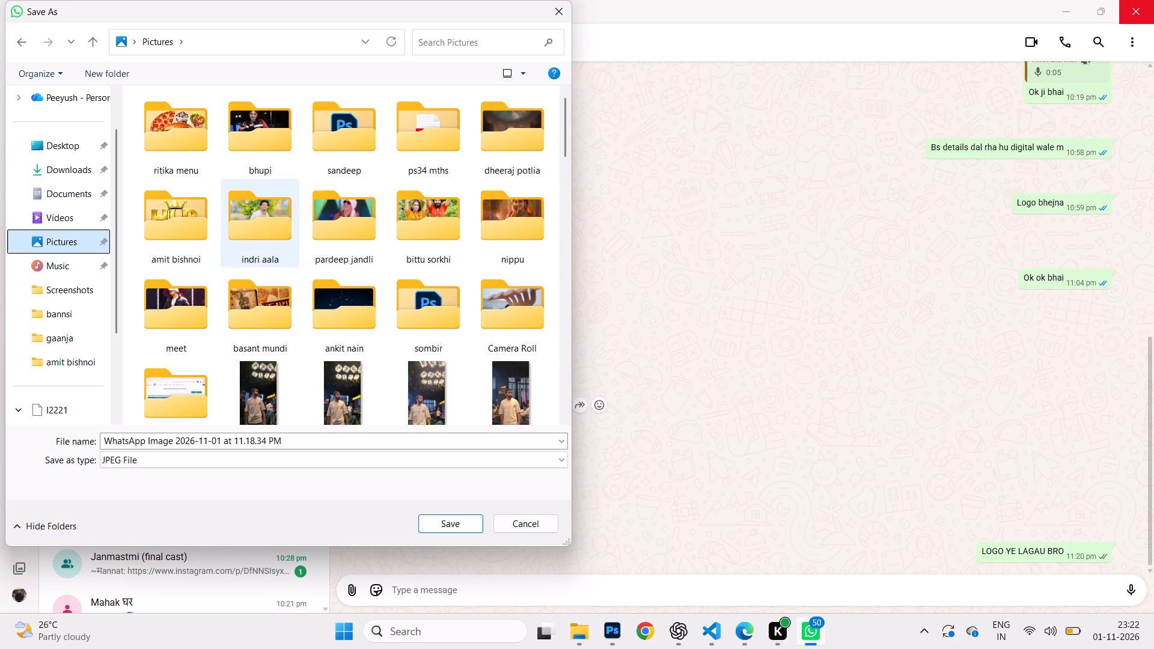
double_click(203, 216)
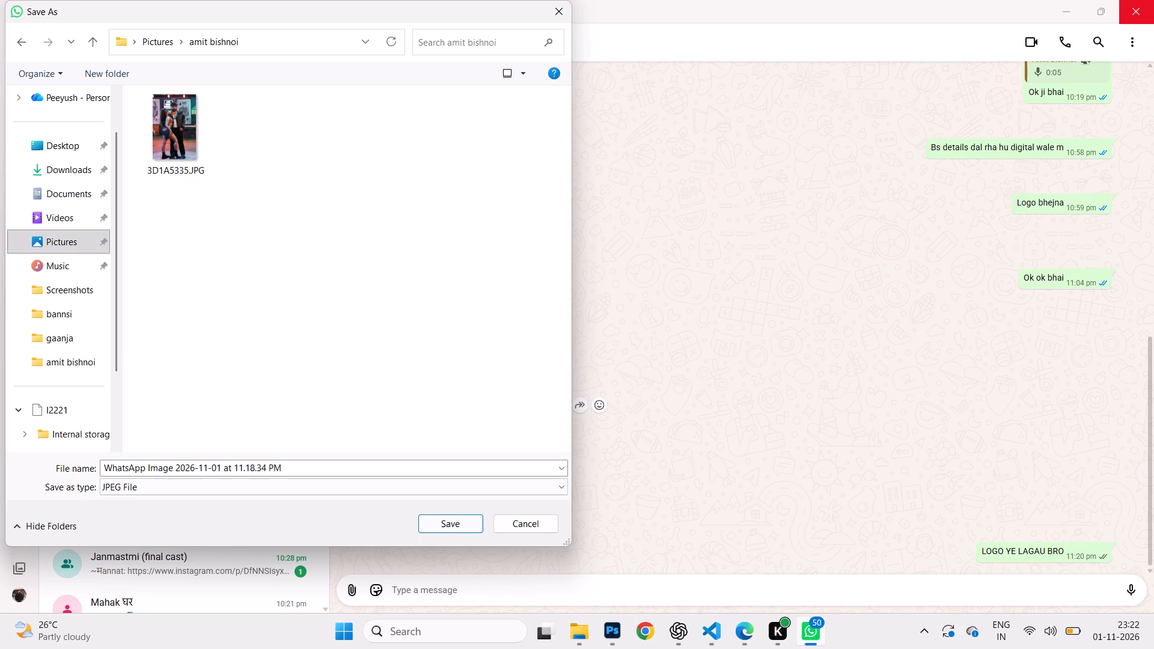
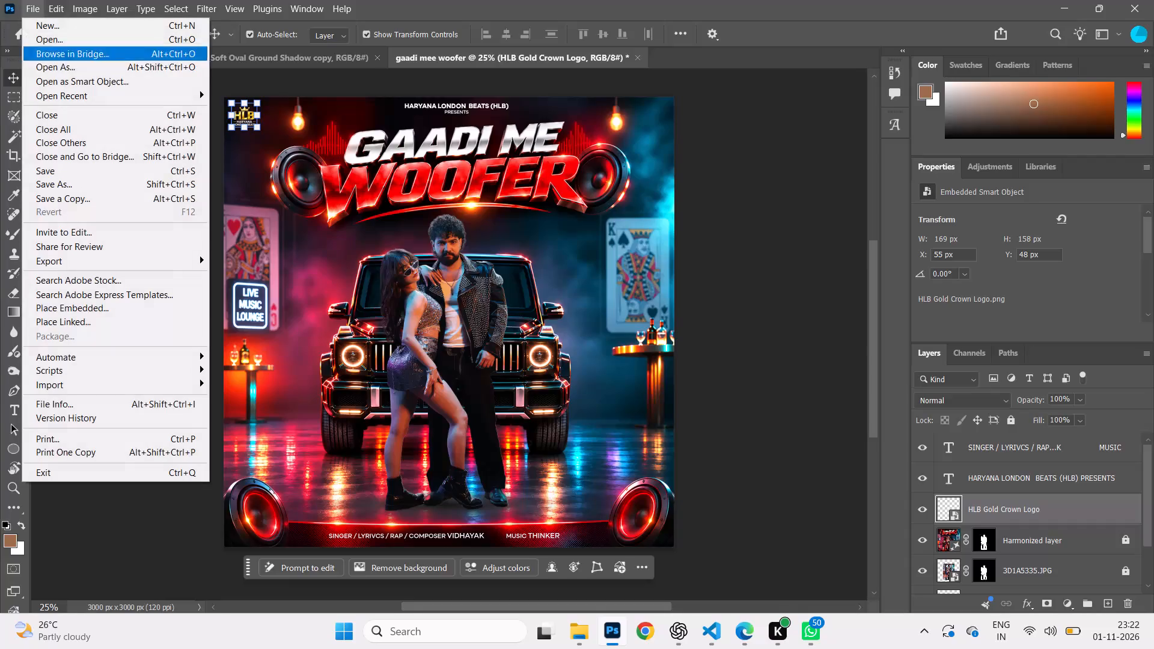
Place the embedded image "WhatsApp Image 2026-11-01 at 11.18.34 PM" from the client's project folder onto the poster.
left_click(94, 314)
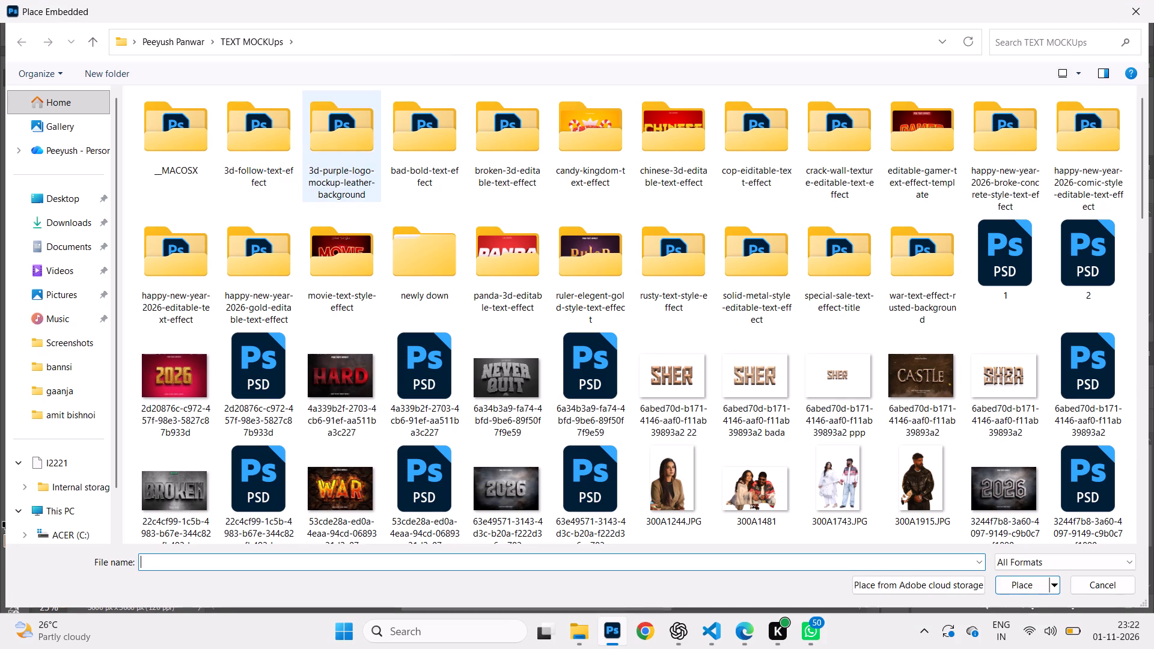
left_click(57, 296)
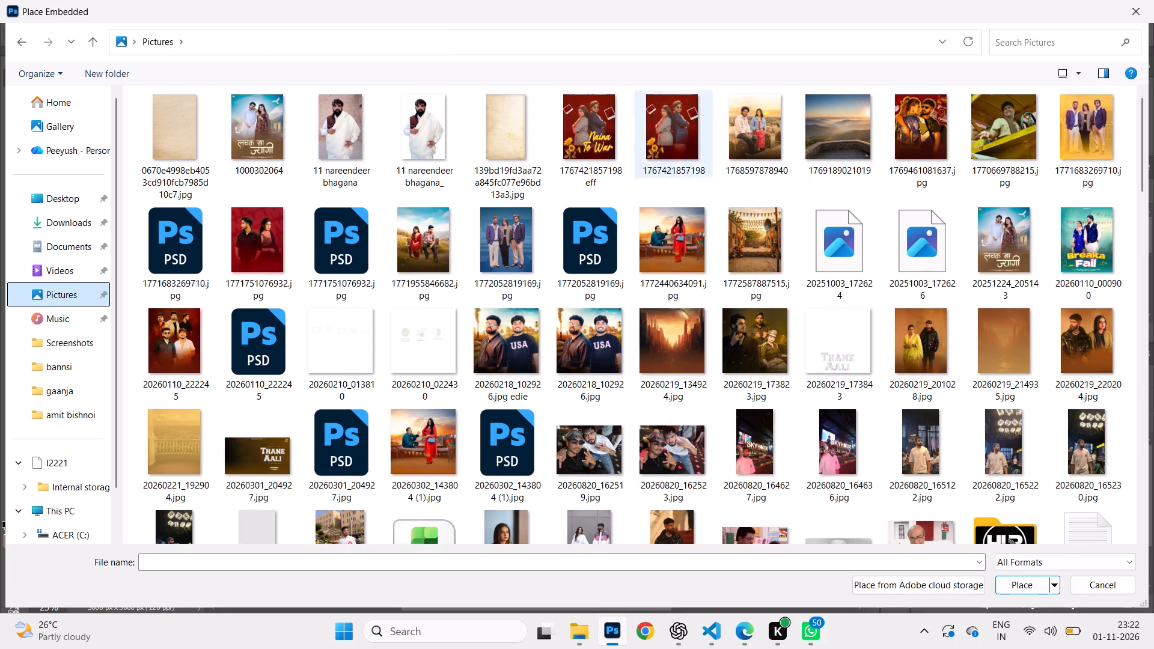
double_click(604, 128)
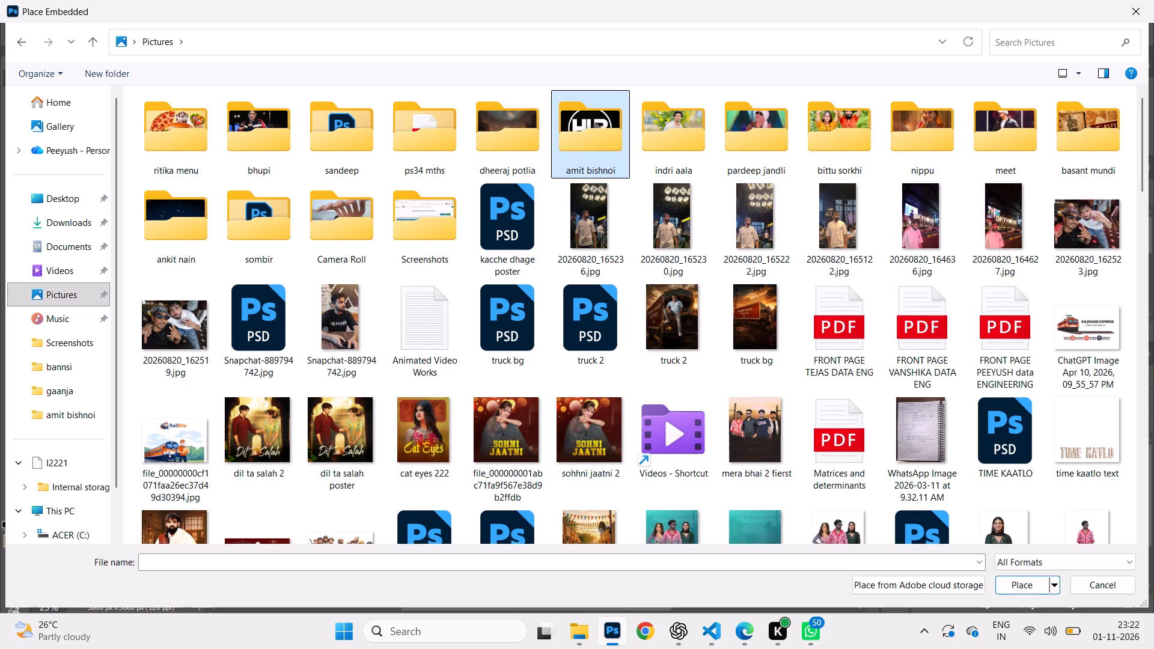
left_click(945, 145)
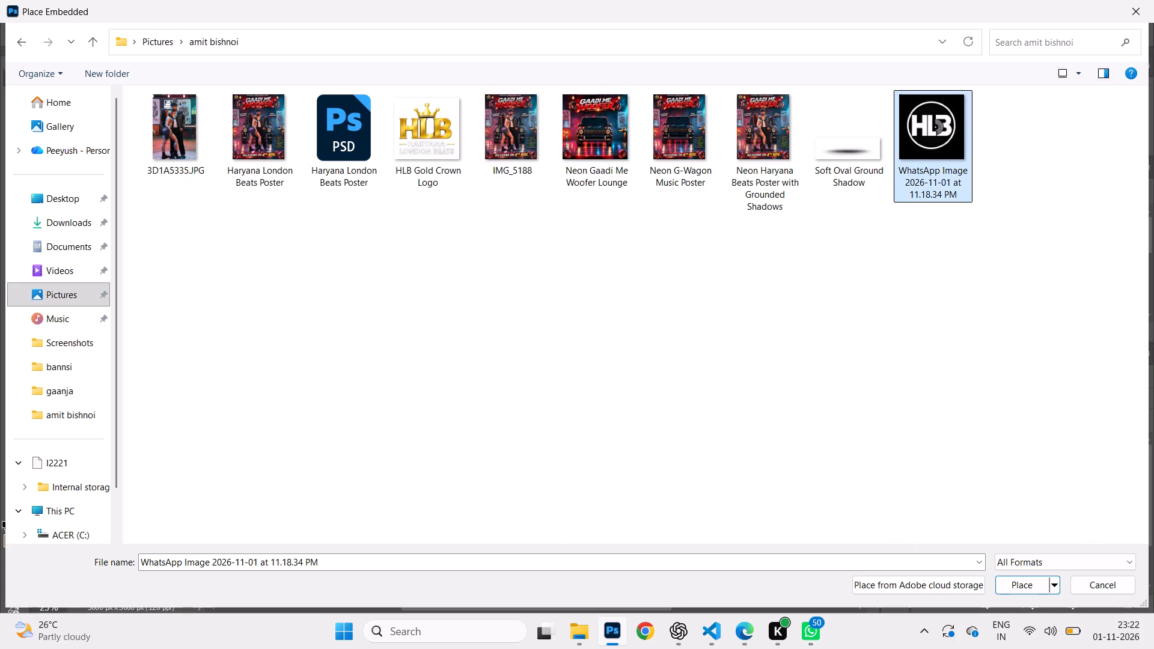
key("Return")
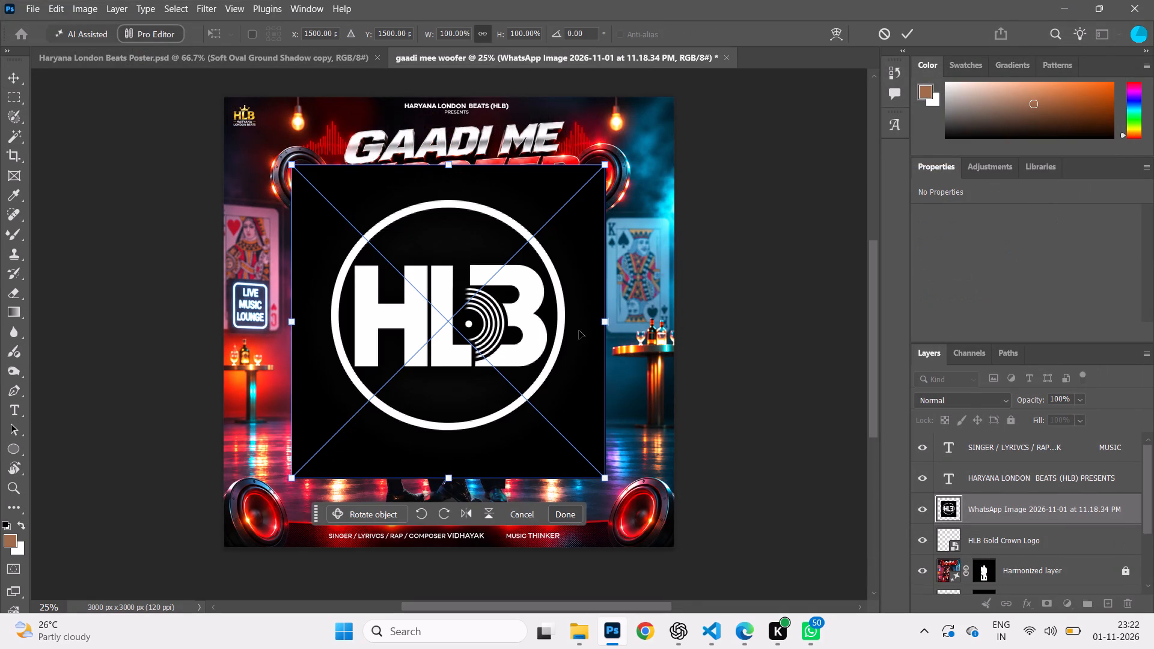
Delete the HLB Gold Crown Logo layer from the poster.
left_click(1001, 536)
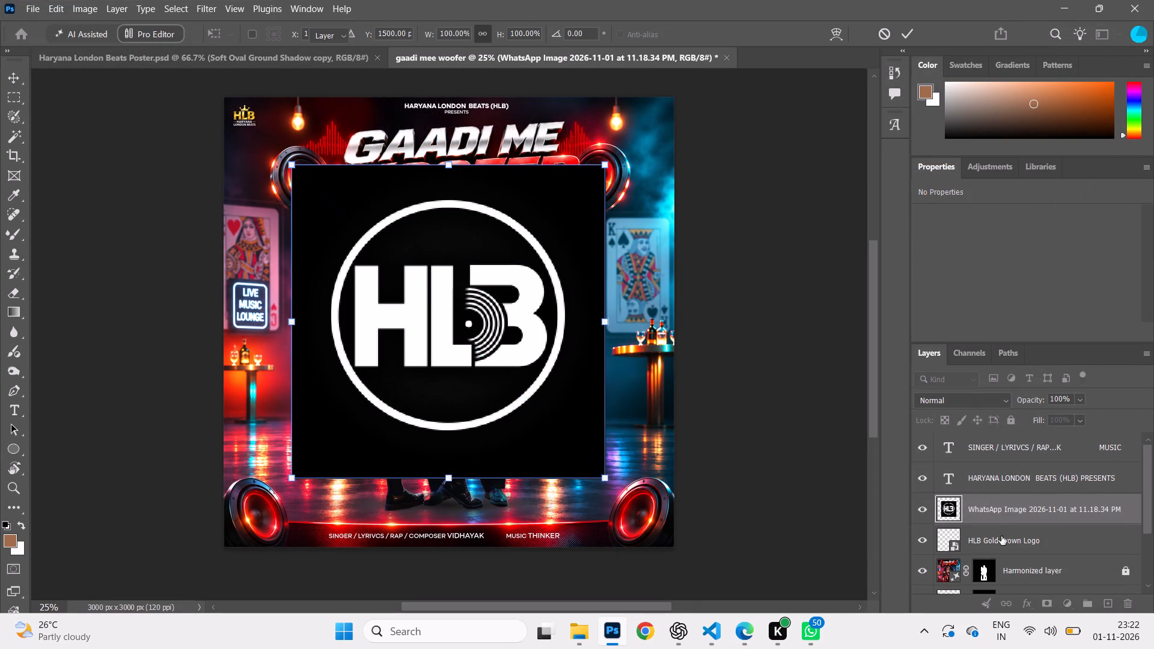
key("Delete")
Remove the background of the newly placed circular HLB logo image.
left_click(997, 513)
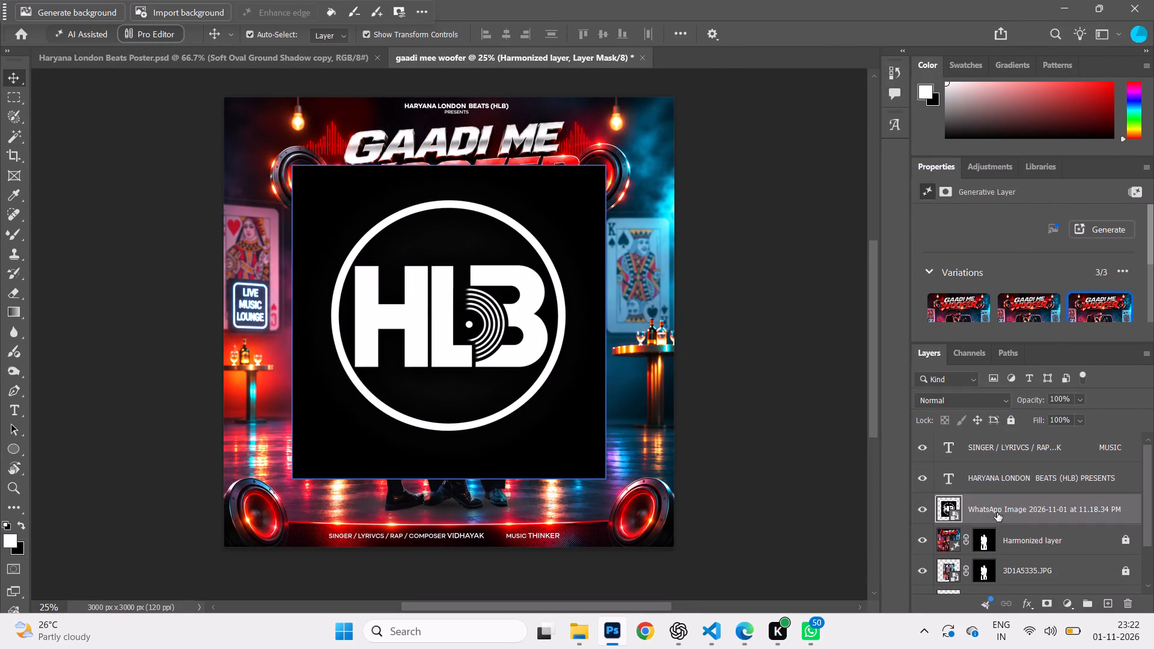
left_click(403, 567)
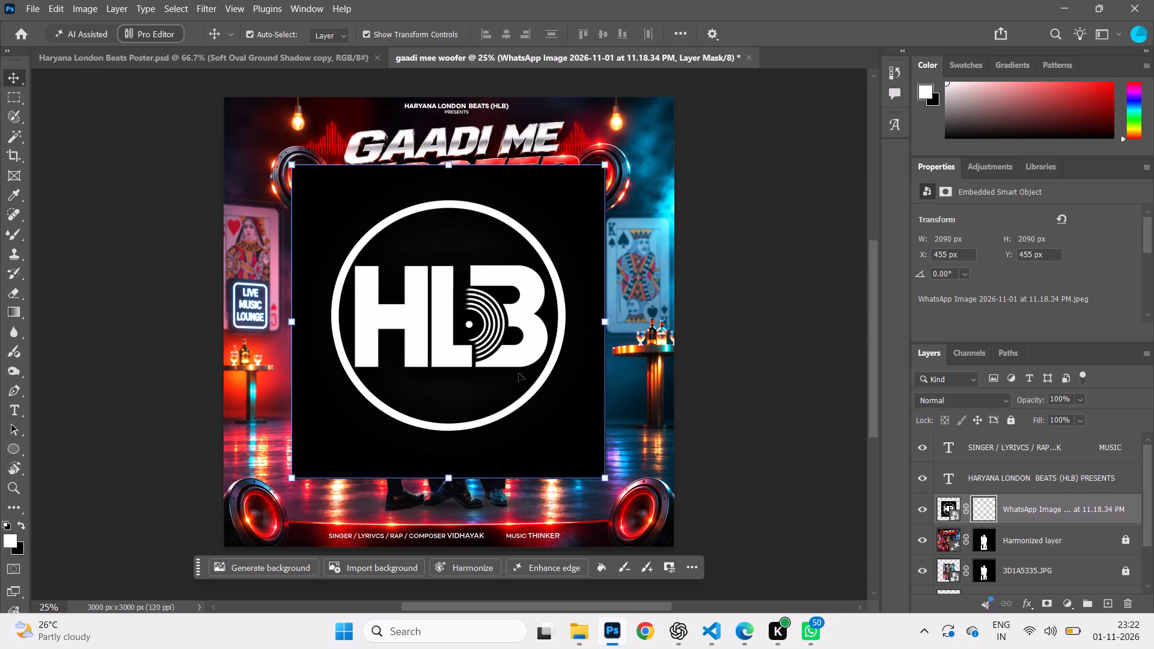
Drop out the HLB logo's black background by setting its layer's blend mode to Lighter Color.
left_click_drag(519, 373, 530, 352)
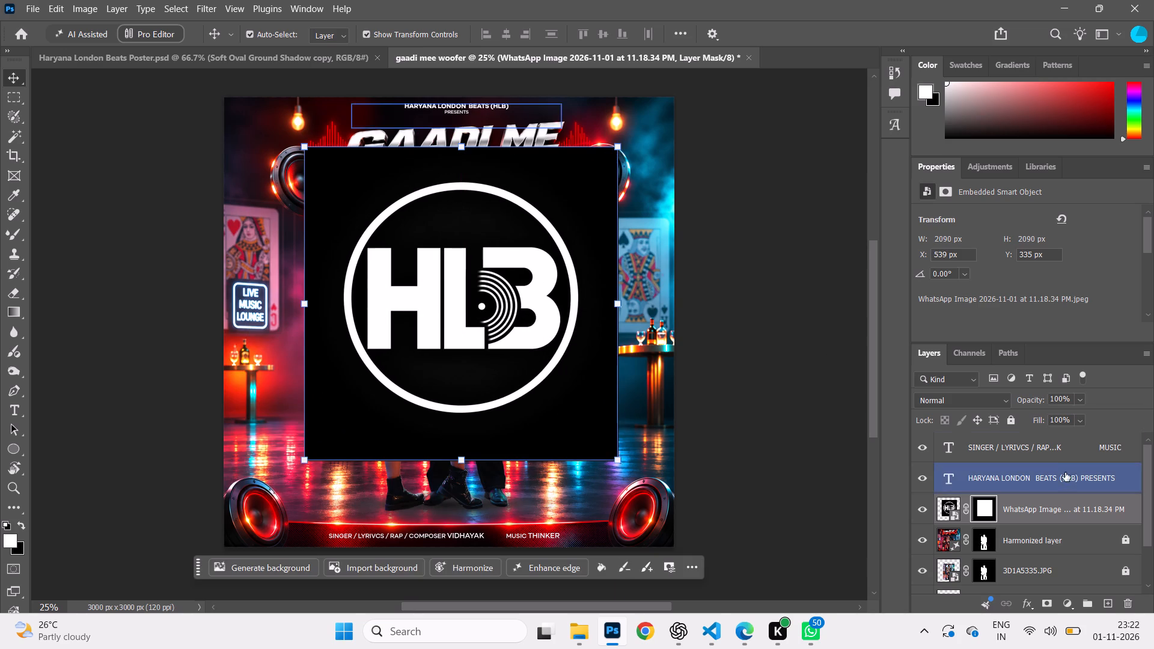
left_click(990, 398)
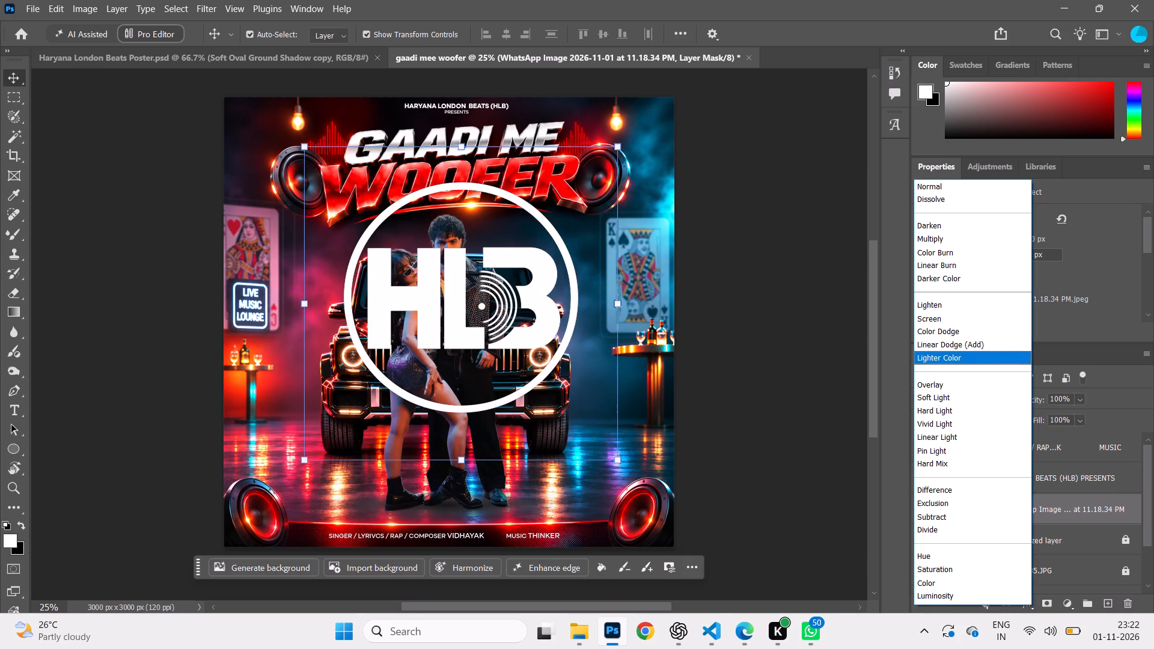
left_click(962, 356)
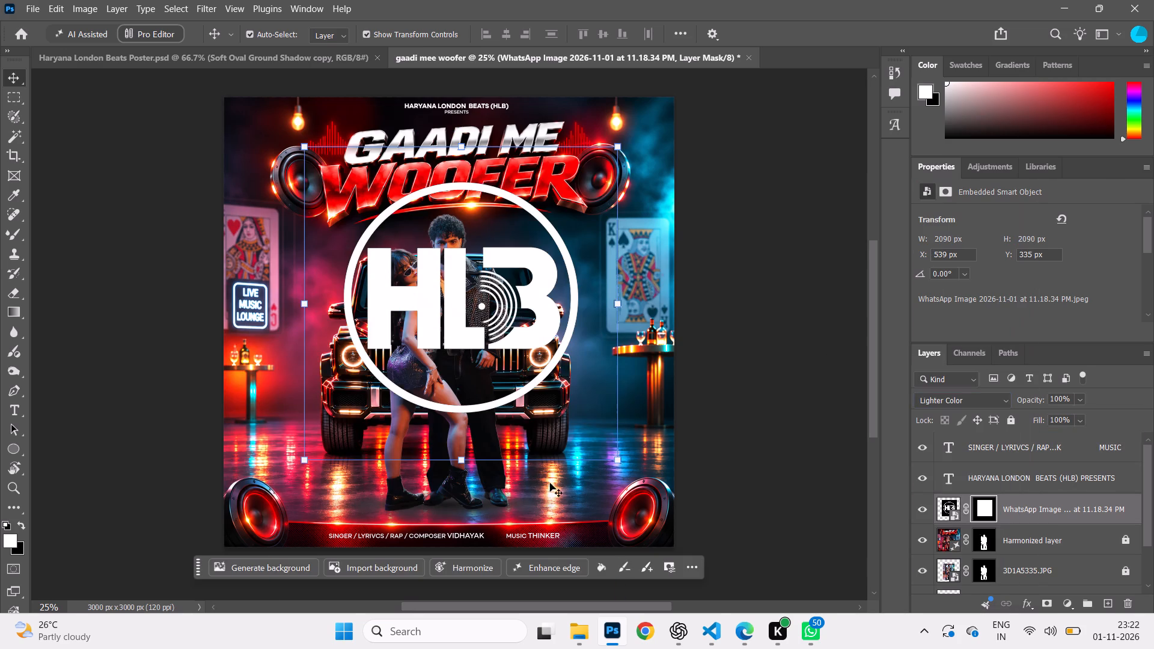
Scale the HLB logo down to about 194 px square and place it near the poster's top-left corner, about 50 px from the edges.
left_click_drag(617, 458, 344, 218)
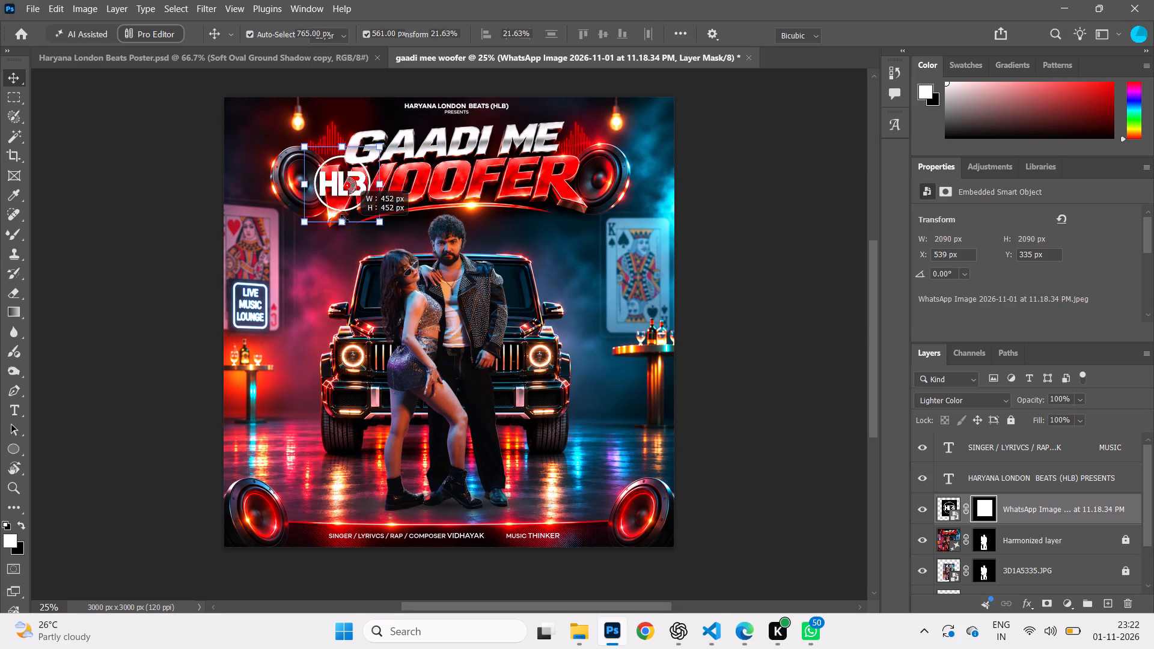
left_click_drag(344, 218, 340, 165)
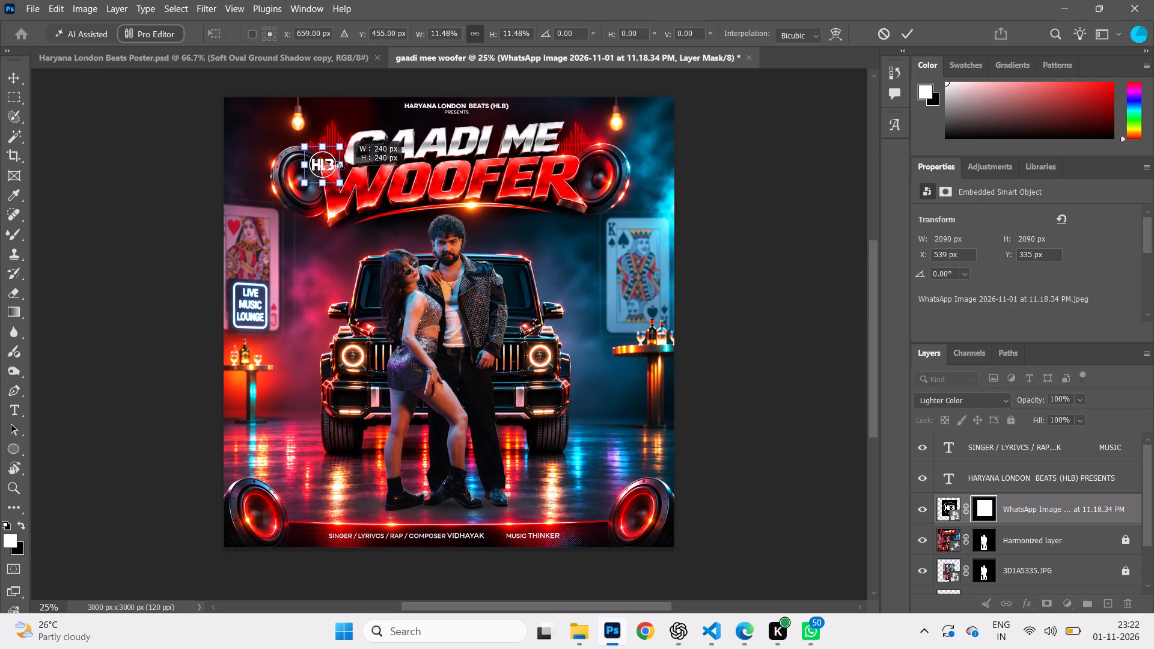
left_click_drag(340, 165, 359, 146)
left_click_drag(320, 160, 246, 115)
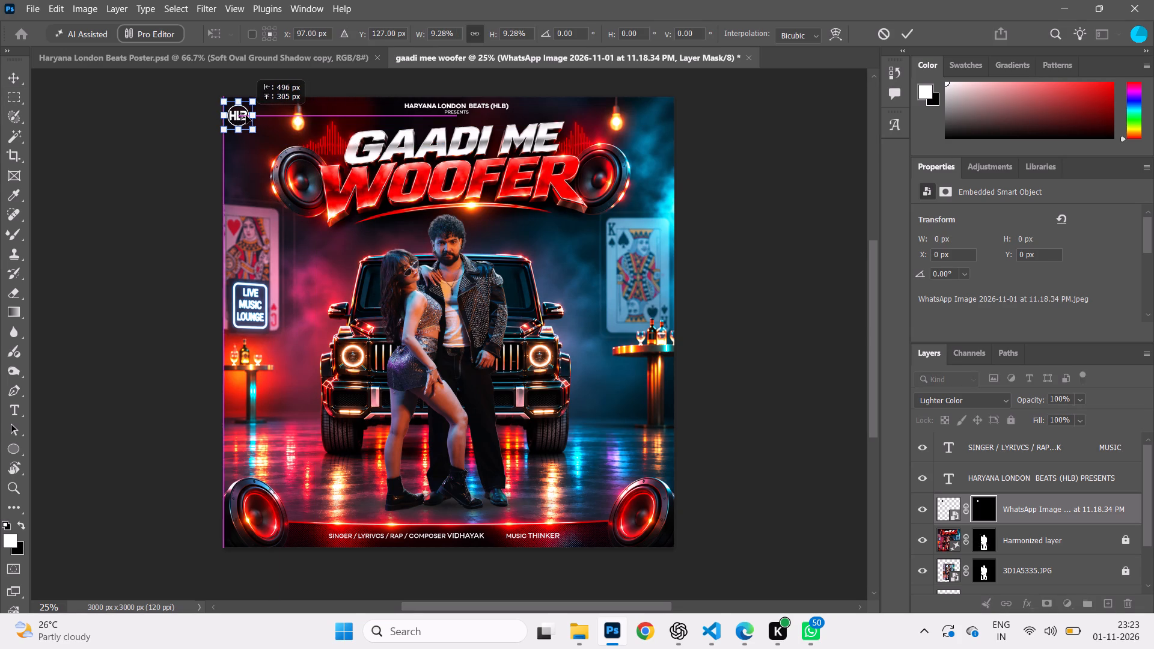
left_click_drag(246, 115, 248, 118)
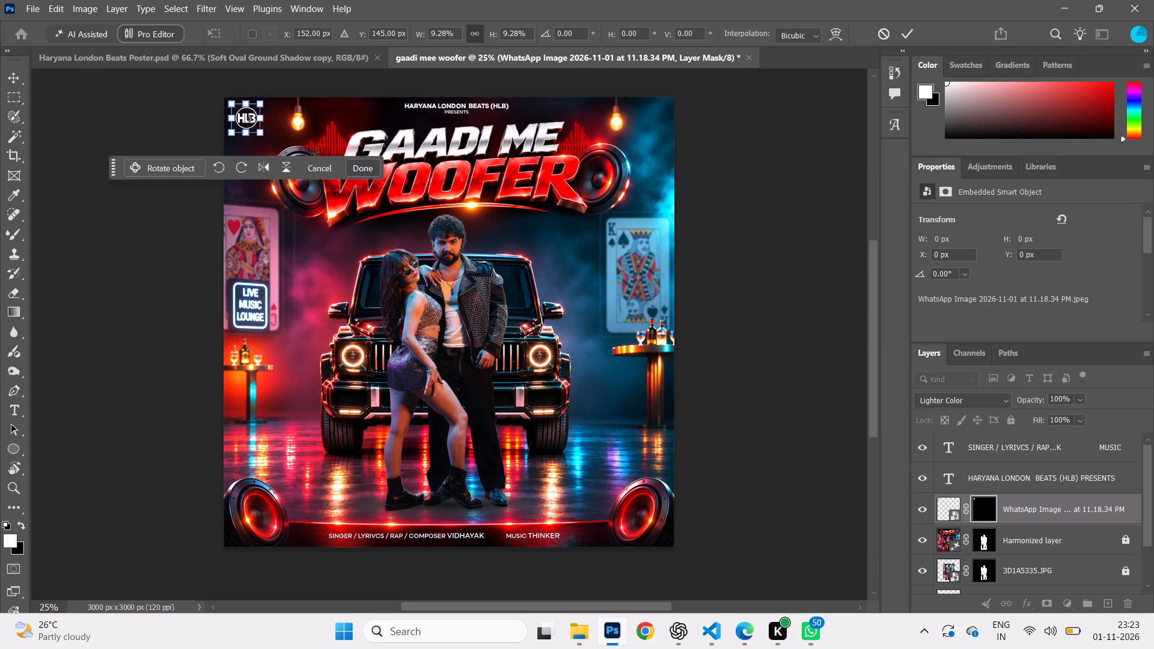
left_click(357, 165)
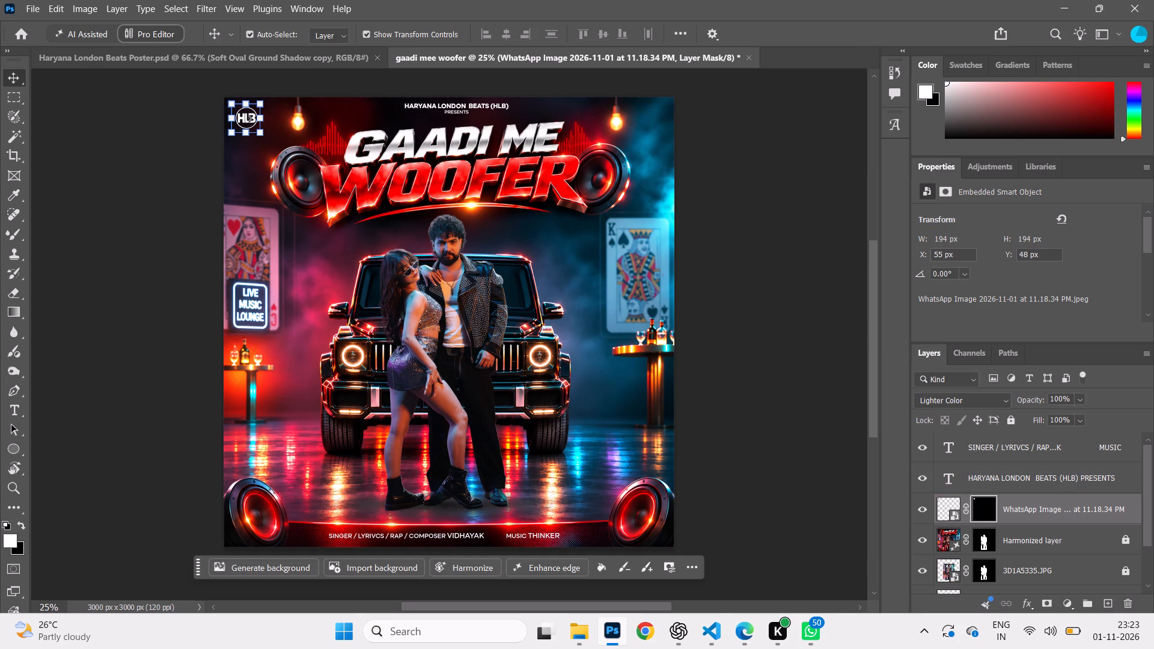
Correct the misspelled LYRIVCS to LYRICS in the bottom credits line.
left_click(13, 409)
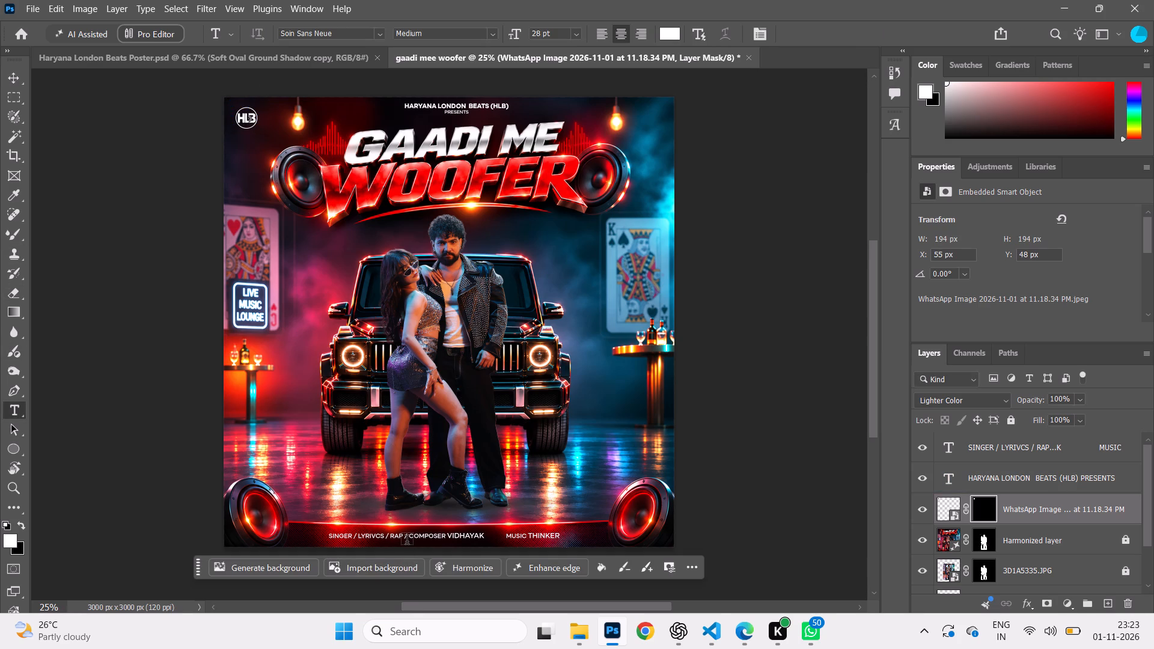
double_click(373, 538)
left_click(373, 538)
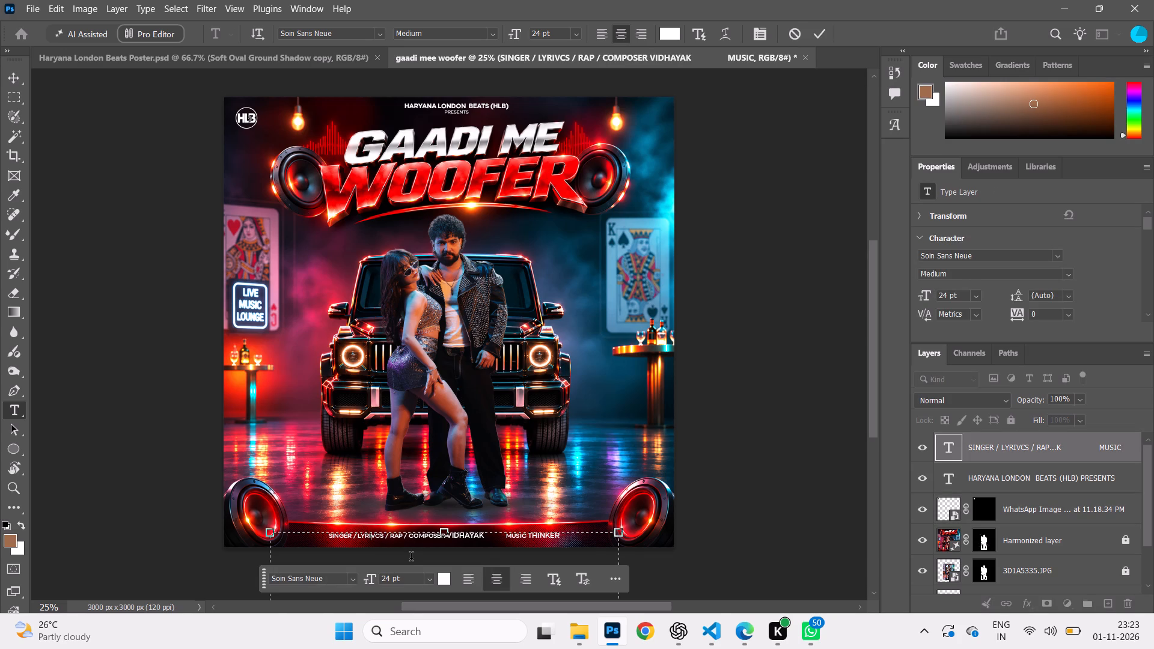
key("Right")
key("BackSpace")
left_click(737, 525)
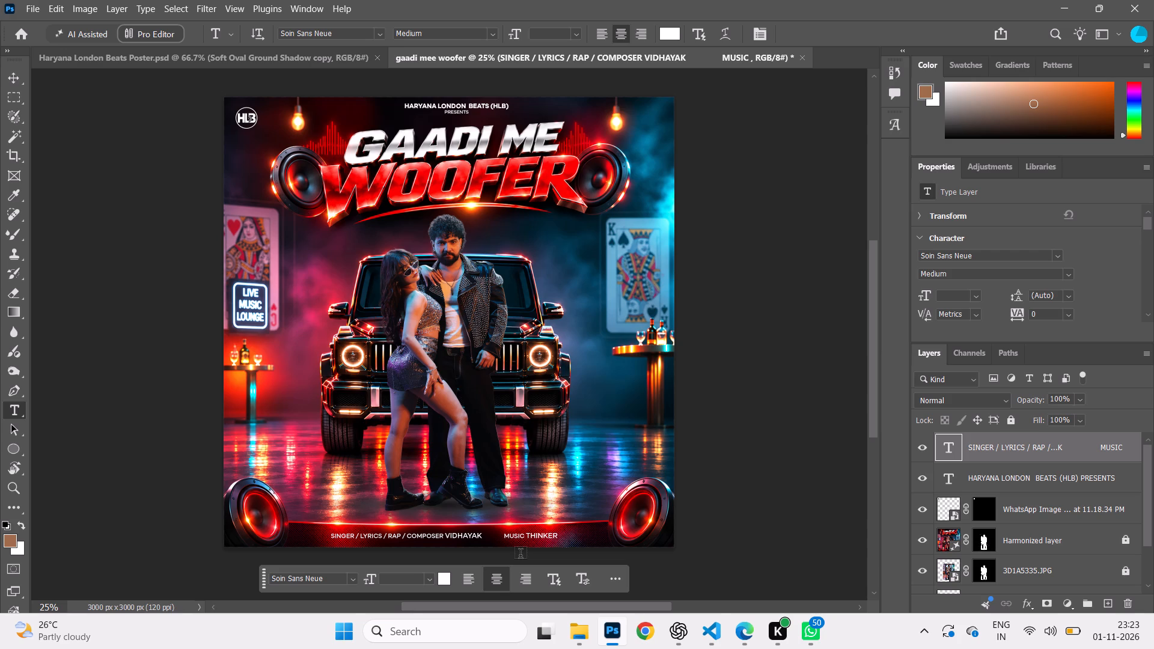
Replace the slash between SINGER and LYRICS in the credits line with a space.
left_click(484, 538)
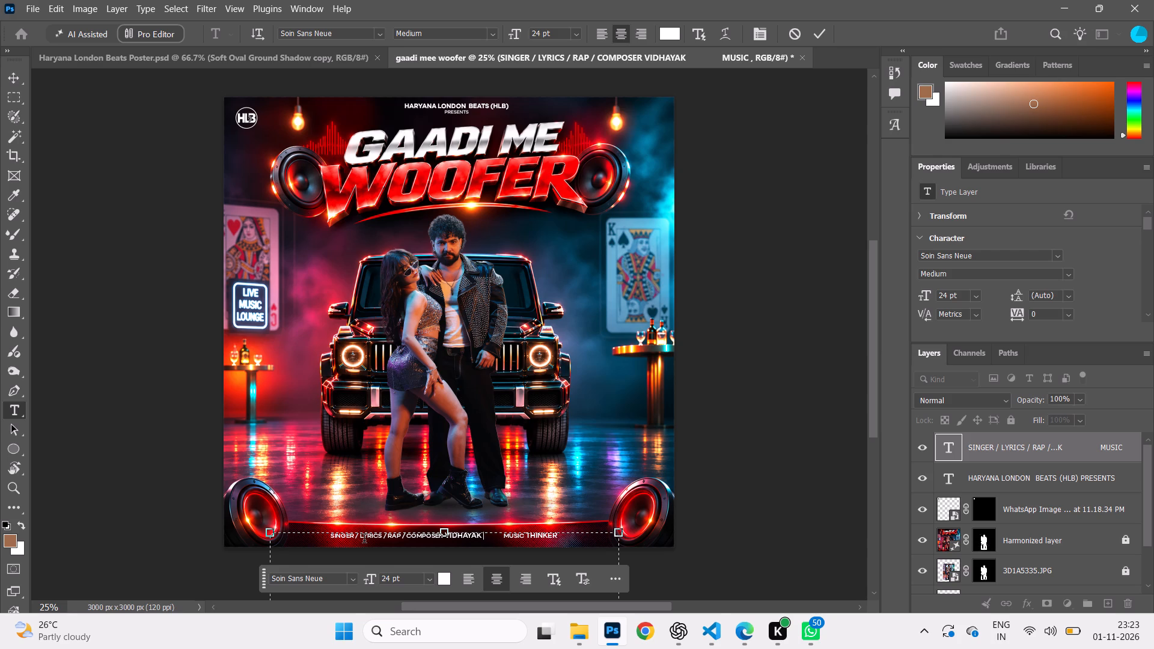
left_click(356, 540)
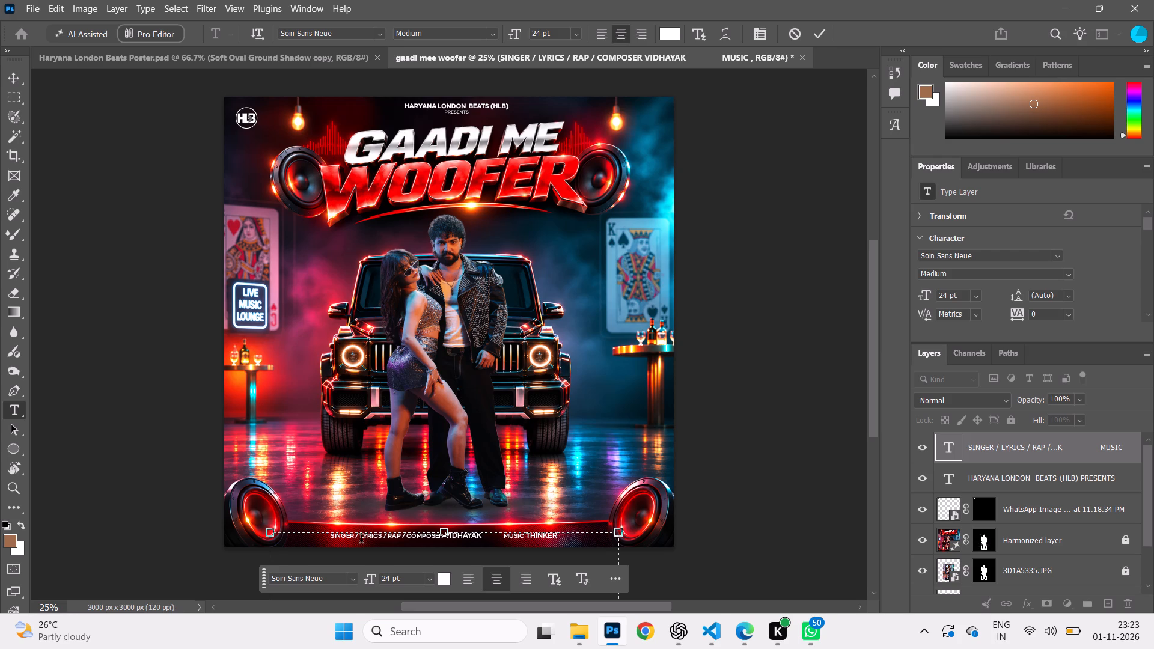
left_click(361, 540)
key("BackSpace")
key("BackSpace")
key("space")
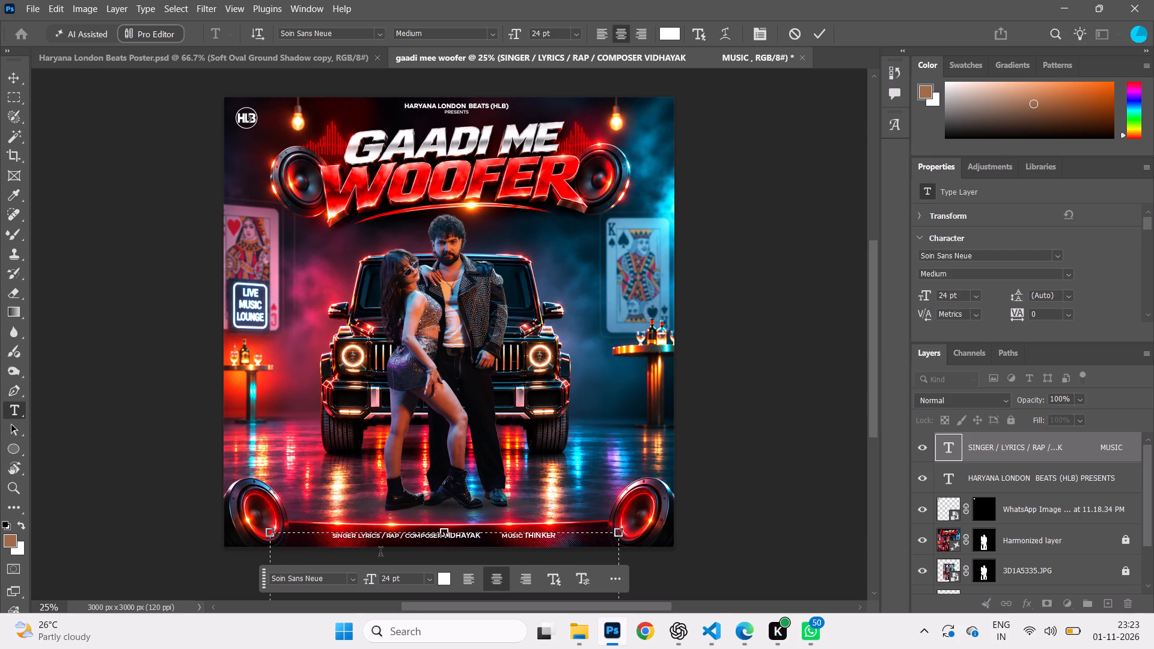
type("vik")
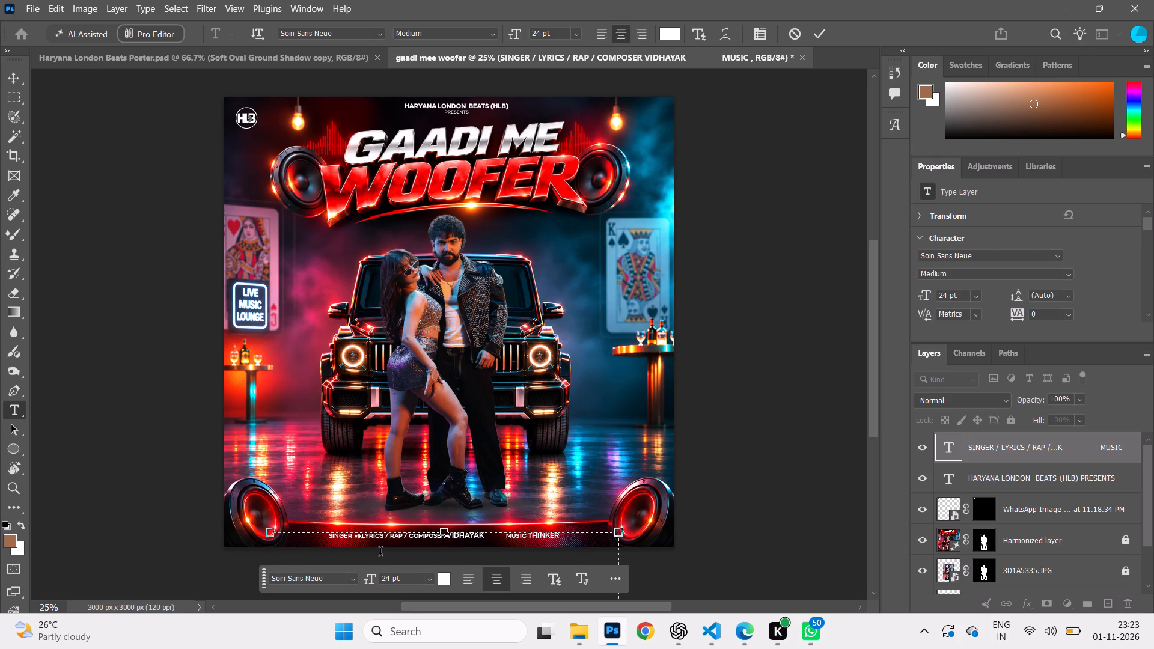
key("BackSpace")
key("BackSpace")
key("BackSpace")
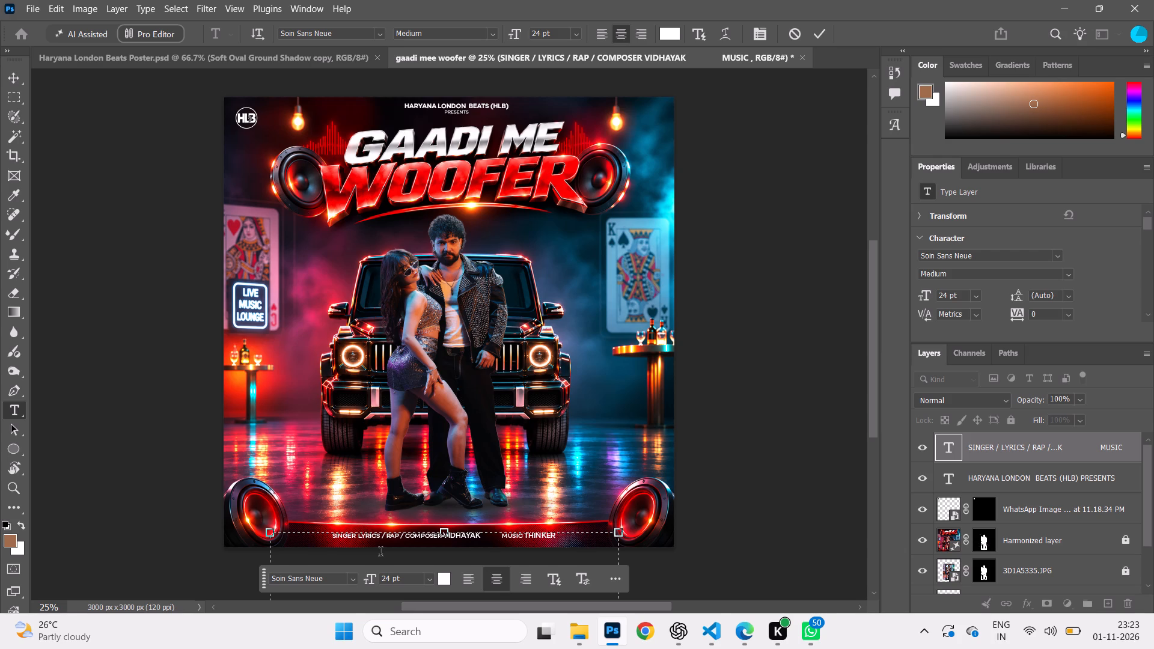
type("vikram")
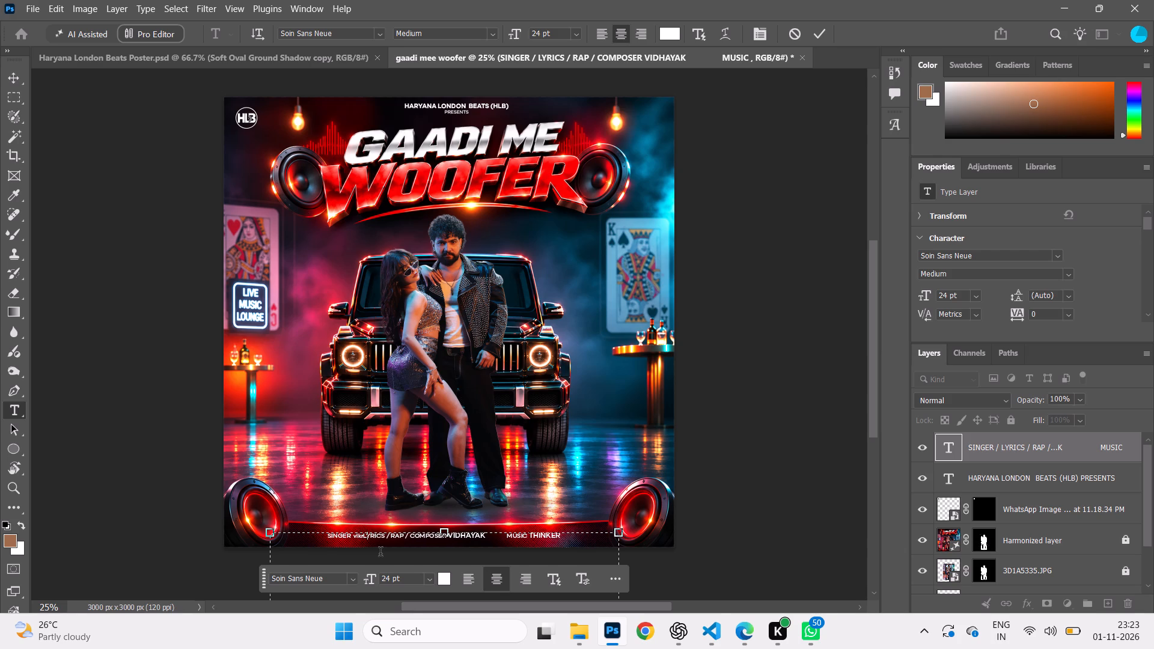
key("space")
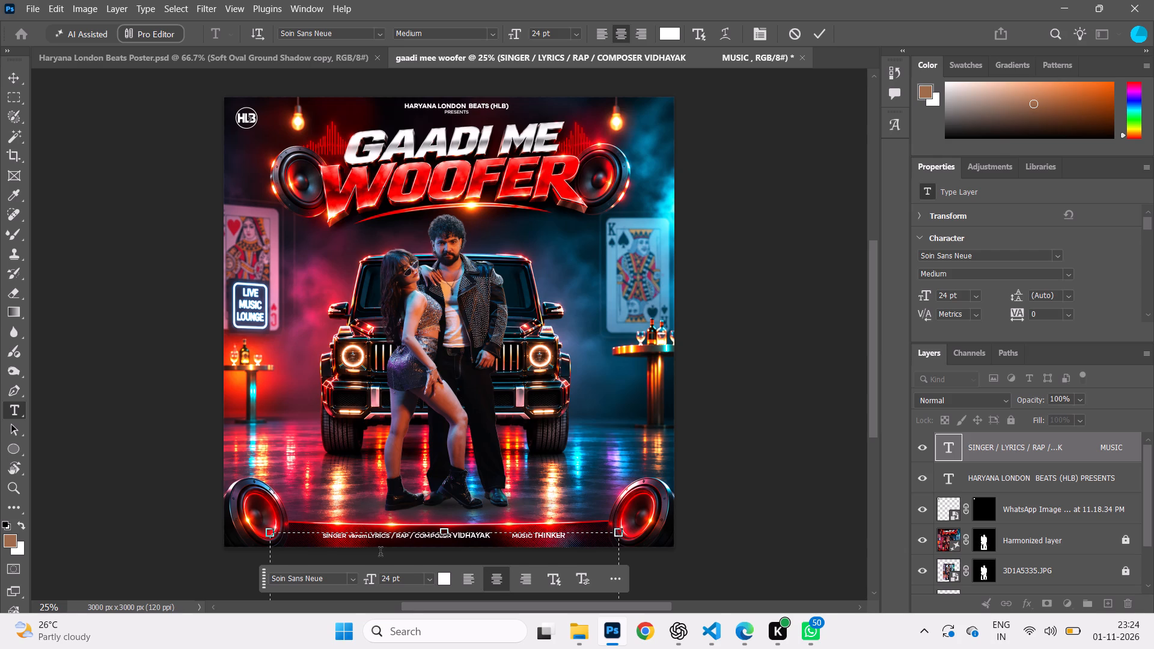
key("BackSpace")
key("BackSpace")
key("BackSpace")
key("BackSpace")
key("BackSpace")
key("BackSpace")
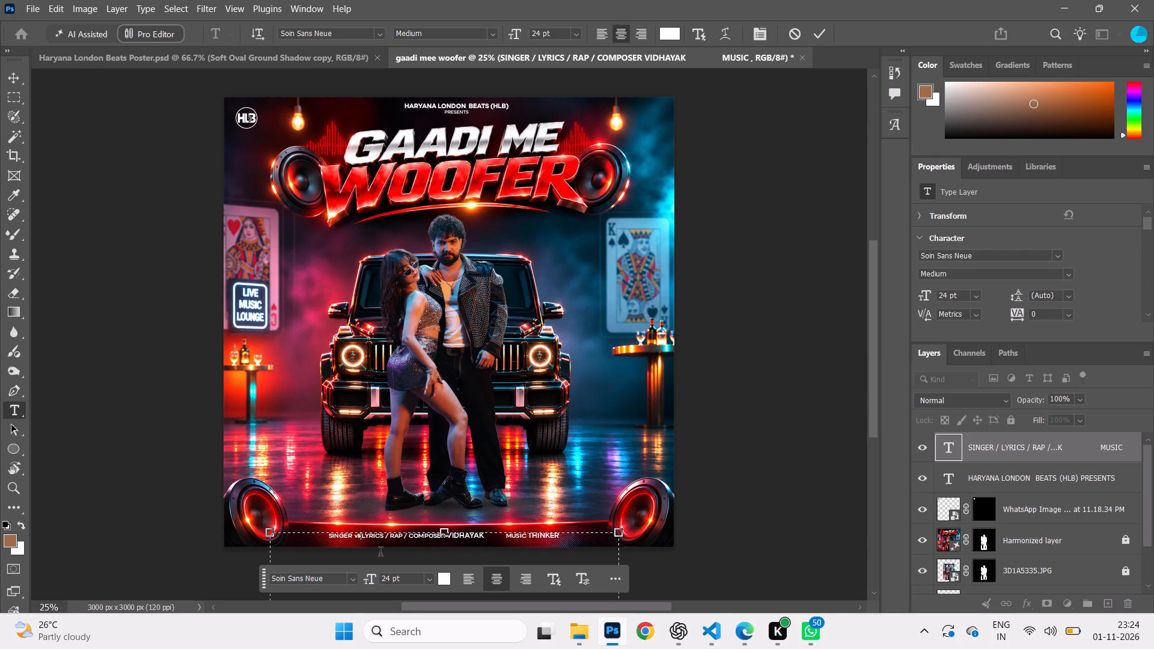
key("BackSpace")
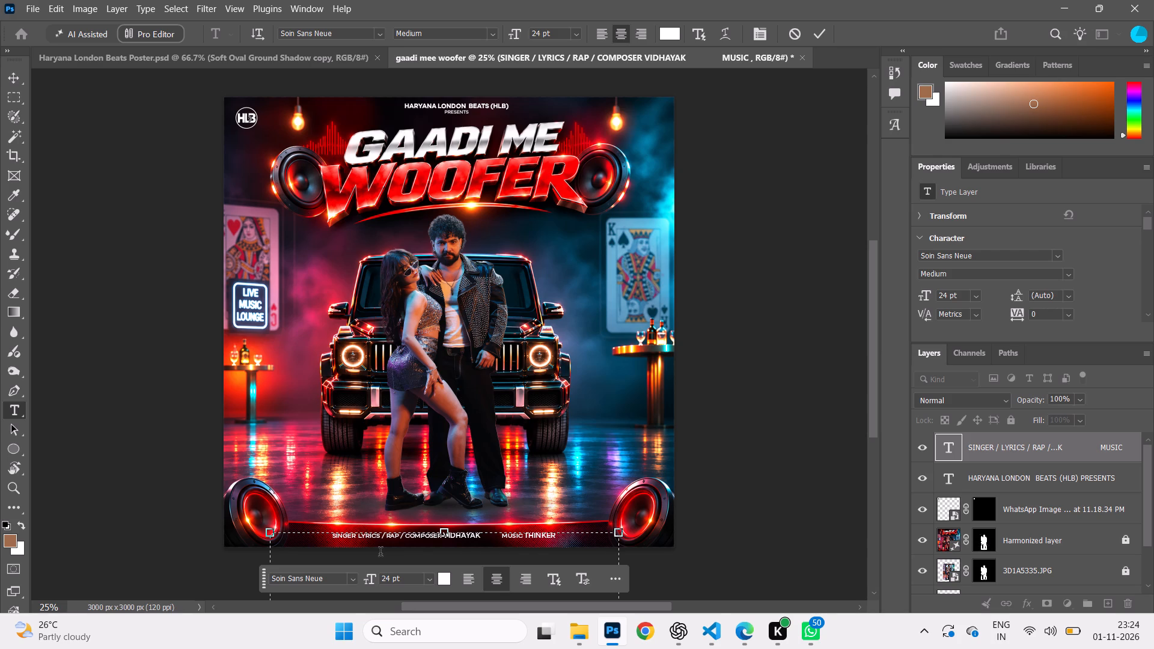
Enter the singer's full name in capitals after SINGER in the credits line.
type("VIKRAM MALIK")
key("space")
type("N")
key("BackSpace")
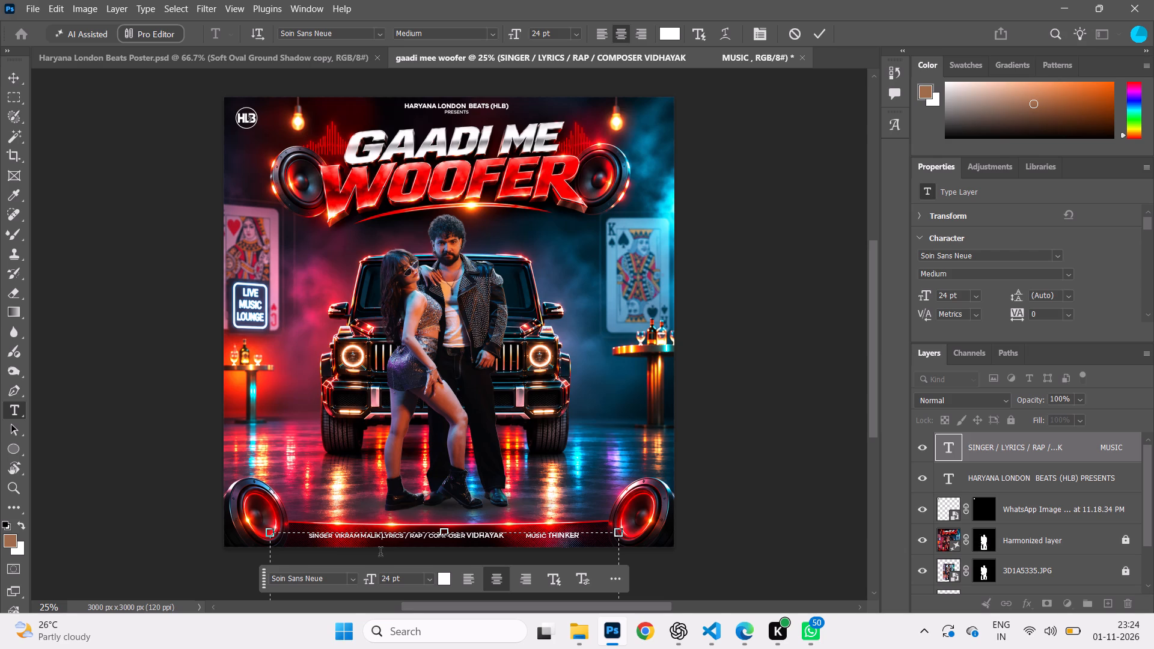
Widen the gap between the singer's name and LYRICS with a run of spaces to separate the two credits.
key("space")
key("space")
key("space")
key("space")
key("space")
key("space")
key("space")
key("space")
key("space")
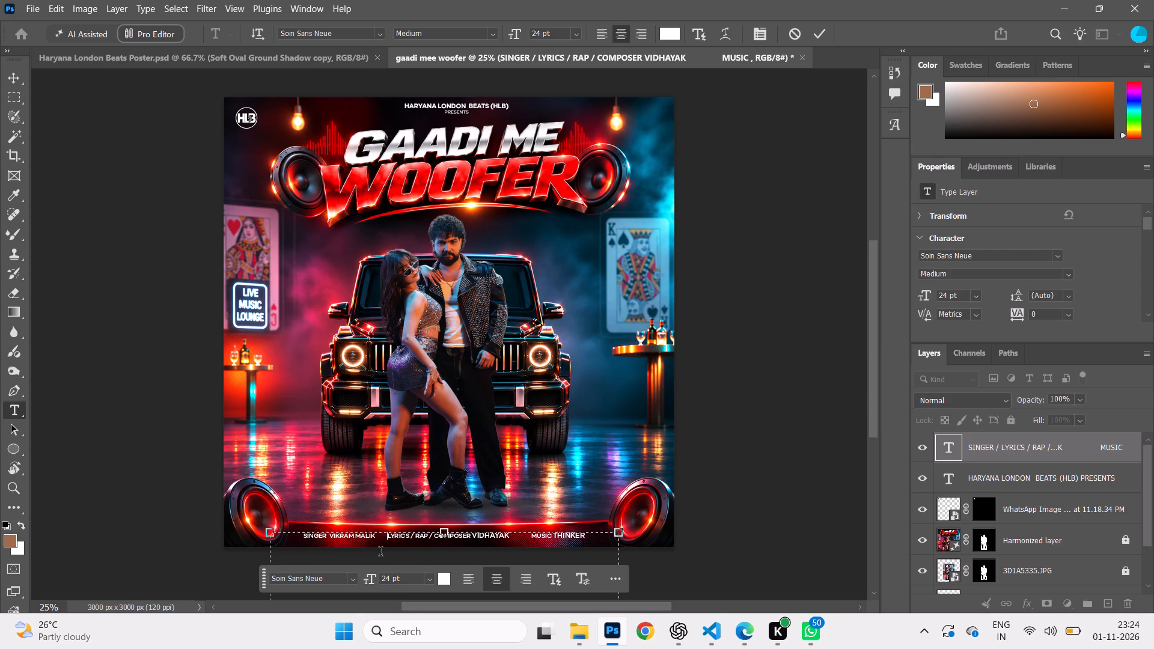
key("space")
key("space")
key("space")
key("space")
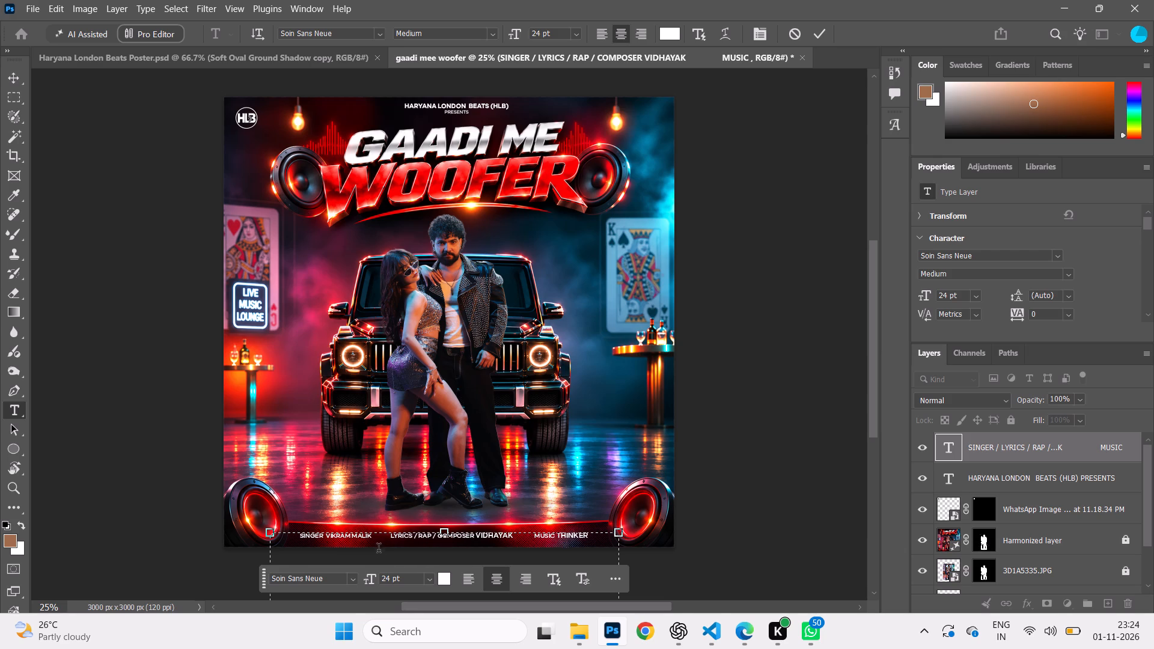
Set only the singer's name in the credits line to 28 pt and finish editing the text.
left_click_drag(374, 538, 326, 540)
left_click_drag(409, 574, 374, 575)
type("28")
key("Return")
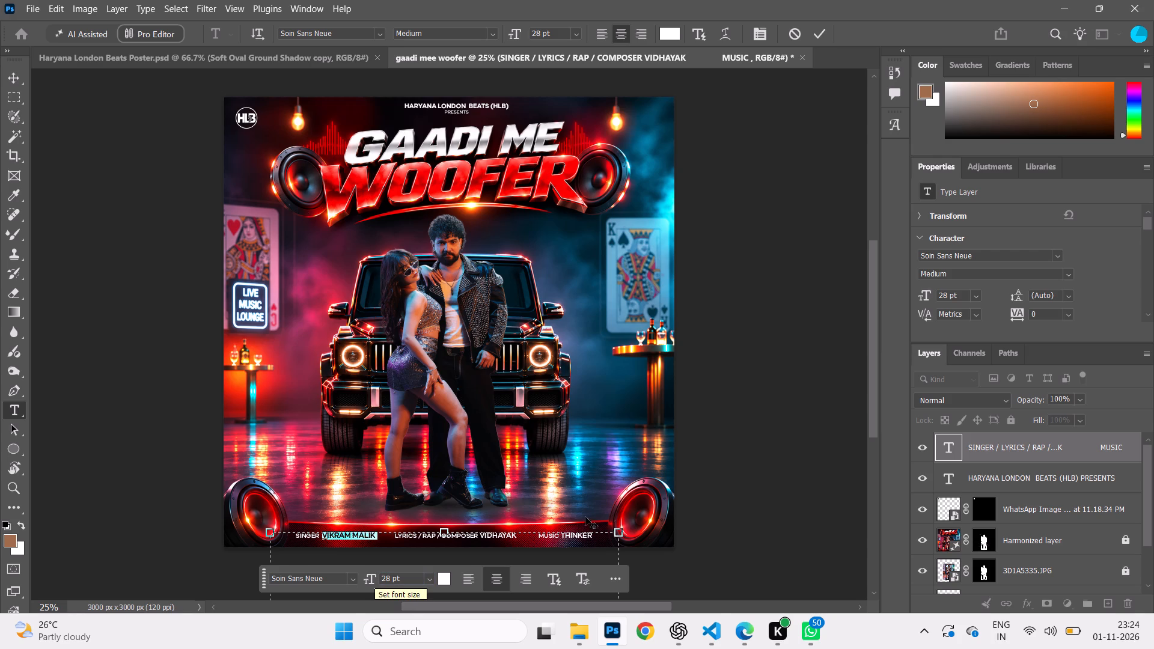
left_click(730, 506)
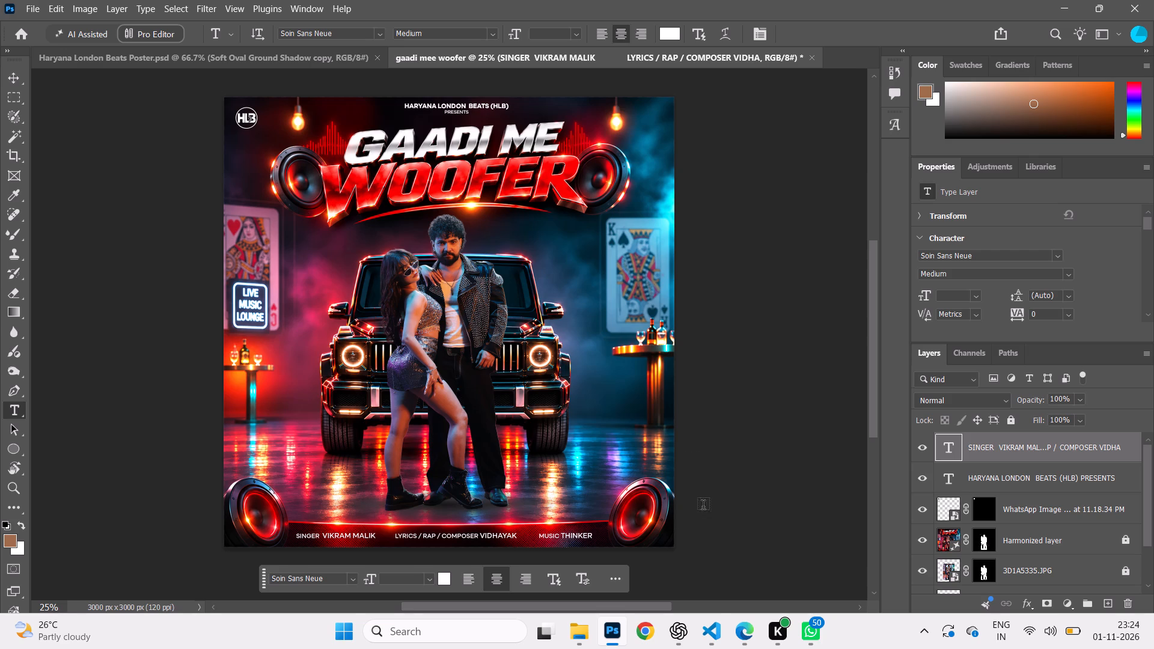
Start saving out the updated poster.
left_click(41, 0)
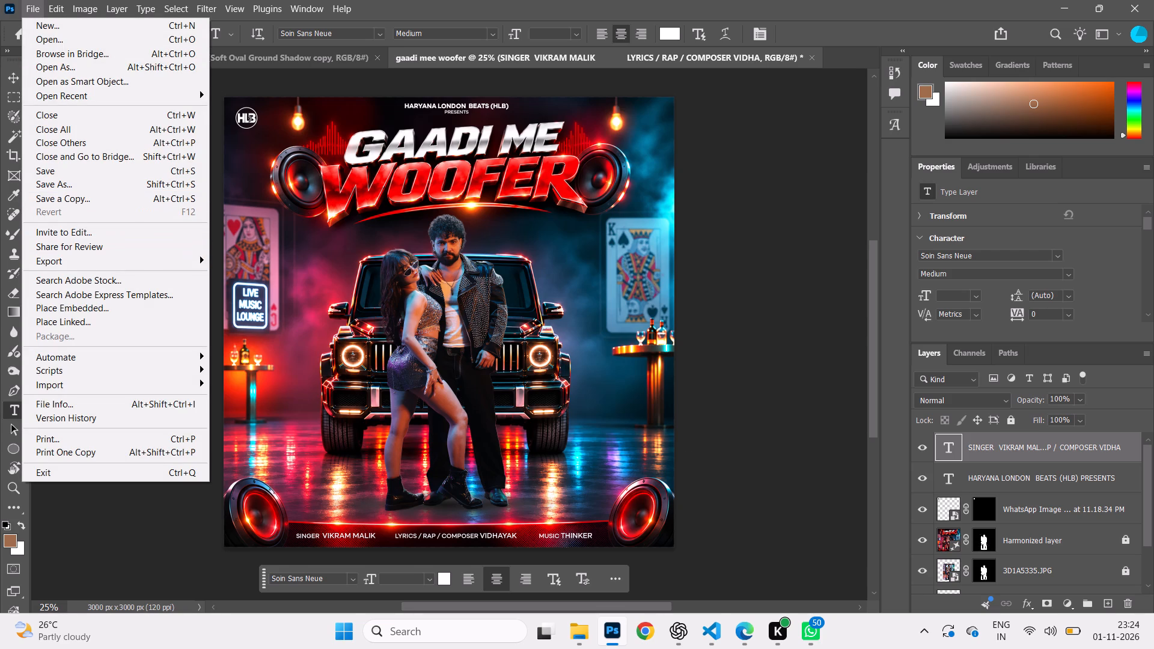
Export the poster as a 3000 x 3000 px JPG named "gaadi mee woofer DIGITALLL" in the TEXT MOCKUPs folder.
left_click(257, 275)
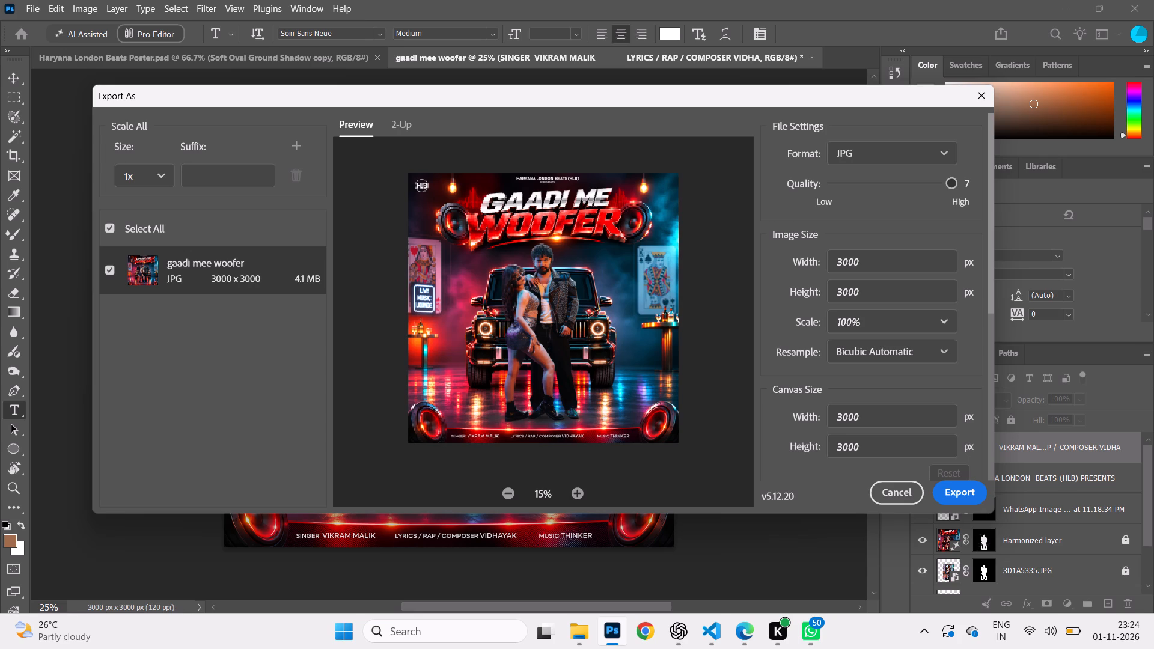
left_click(960, 492)
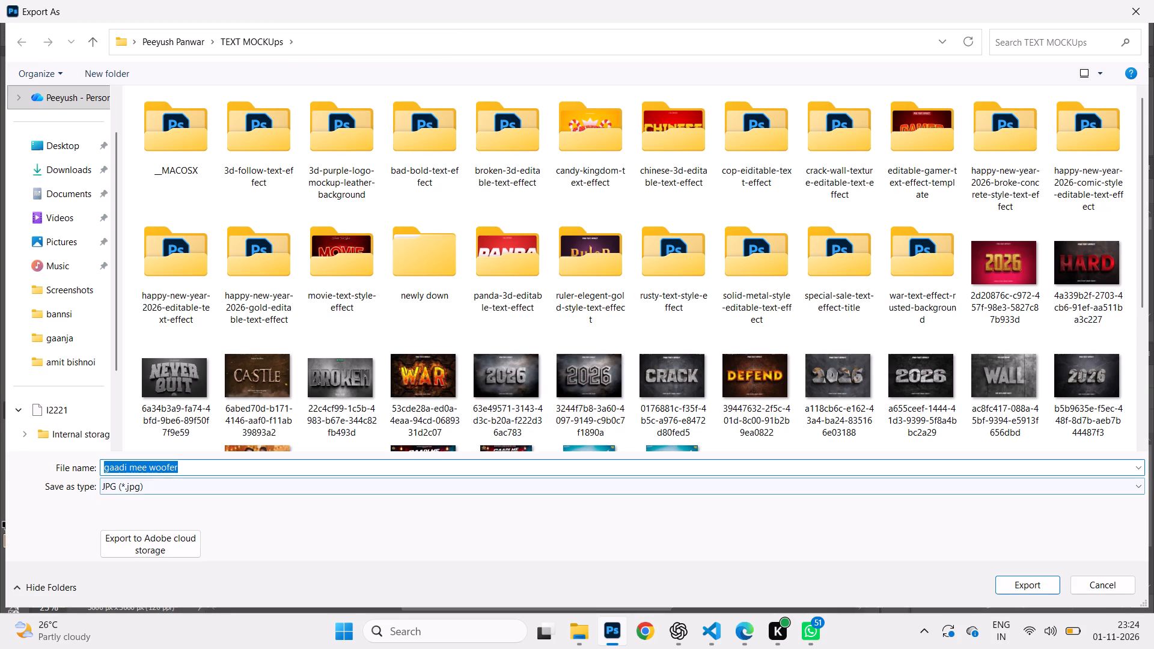
left_click(254, 465)
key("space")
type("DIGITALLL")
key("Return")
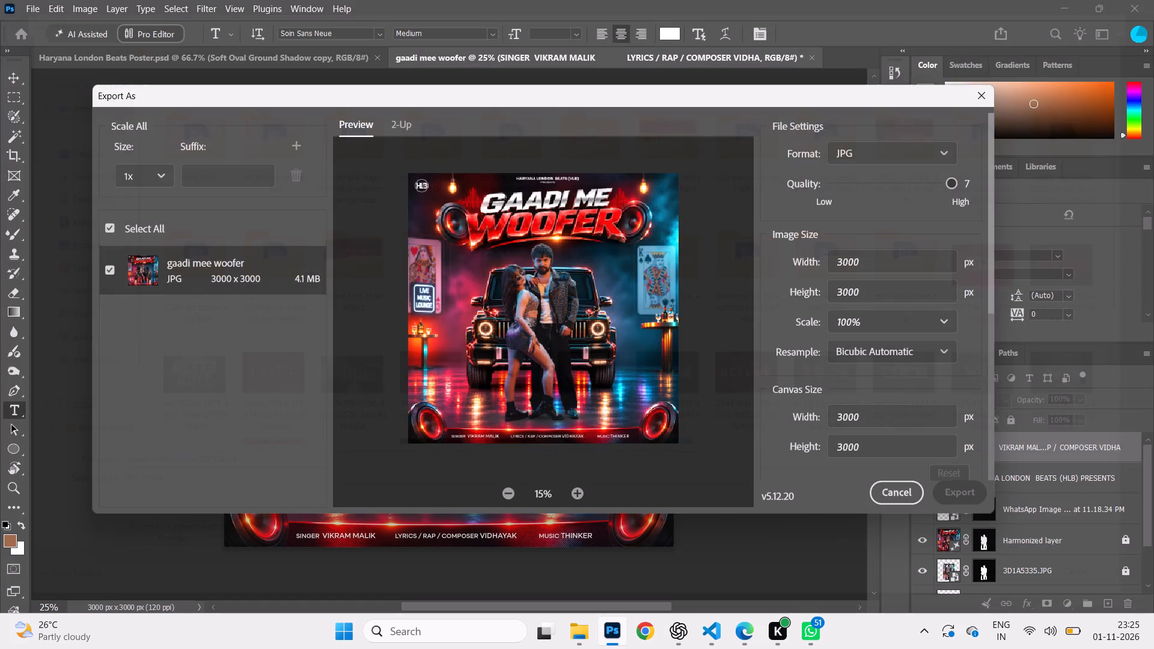
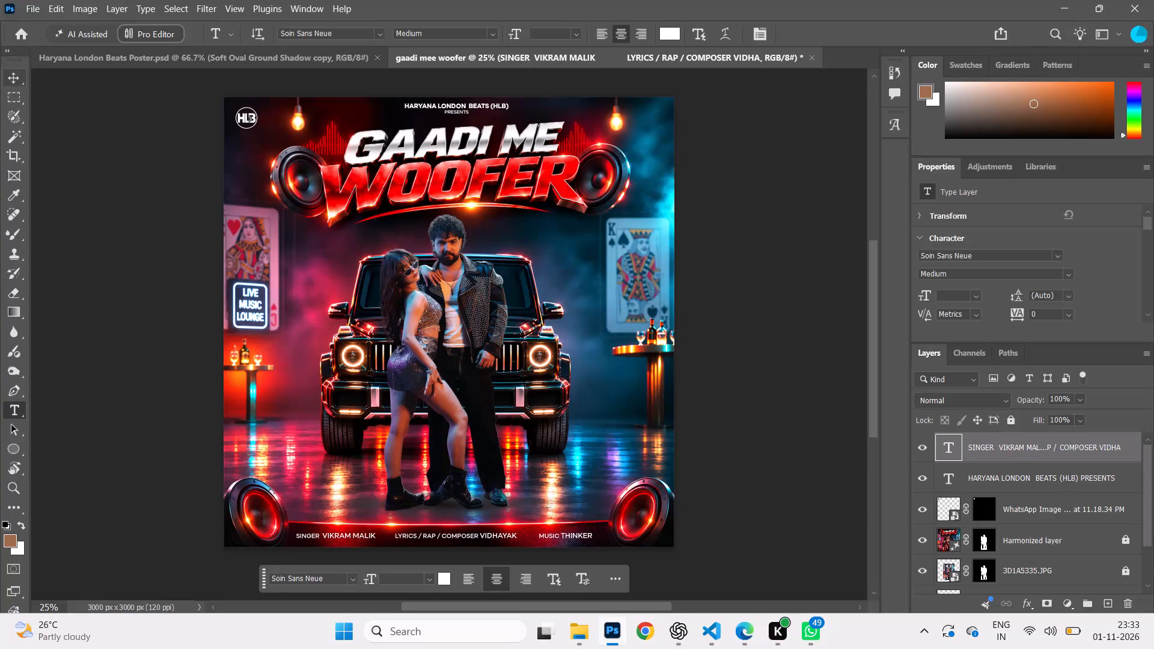
Move the round HLB logo from the poster's top-left corner about 2700 px across to its top-right corner, then deselect it.
left_click(14, 74)
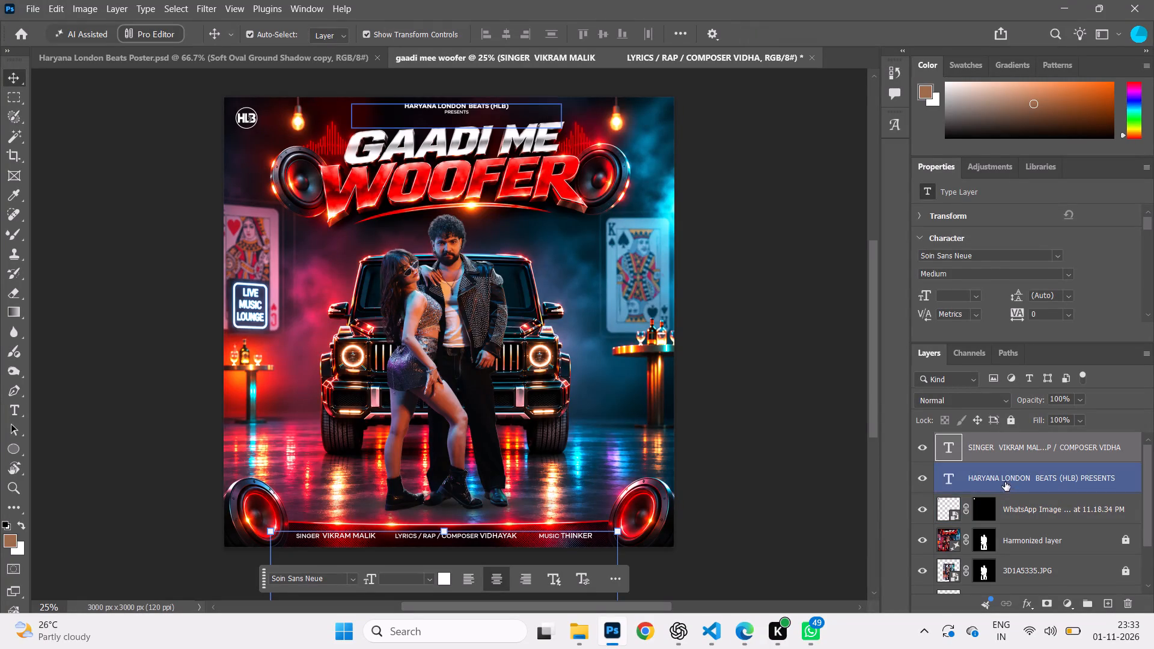
left_click(986, 511)
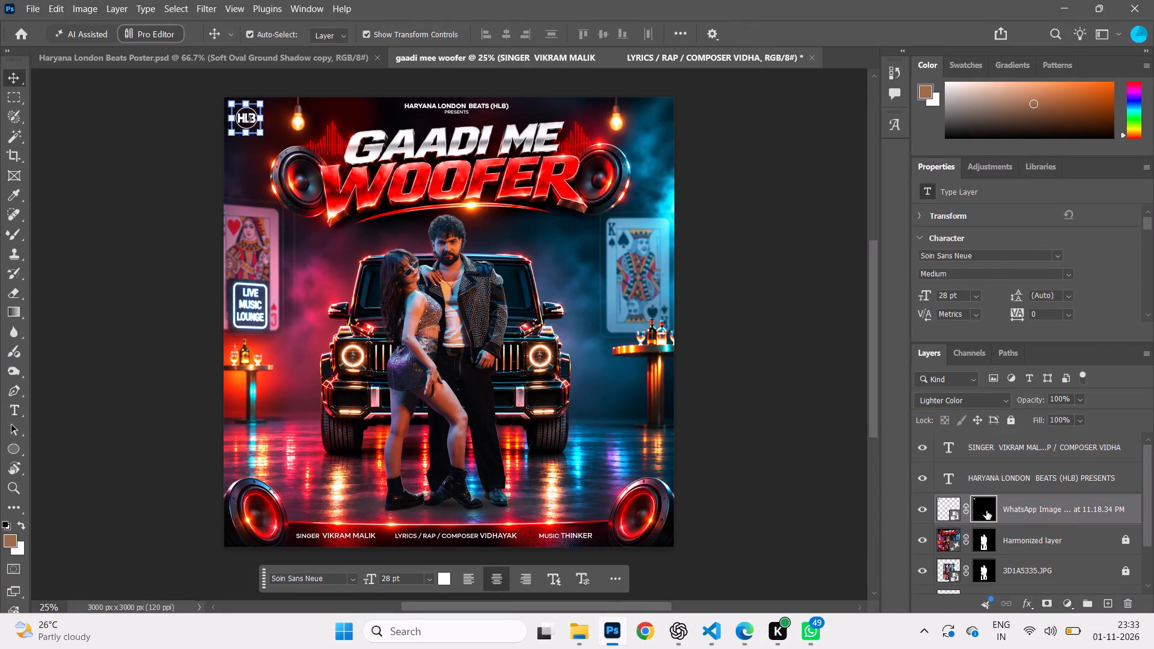
left_click_drag(246, 118, 282, 119)
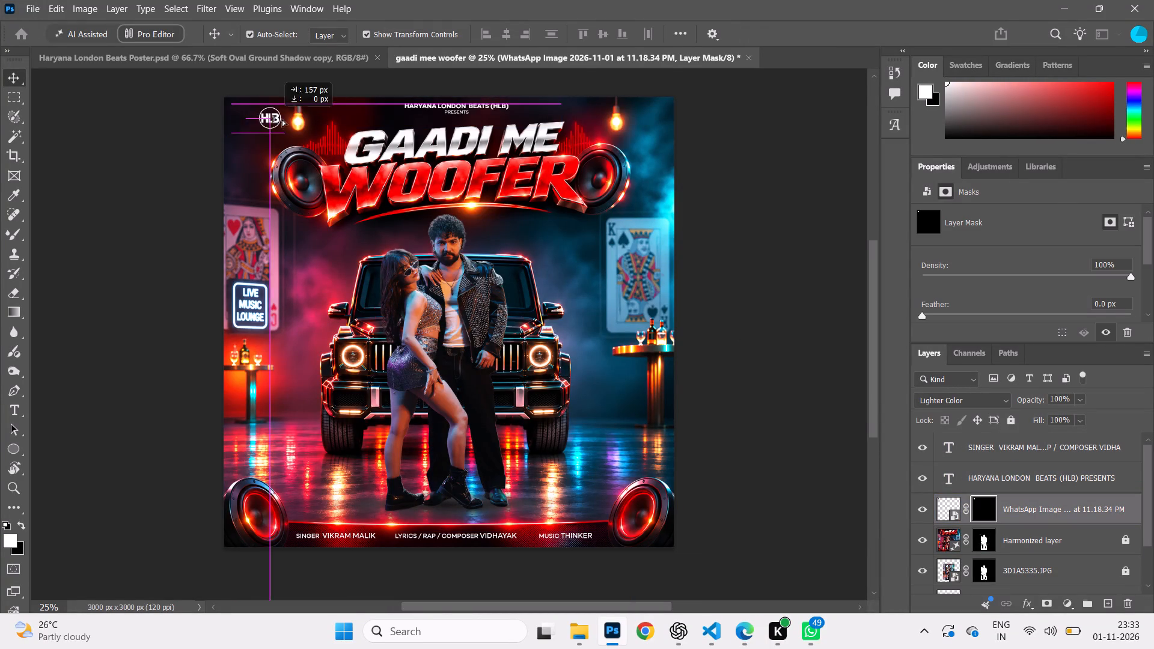
left_click_drag(282, 119, 662, 130)
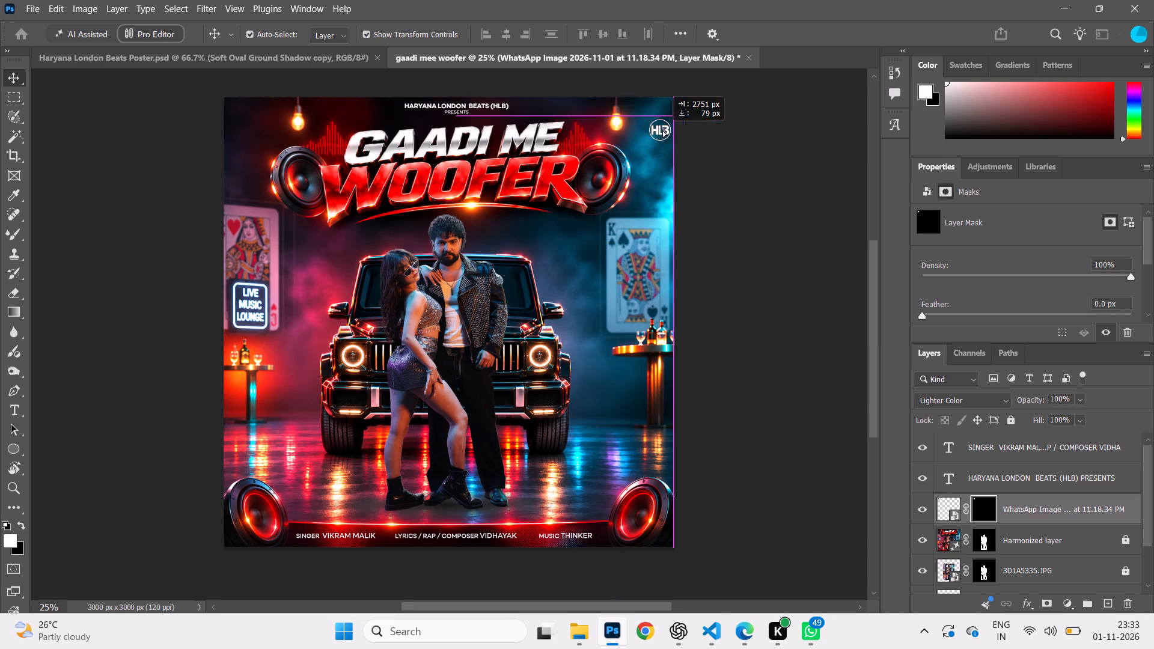
left_click_drag(662, 130, 650, 116)
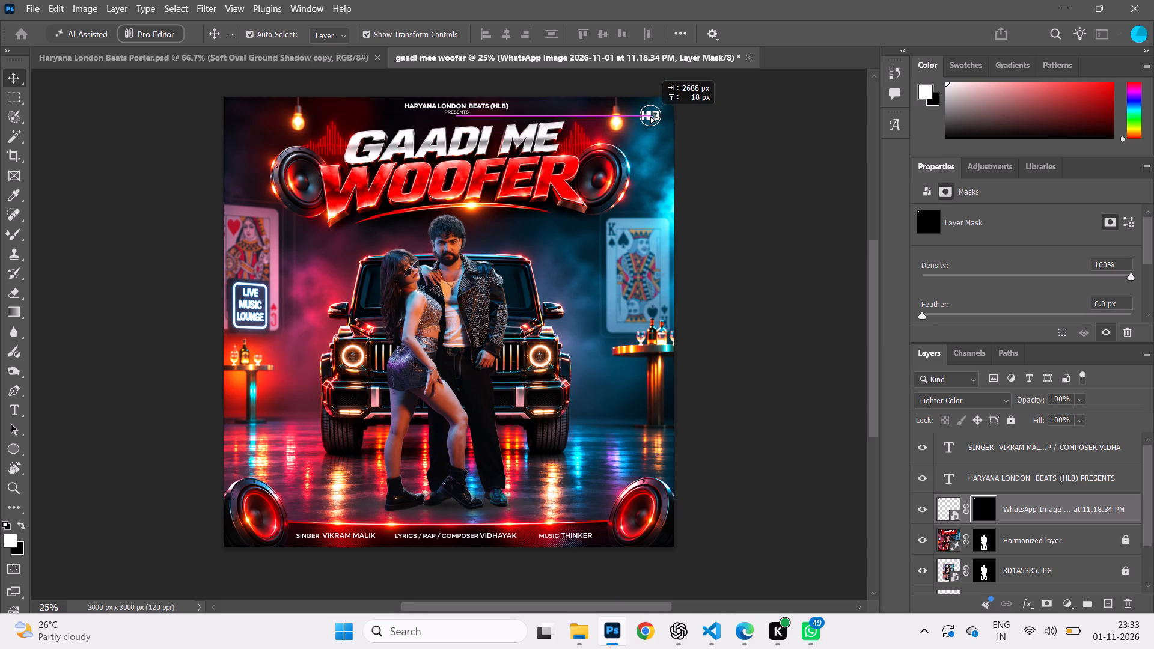
left_click_drag(650, 116, 652, 116)
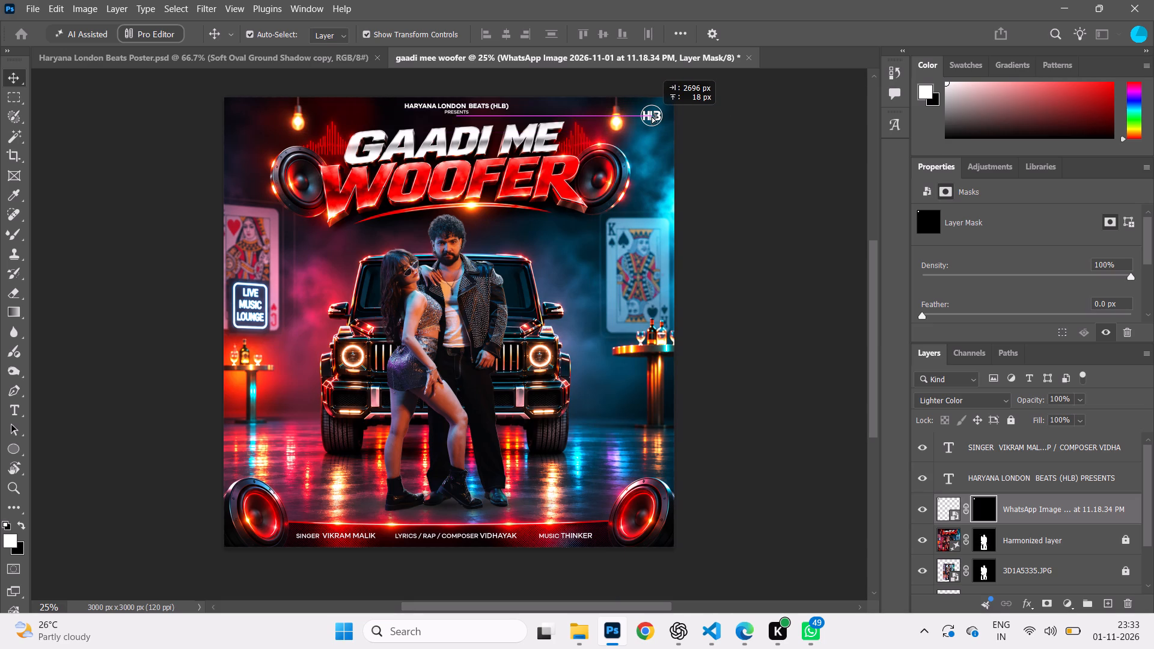
left_click_drag(652, 116, 653, 116)
left_click(711, 225)
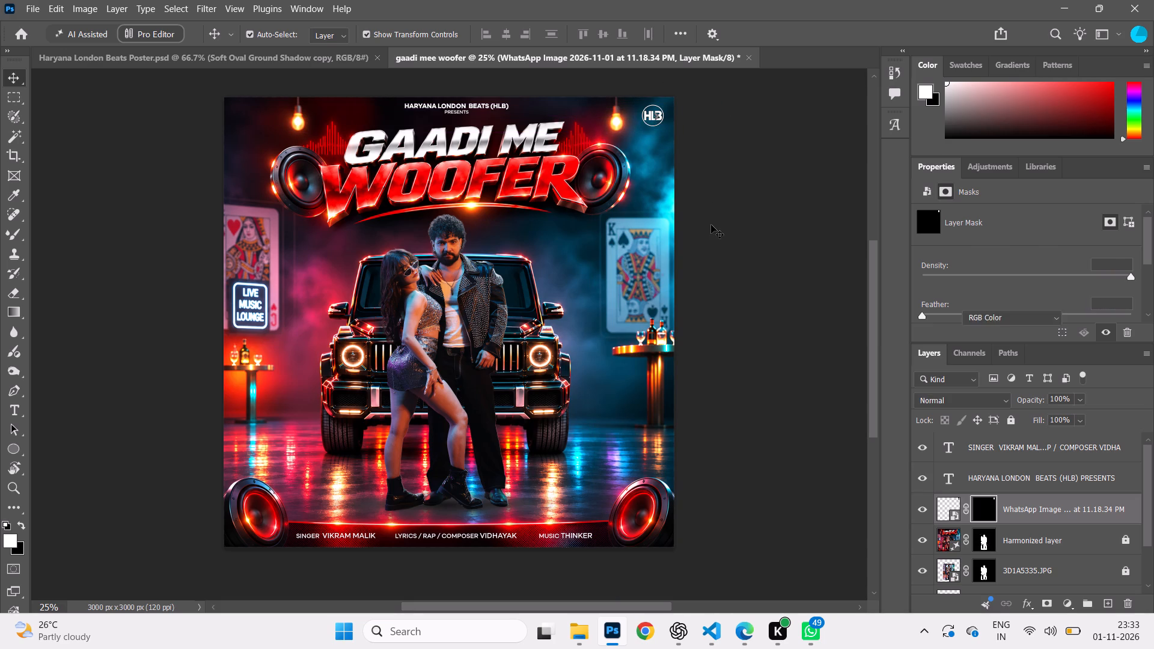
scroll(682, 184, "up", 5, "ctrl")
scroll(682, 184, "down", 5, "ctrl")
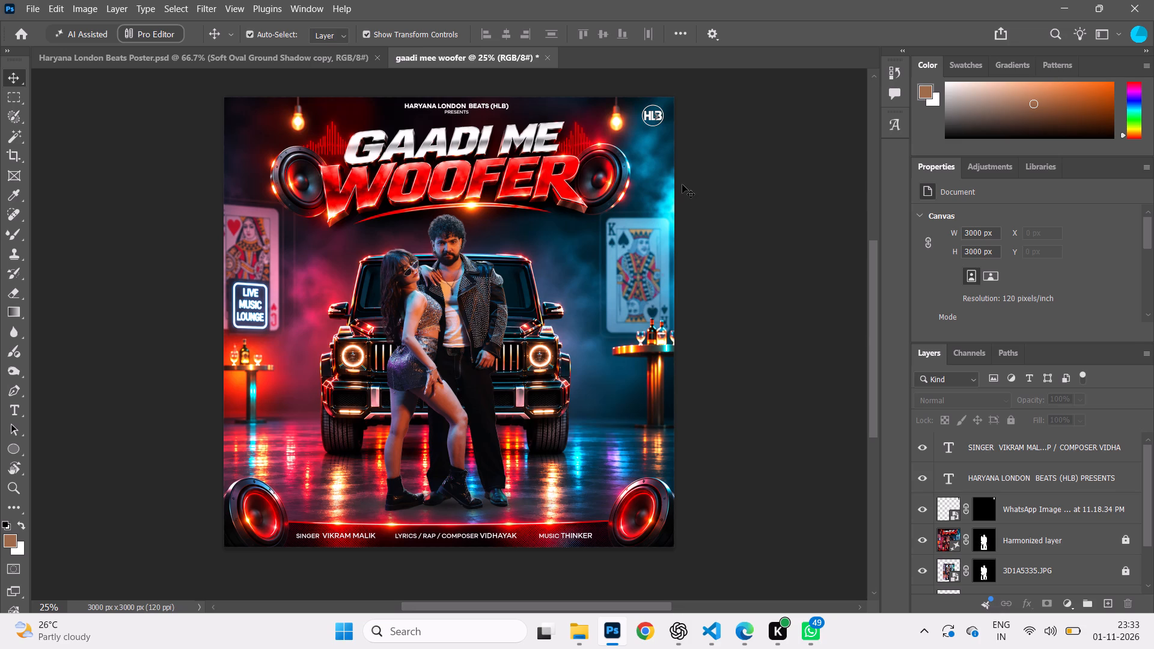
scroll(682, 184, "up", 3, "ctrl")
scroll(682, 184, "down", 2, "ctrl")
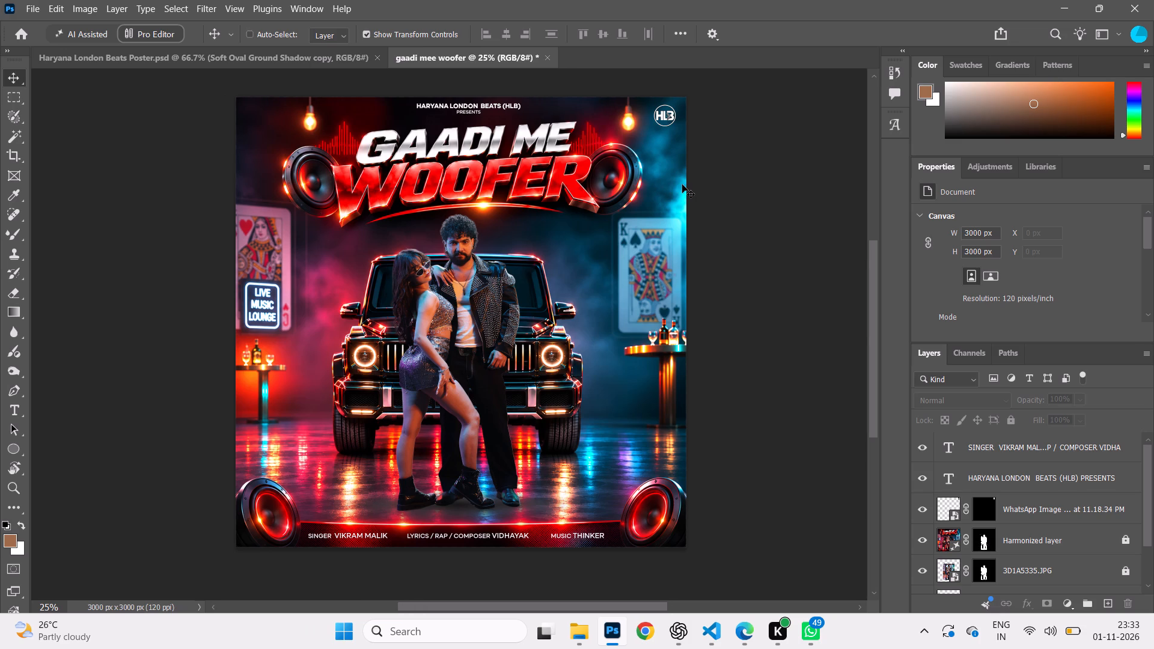
Scale up the HLB logo in the poster's upper-right corner to about 209 x 209 px, keeping its proportions.
key("ctrl+equal")
key("ctrl+equal")
scroll(682, 184, "up", 3)
scroll(682, 184, "right", 1)
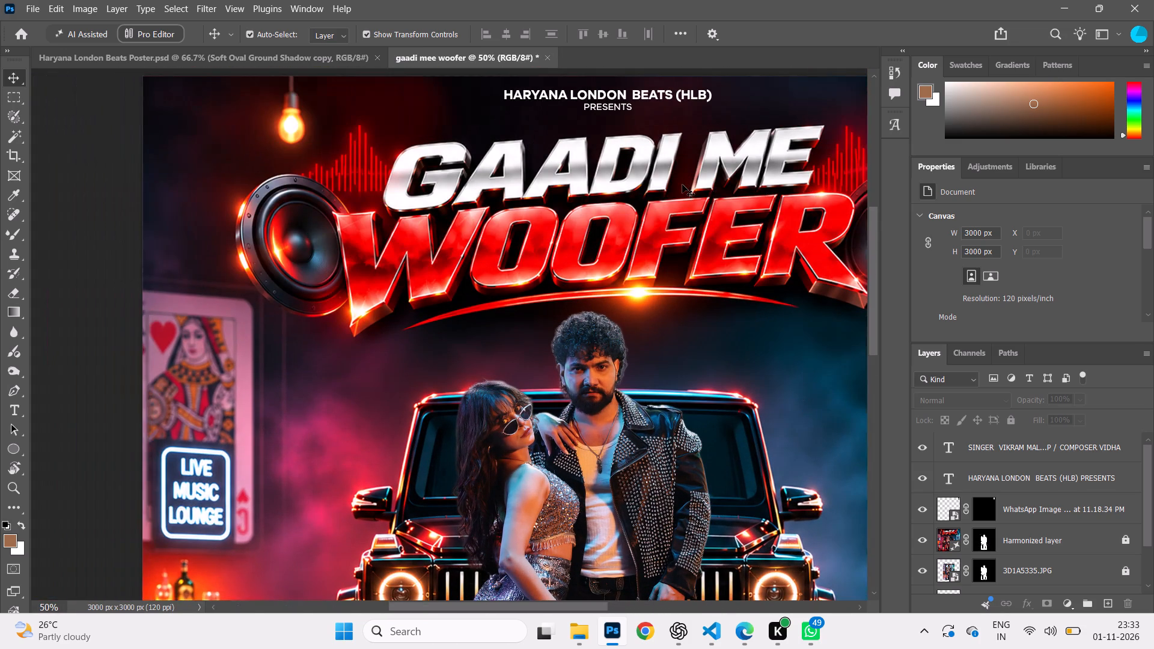
scroll(682, 184, "right", 1)
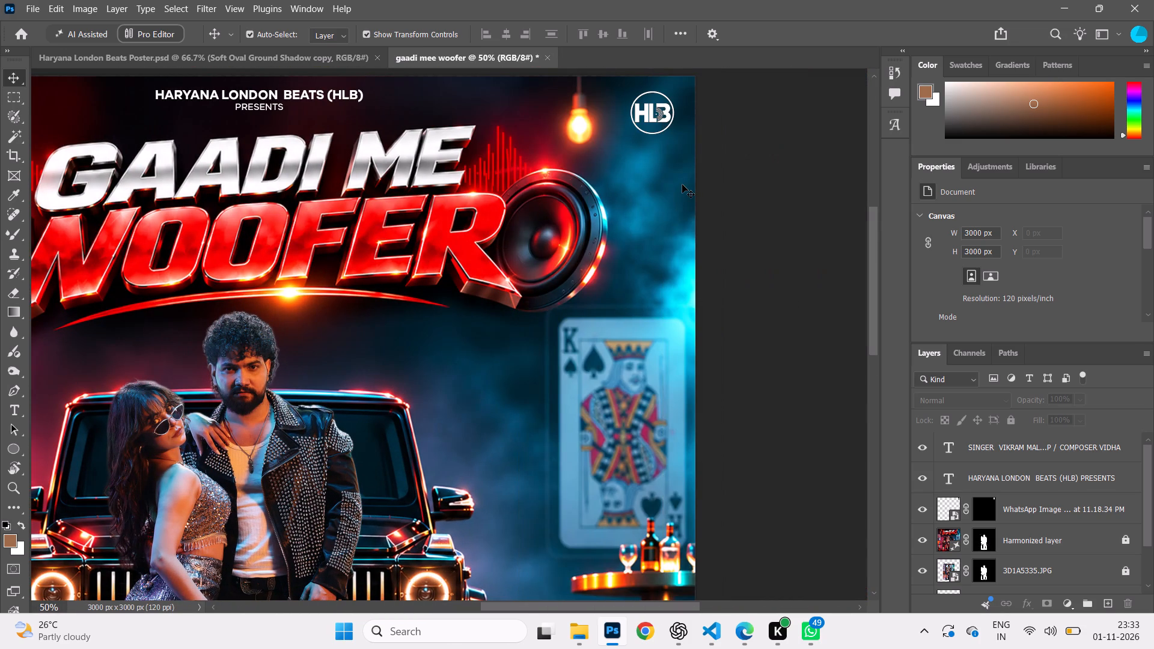
key("ctrl+minus")
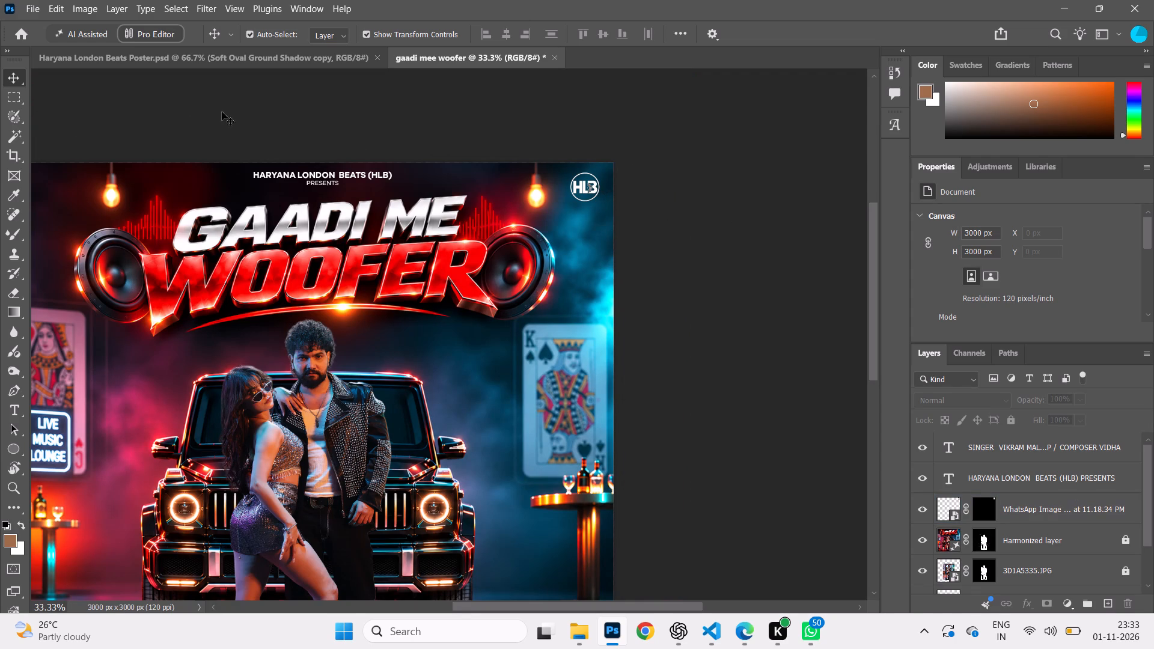
left_click(577, 181)
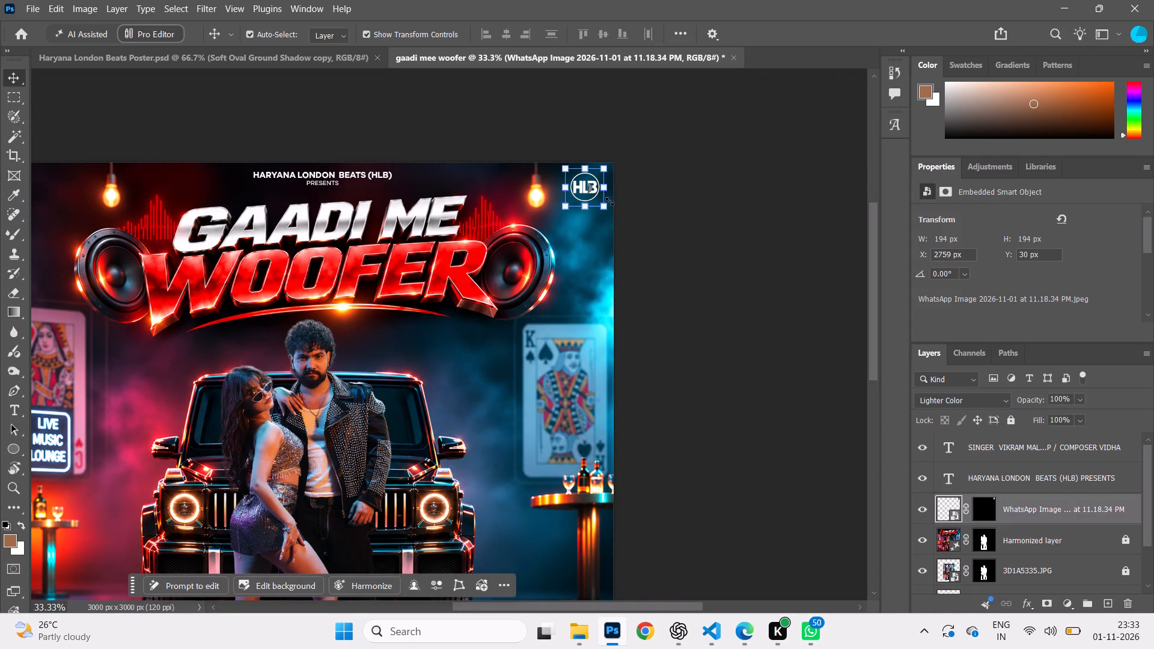
left_click(603, 207)
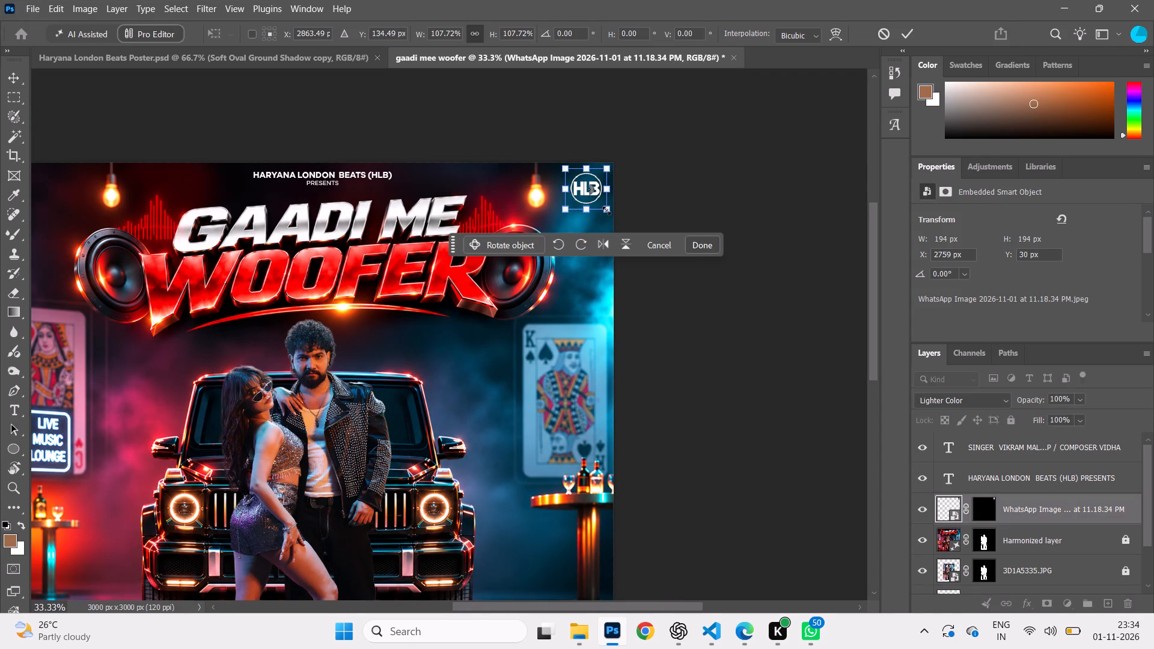
left_click(701, 246)
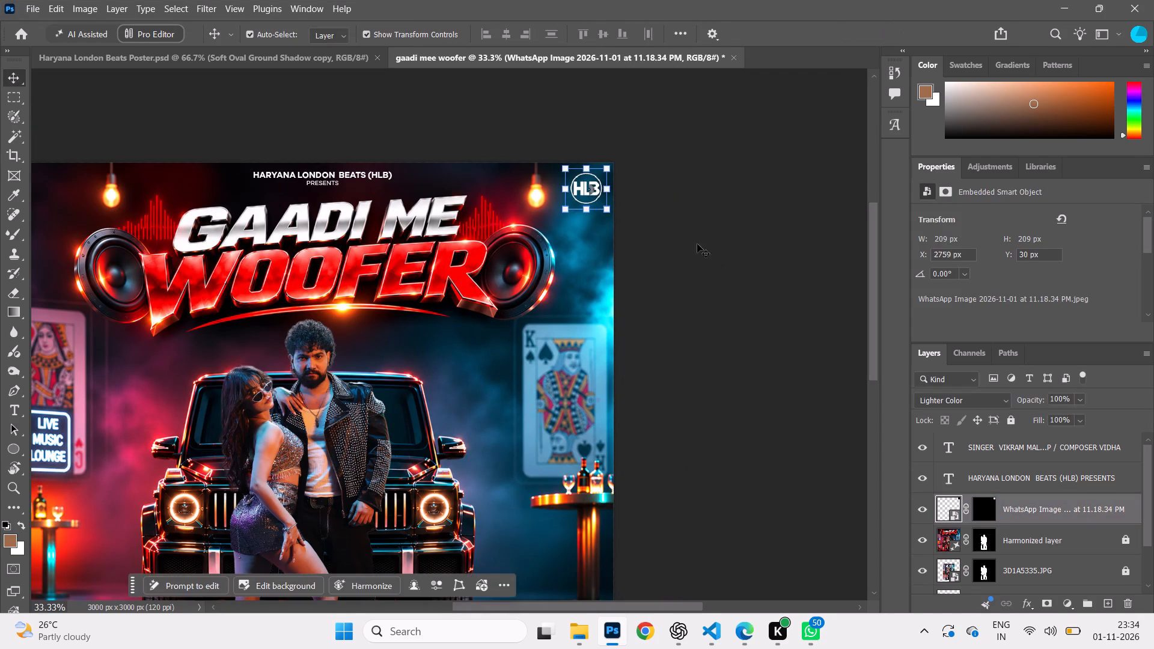
left_click(664, 224)
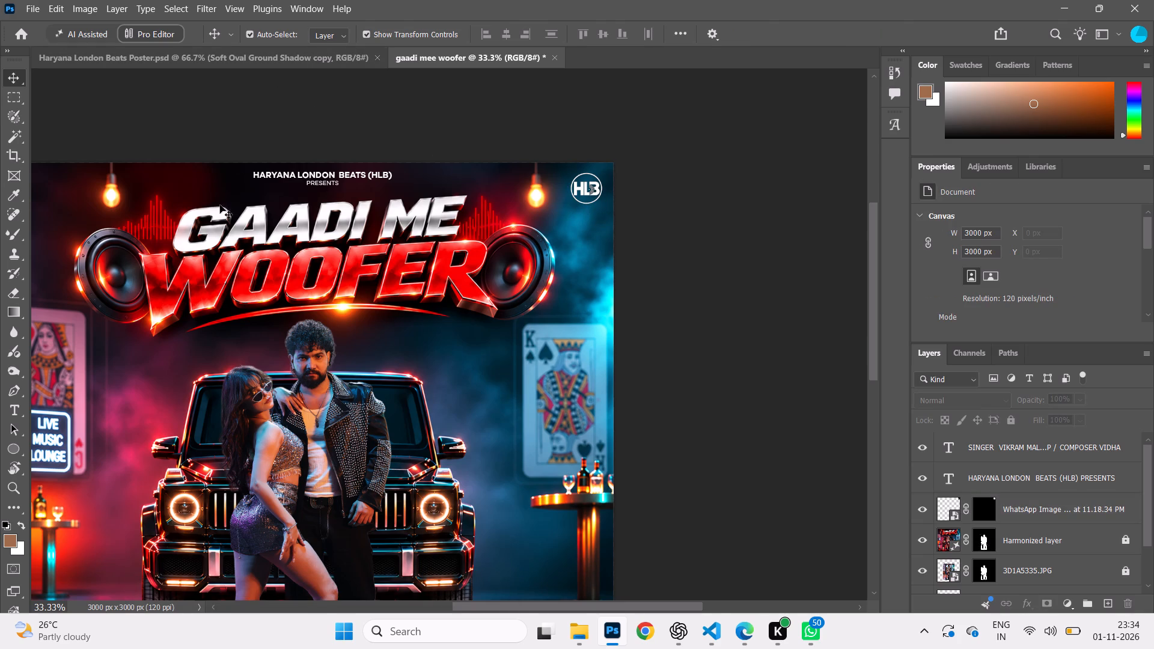
Export the poster as a 3000 x 3000 px JPG named "gaadi mee woofer DIGITAL POSTER" into the HLB client's folder inside Pictures.
scroll(220, 205, "left", 1)
scroll(220, 205, "up", 1)
left_click(26, 6)
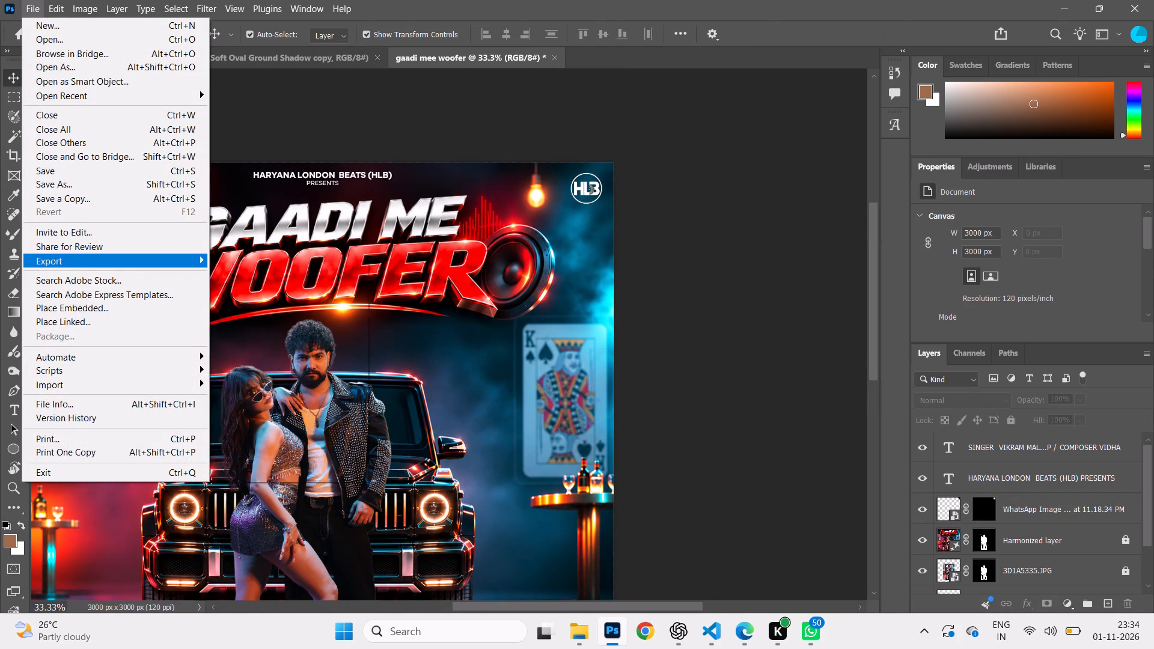
left_click(277, 275)
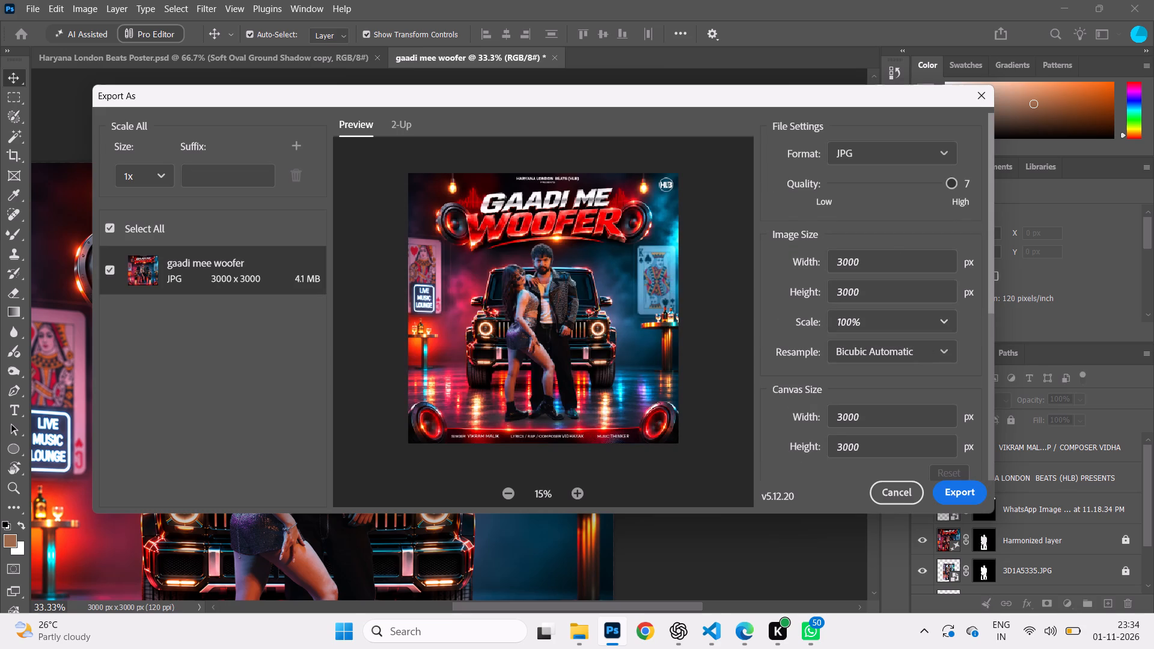
left_click(956, 491)
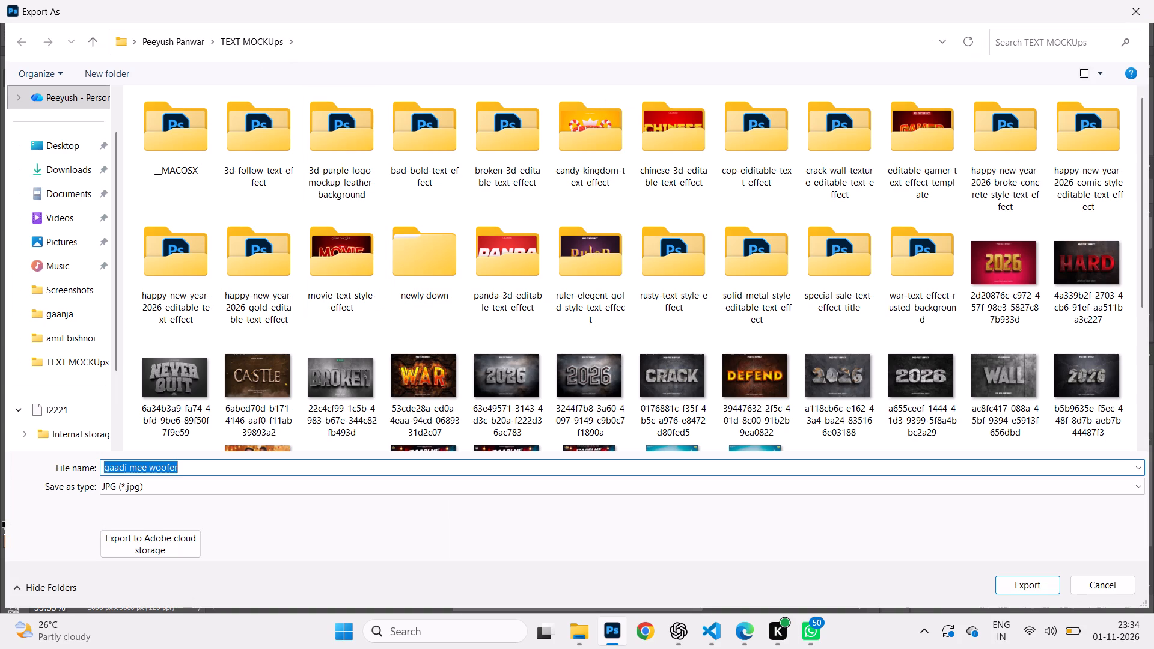
left_click(69, 239)
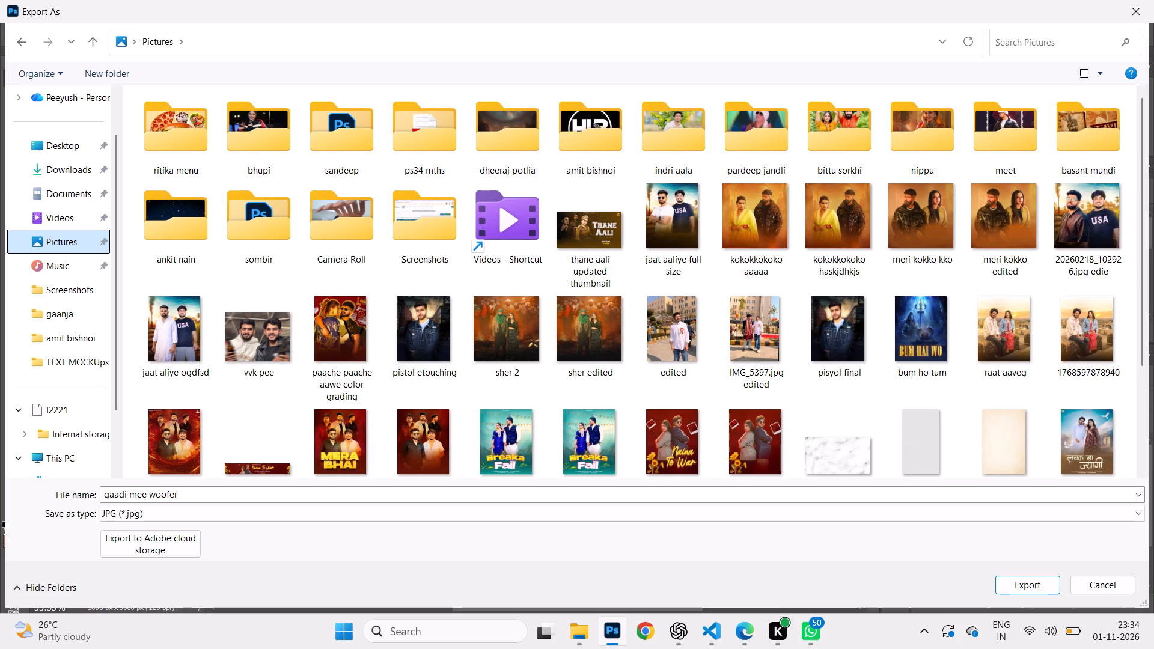
double_click(576, 132)
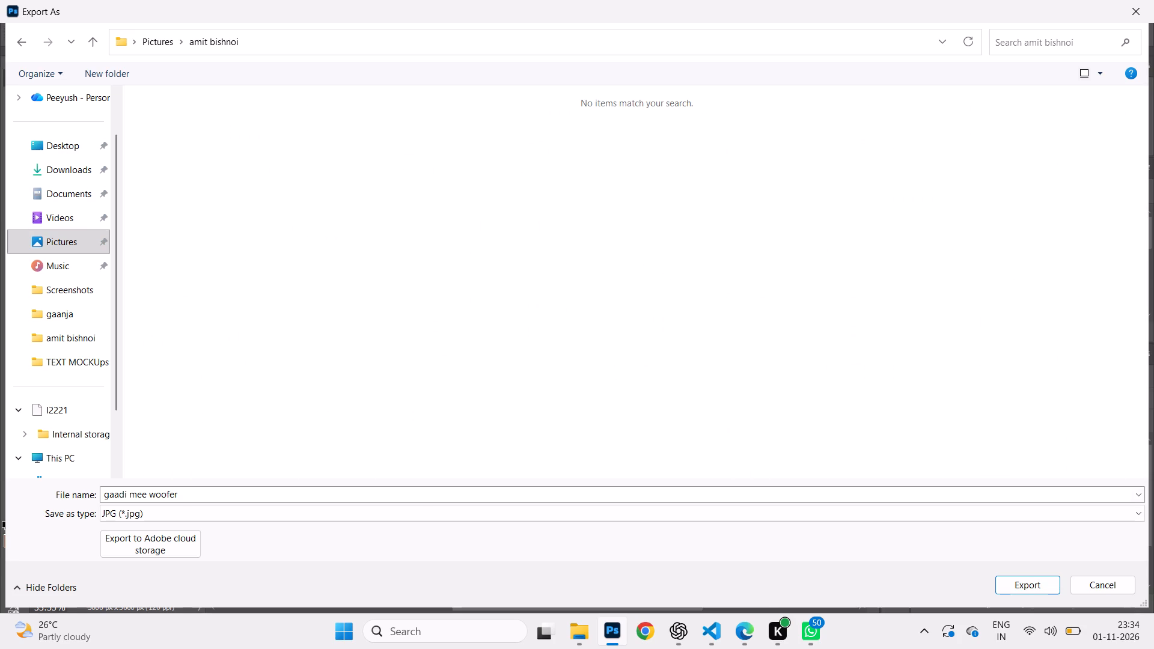
left_click(198, 489)
left_click(198, 489)
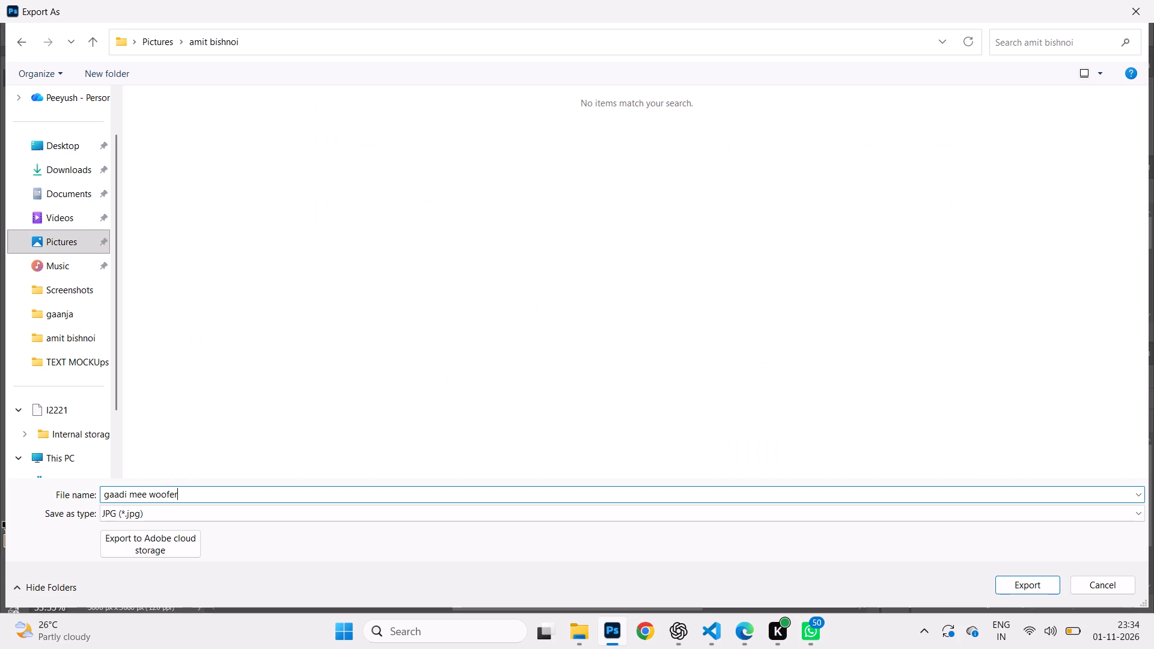
key("space")
type("DIGITAL POSTER")
key("Return")
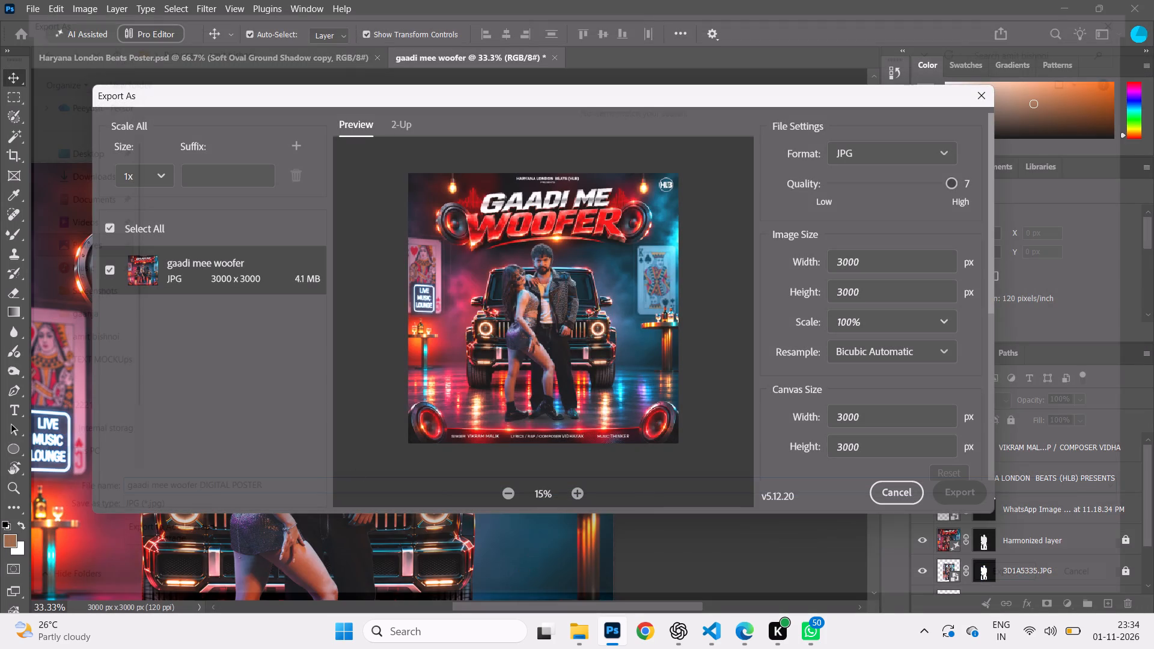
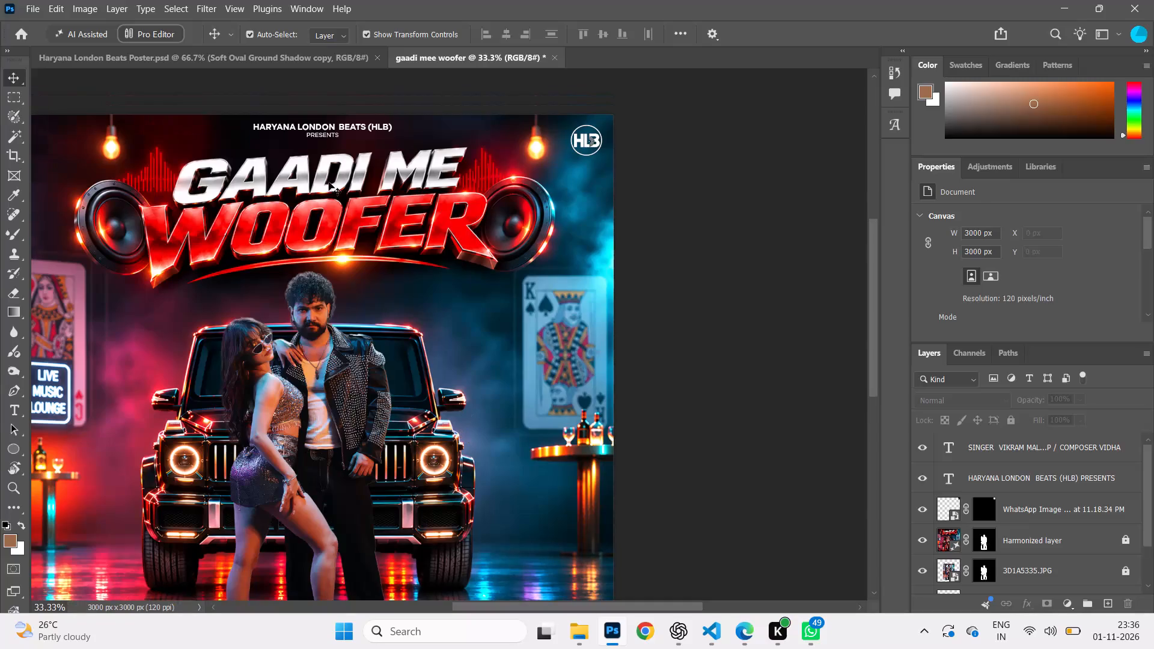
Examine the Haryana London Beats Poster document from the title and HLB logo down to the credits and release-date banner.
left_click(254, 51)
scroll(375, 204, "up", 1)
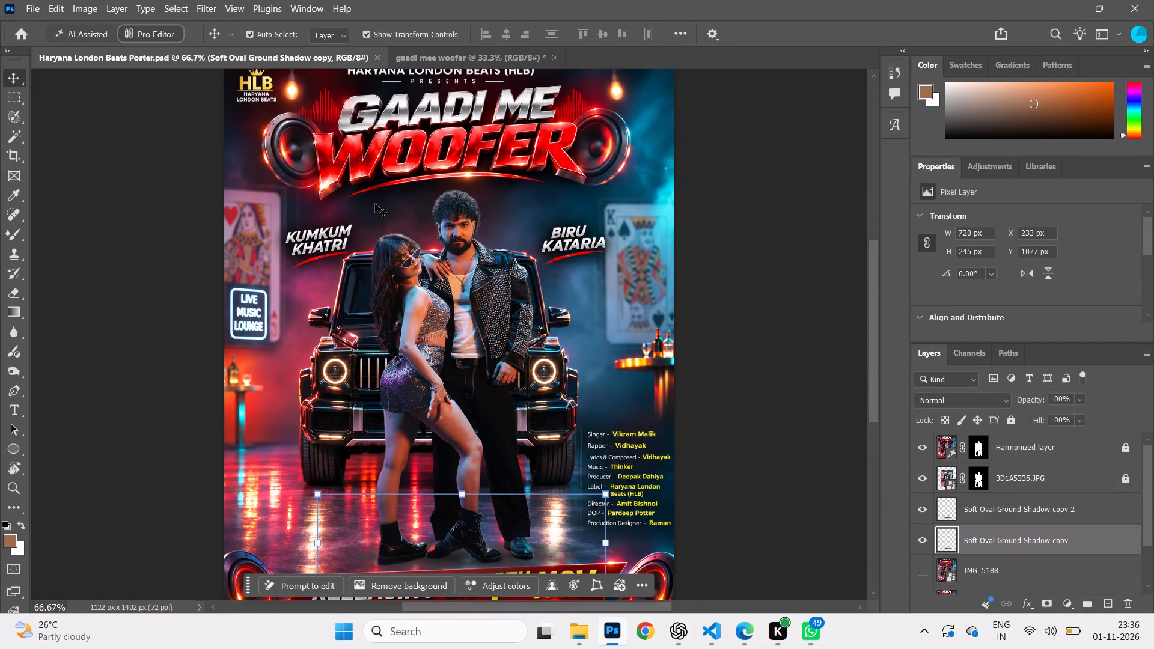
scroll(431, 196, "up", 1)
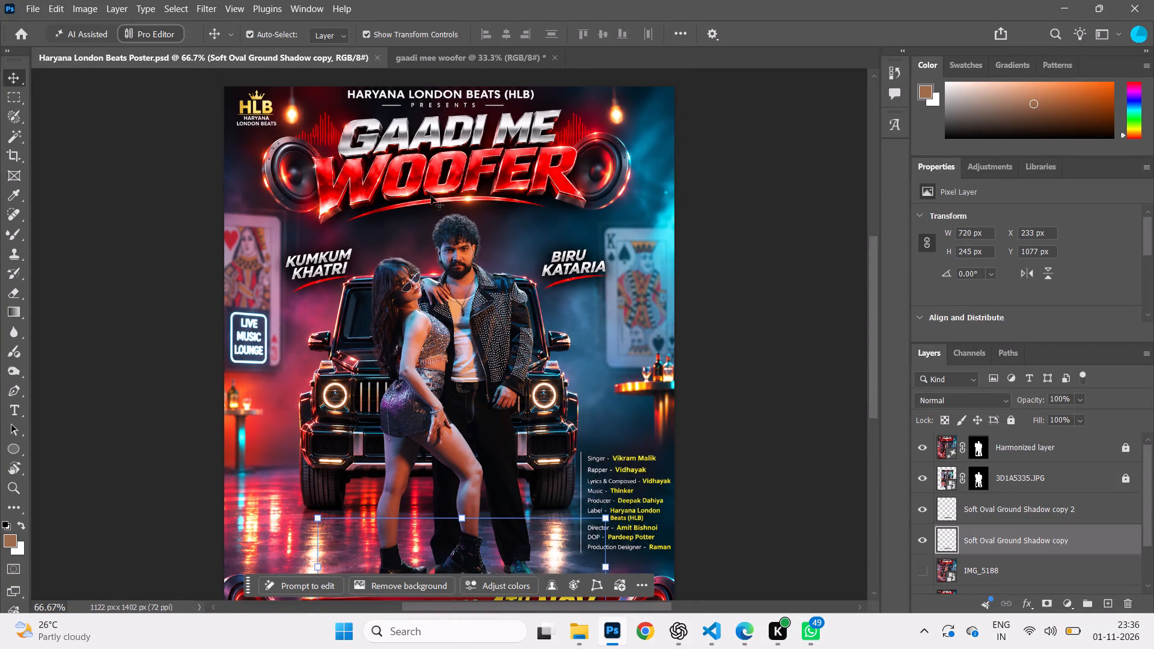
scroll(431, 196, "down", 1)
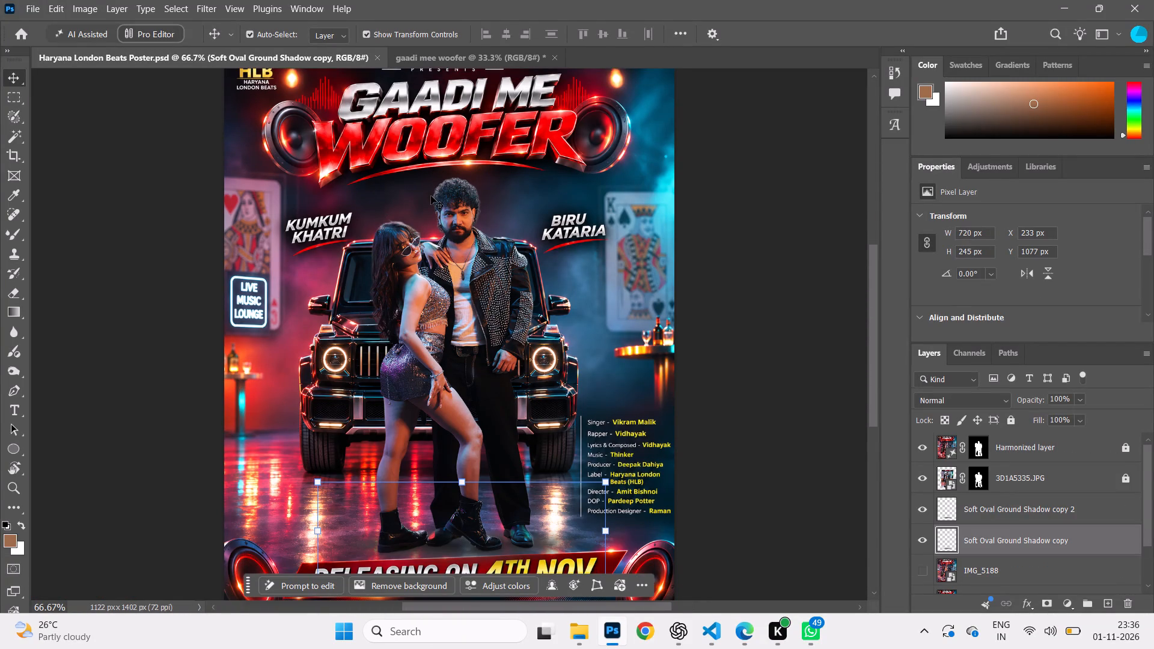
scroll(431, 196, "down", 1)
scroll(505, 299, "down", 1)
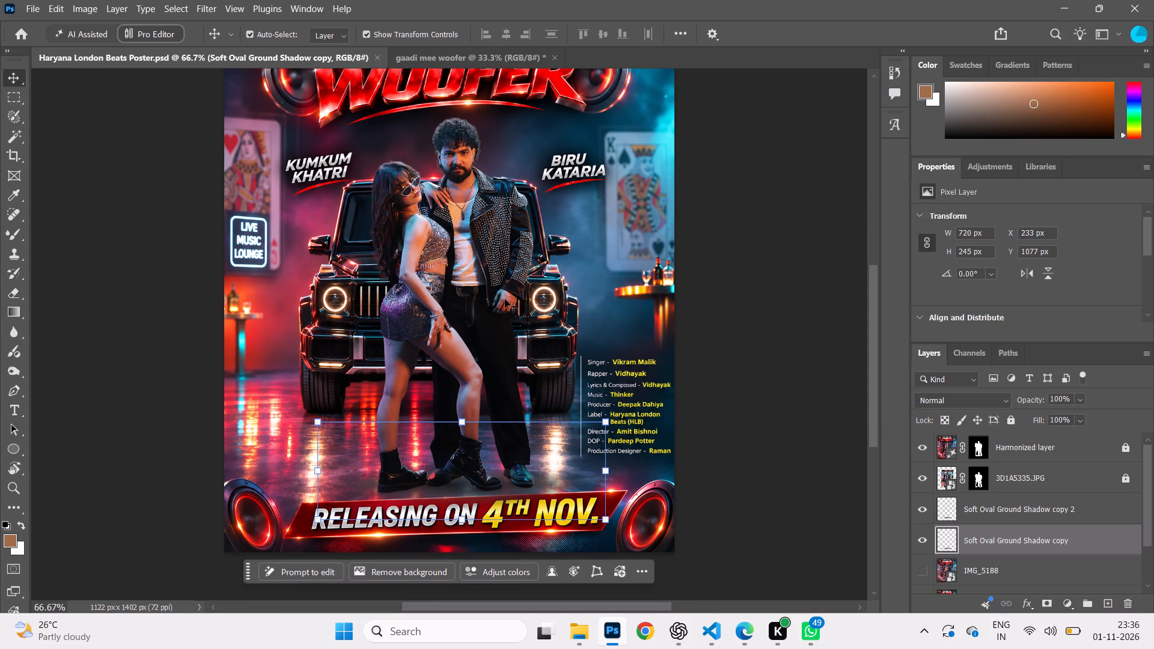
scroll(540, 336, "down", 1)
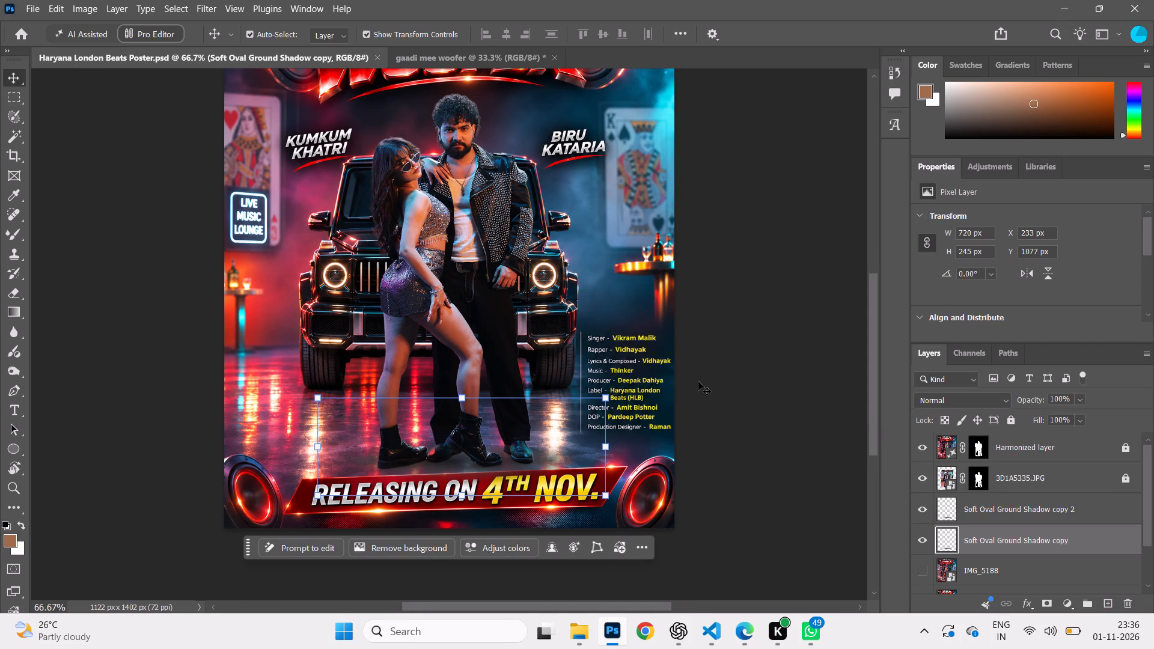
left_click(701, 385)
scroll(540, 276, "up", 1)
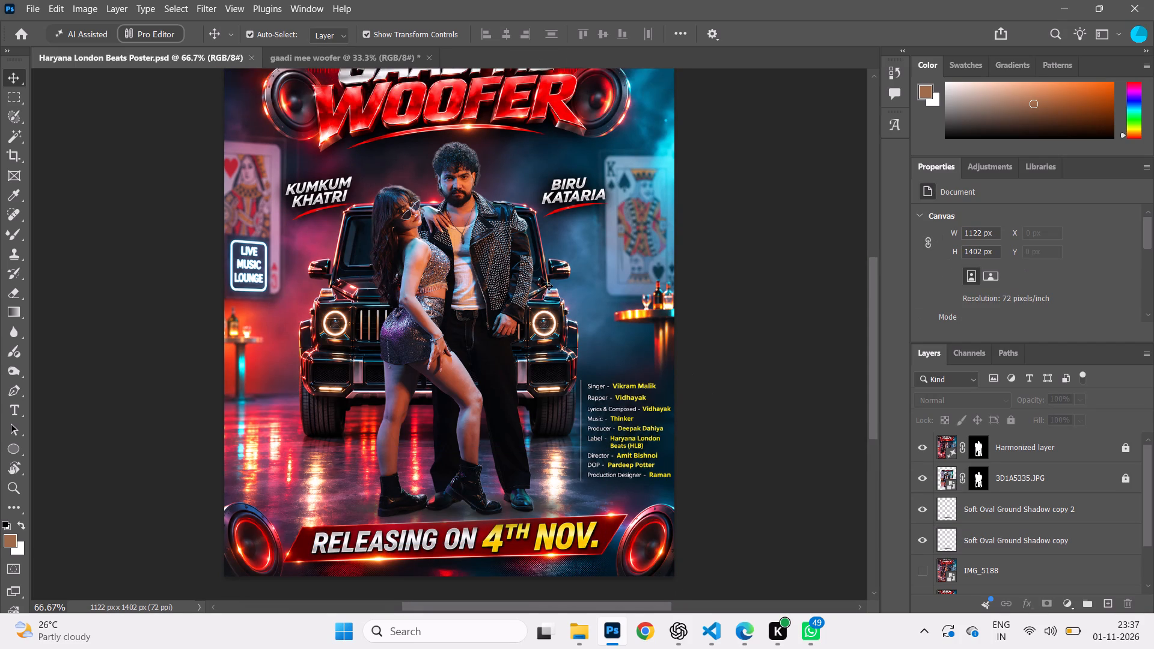
scroll(540, 276, "up", 1)
scroll(570, 221, "up", 1)
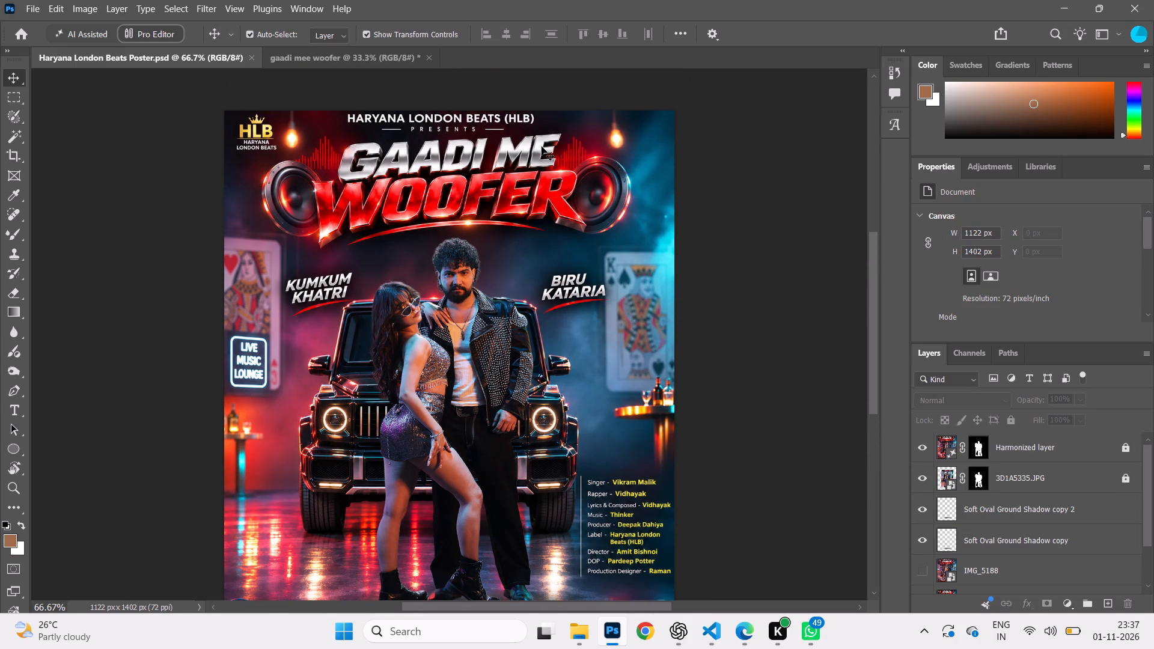
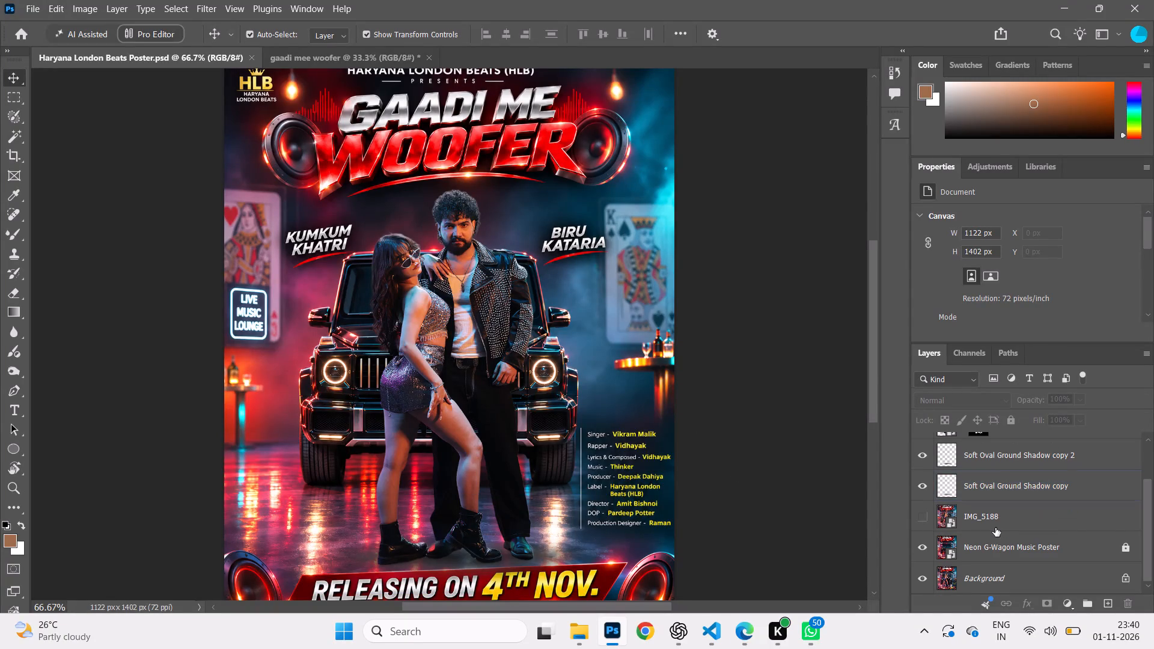
left_click(979, 544)
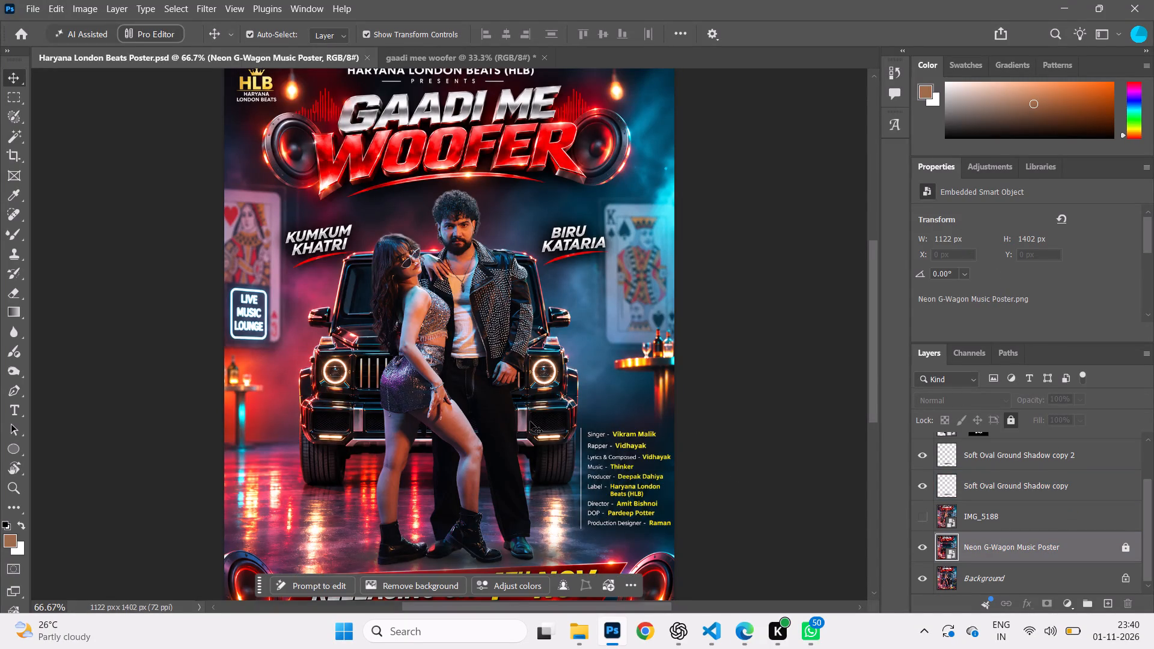
scroll(515, 437, "down", 1)
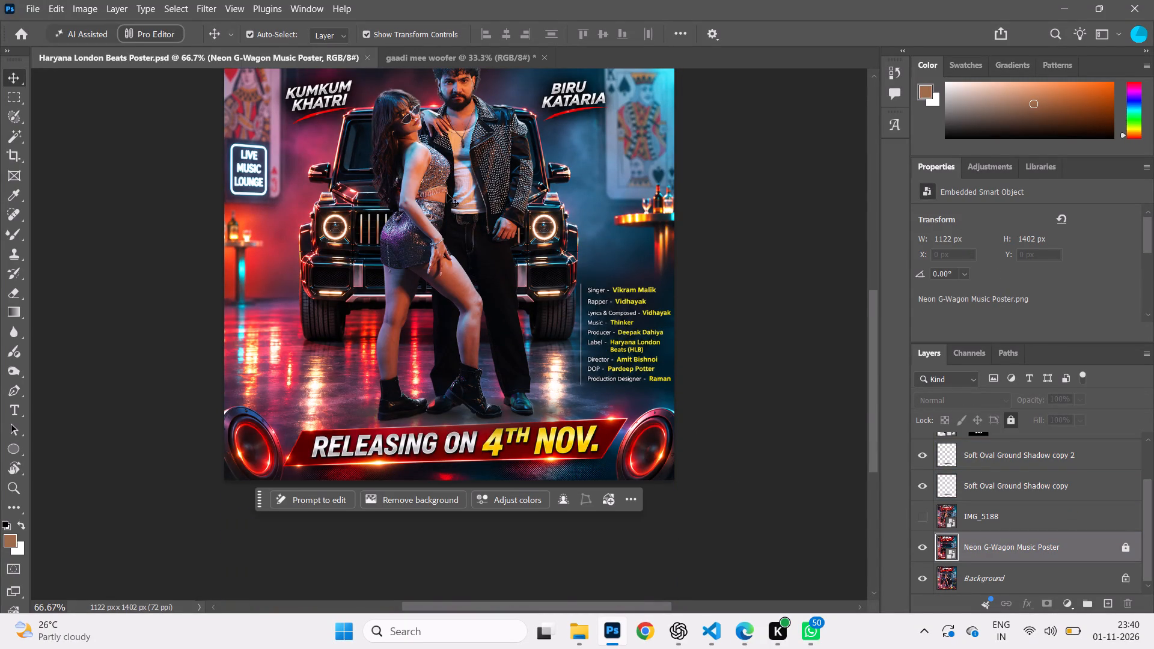
scroll(447, 193, "up", 3)
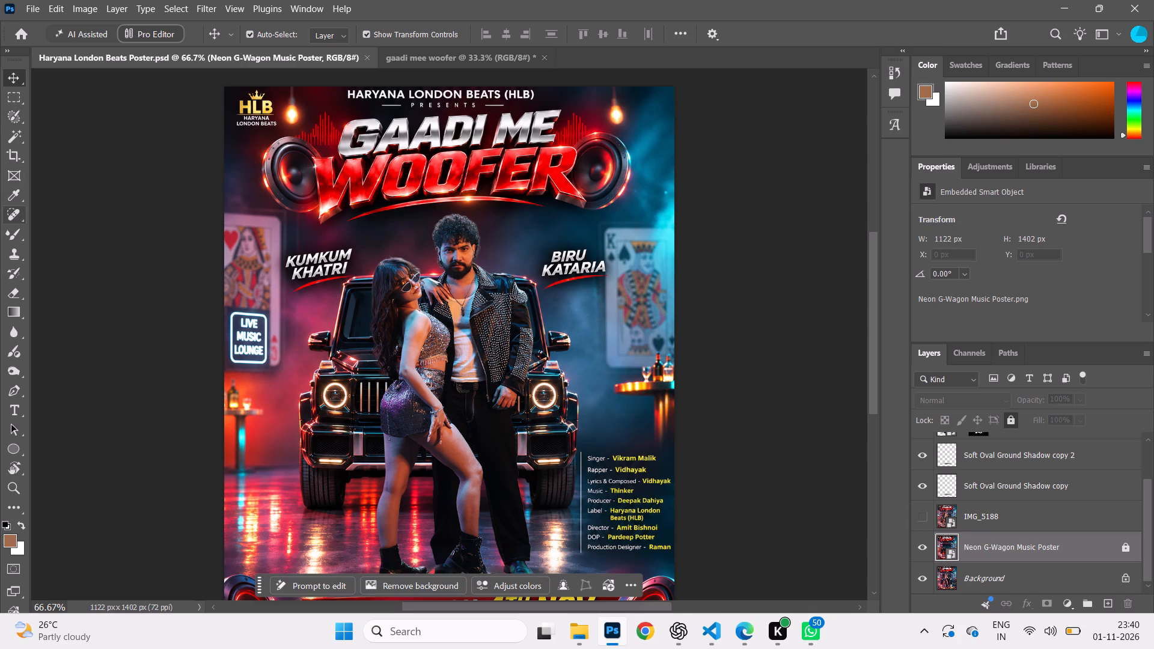
right_click(12, 287)
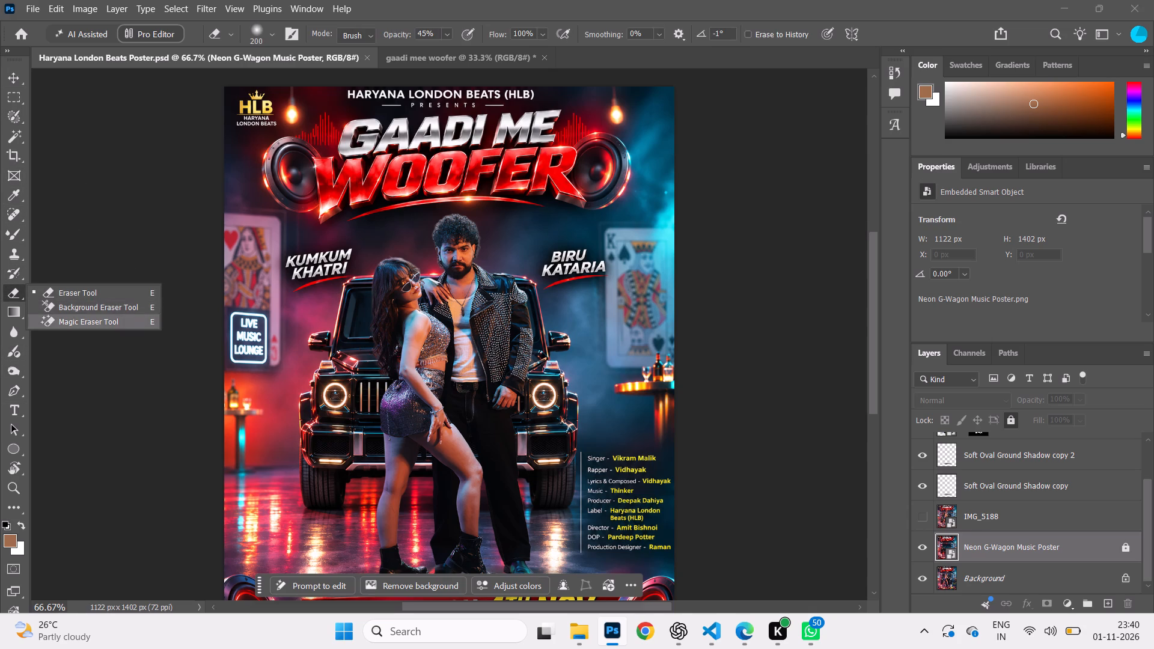
left_click(66, 321)
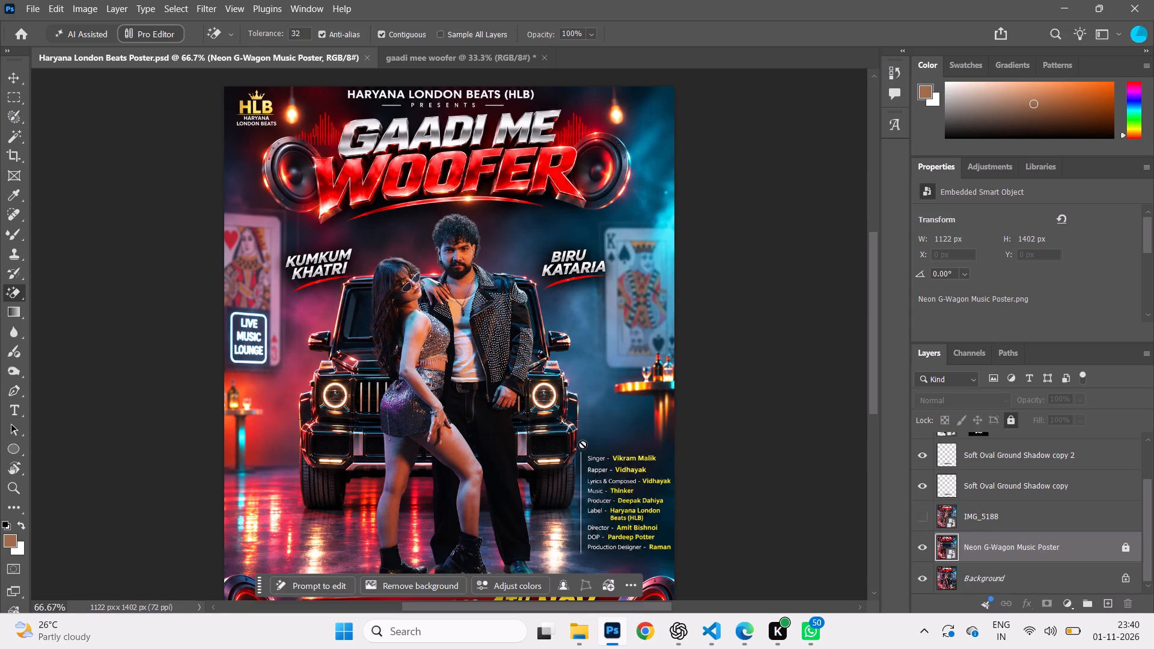
left_click(579, 443)
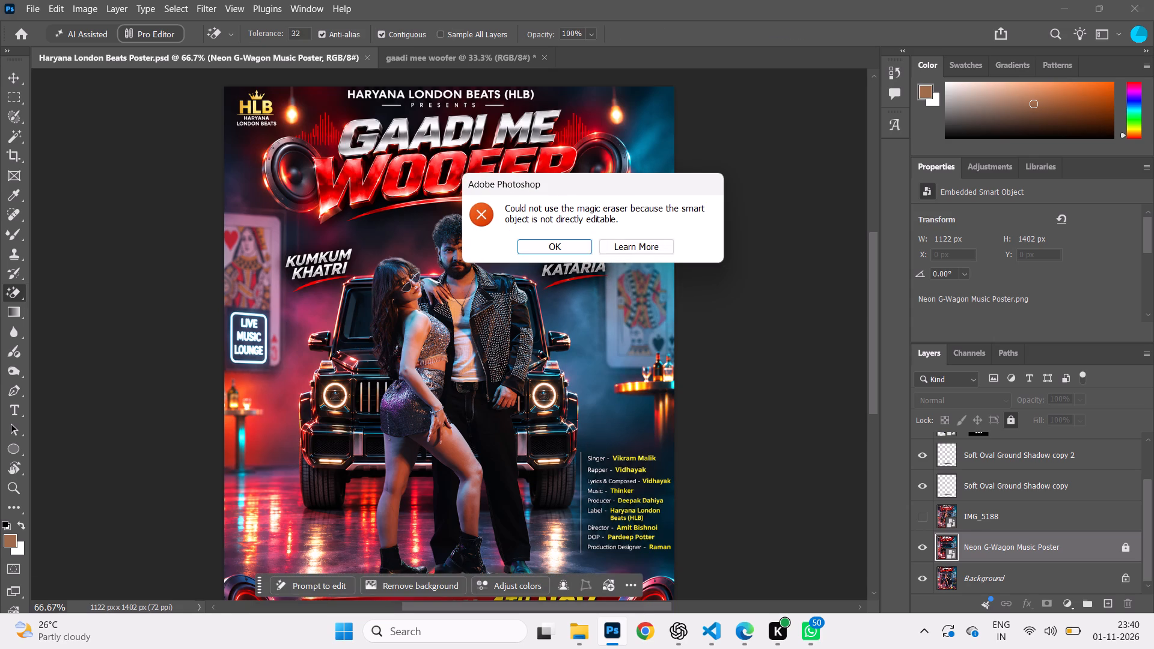
left_click(579, 246)
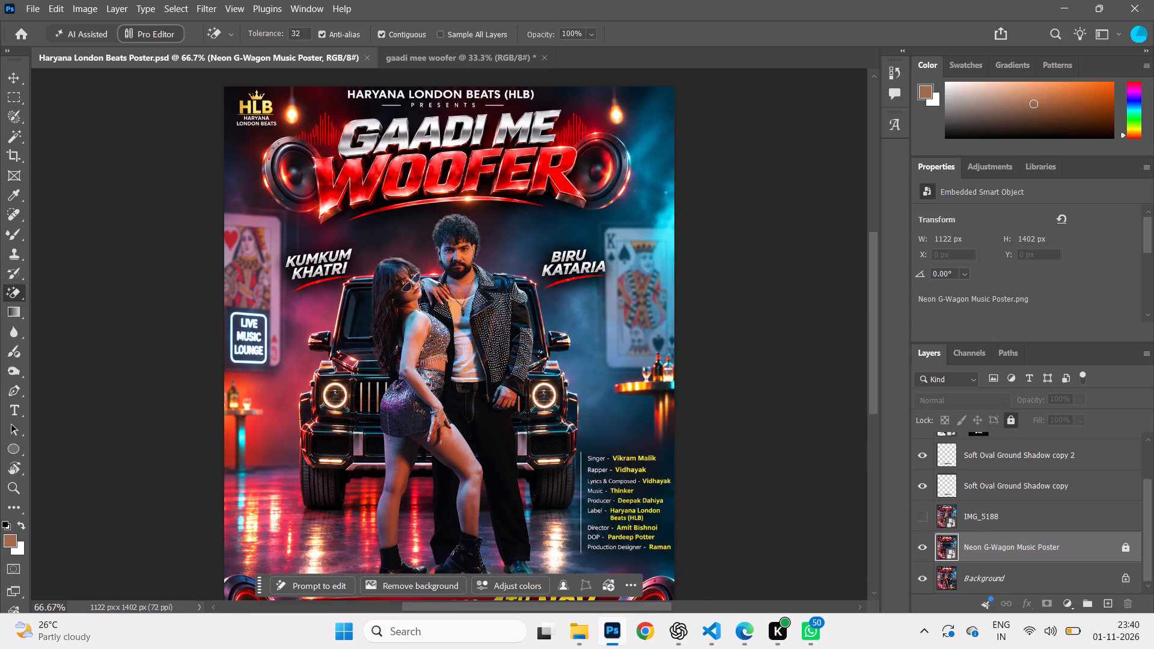
left_click(1010, 419)
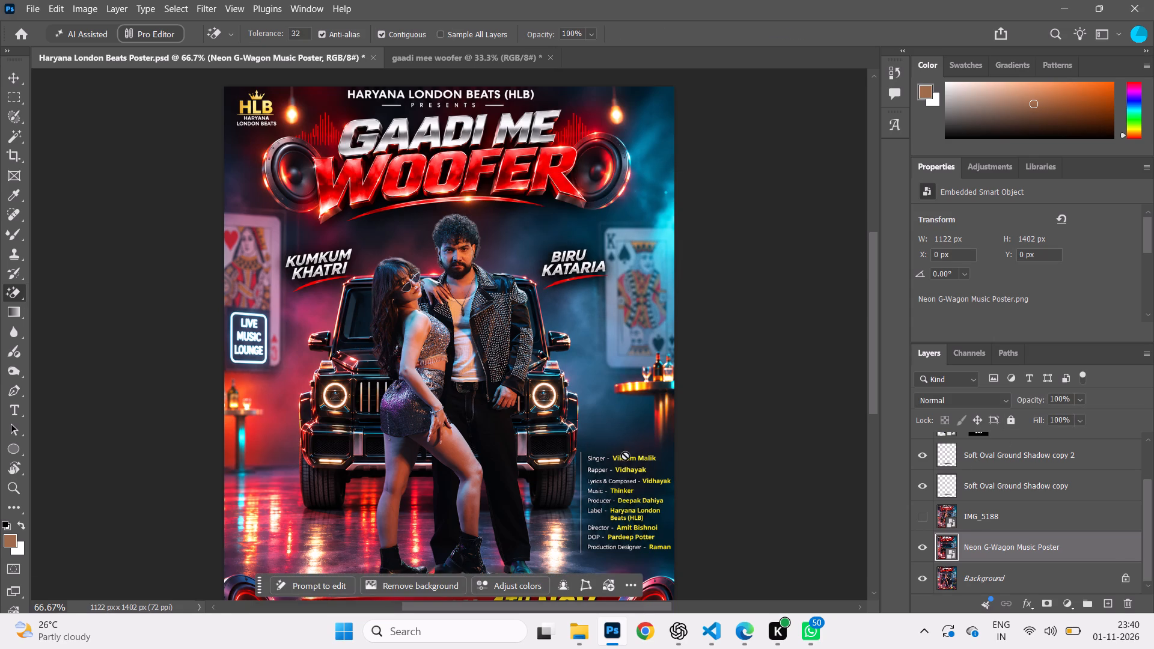
left_click(573, 491)
key("Return")
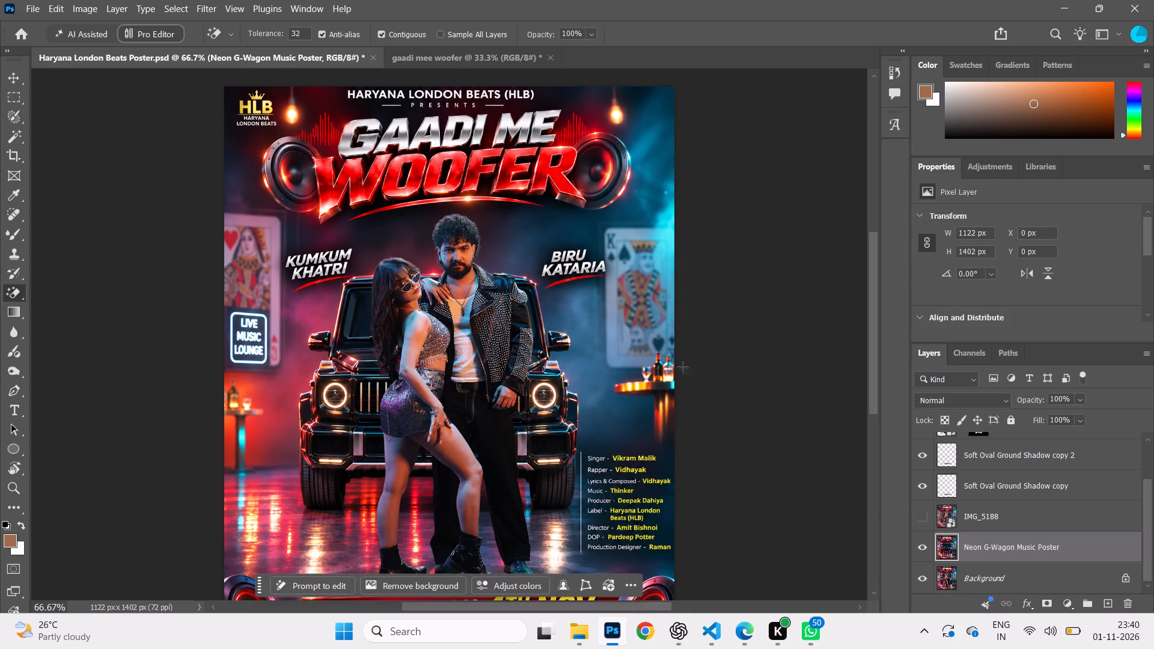
Try to remove the credits block from the "Neon G-Wagon Music Poster" layer with the Magic Eraser.
scroll(606, 432, "down", 3)
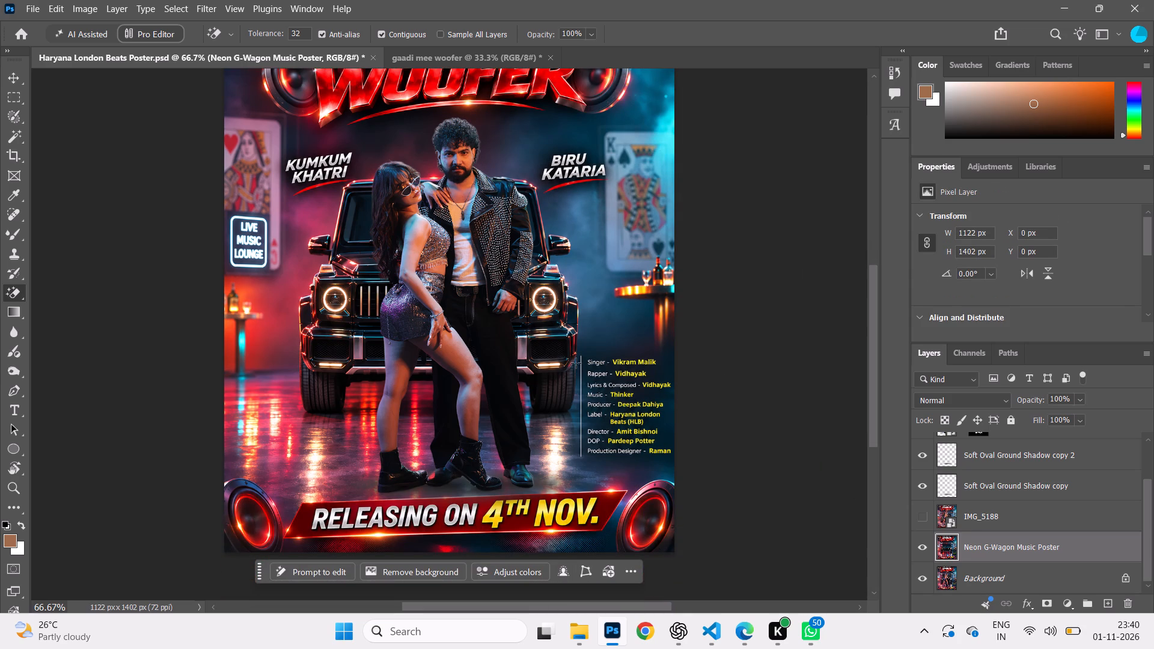
left_click_drag(576, 362, 597, 383)
left_click_drag(597, 383, 609, 371)
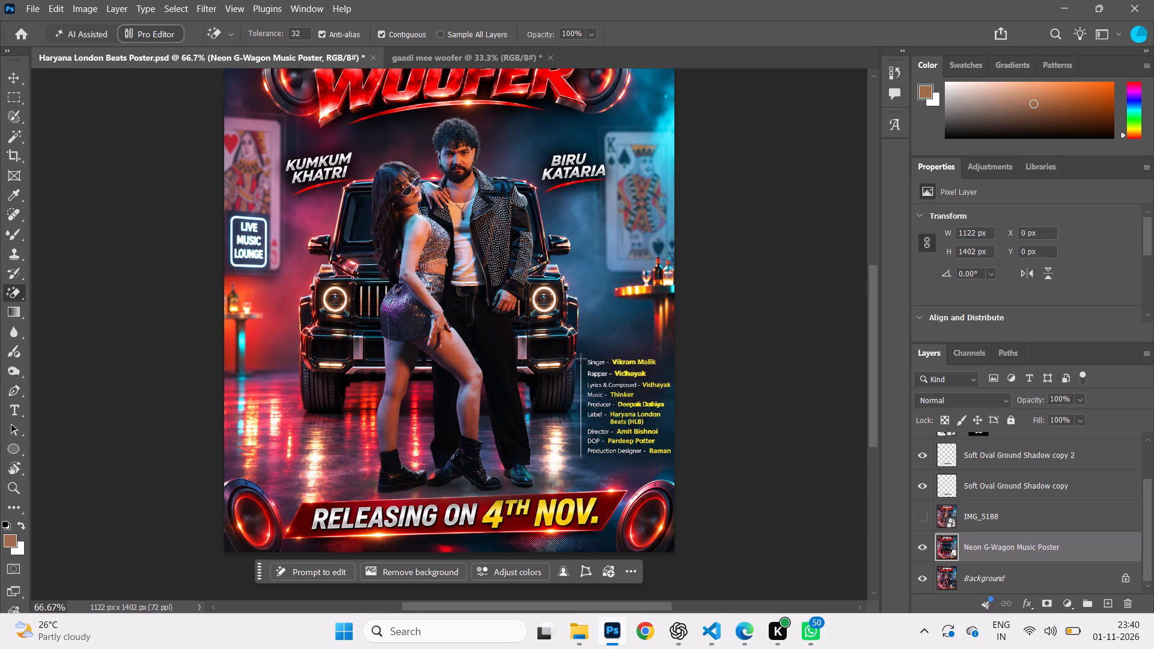
left_click_drag(579, 355, 659, 430)
Magic-erase the letters of the "Singer" label in the credits block at close zoom.
key("ctrl+equal")
key("ctrl+equal")
scroll(607, 389, "left", 3)
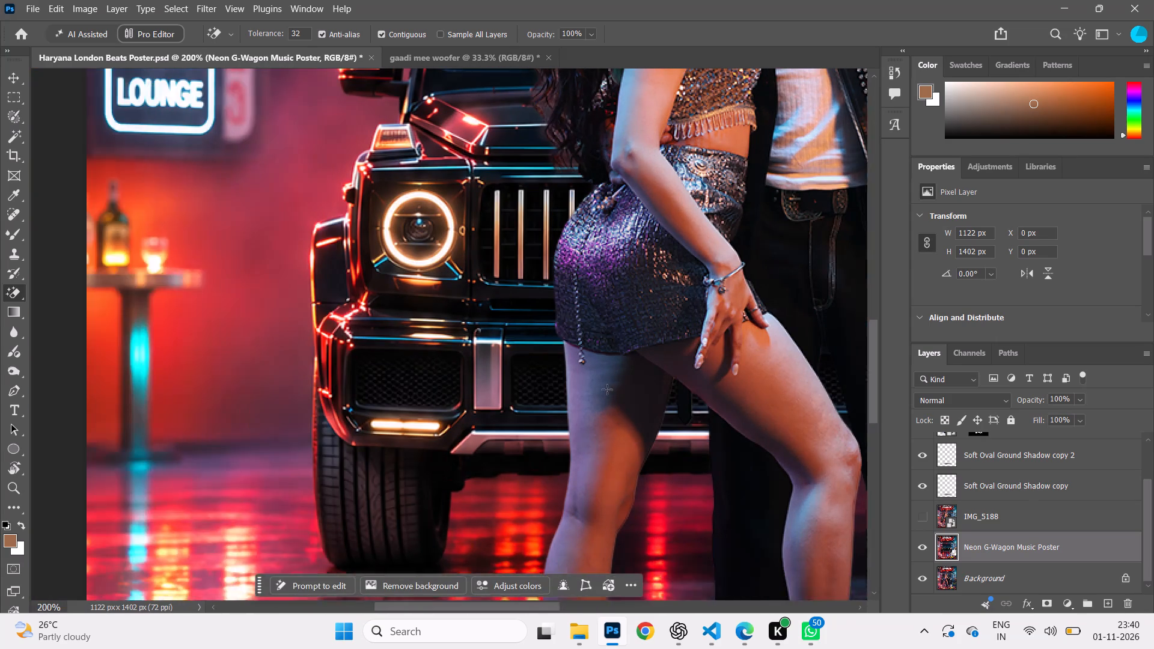
scroll(607, 389, "left", 2)
scroll(607, 389, "down", 5)
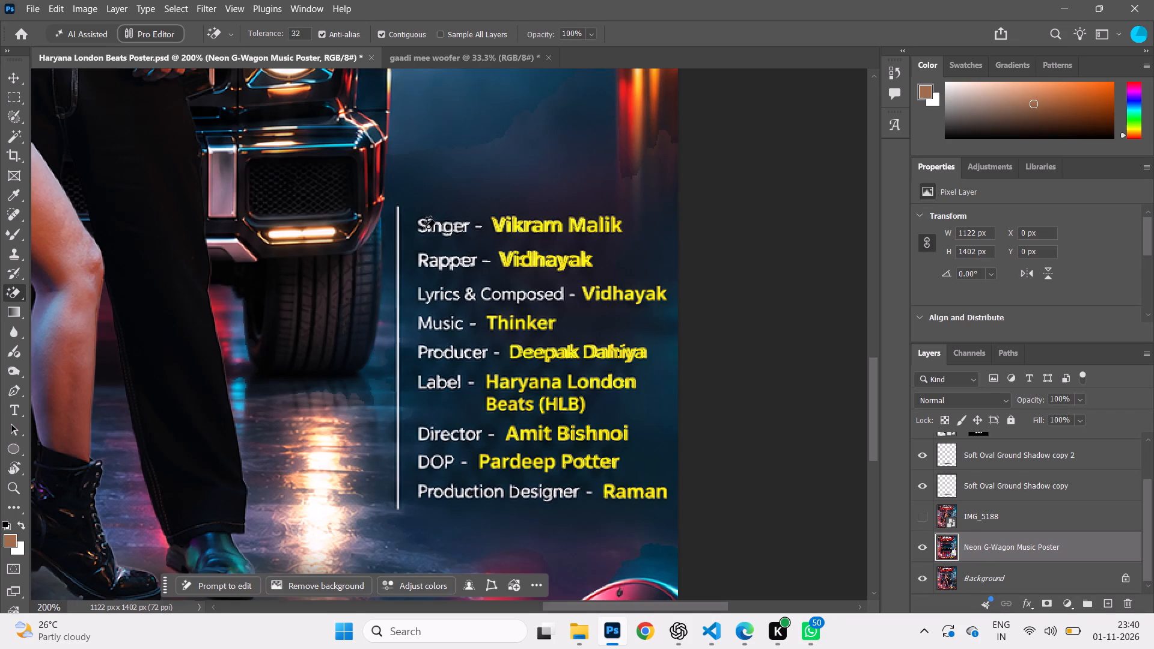
left_click(423, 227)
left_click_drag(438, 228, 432, 231)
left_click_drag(432, 231, 467, 225)
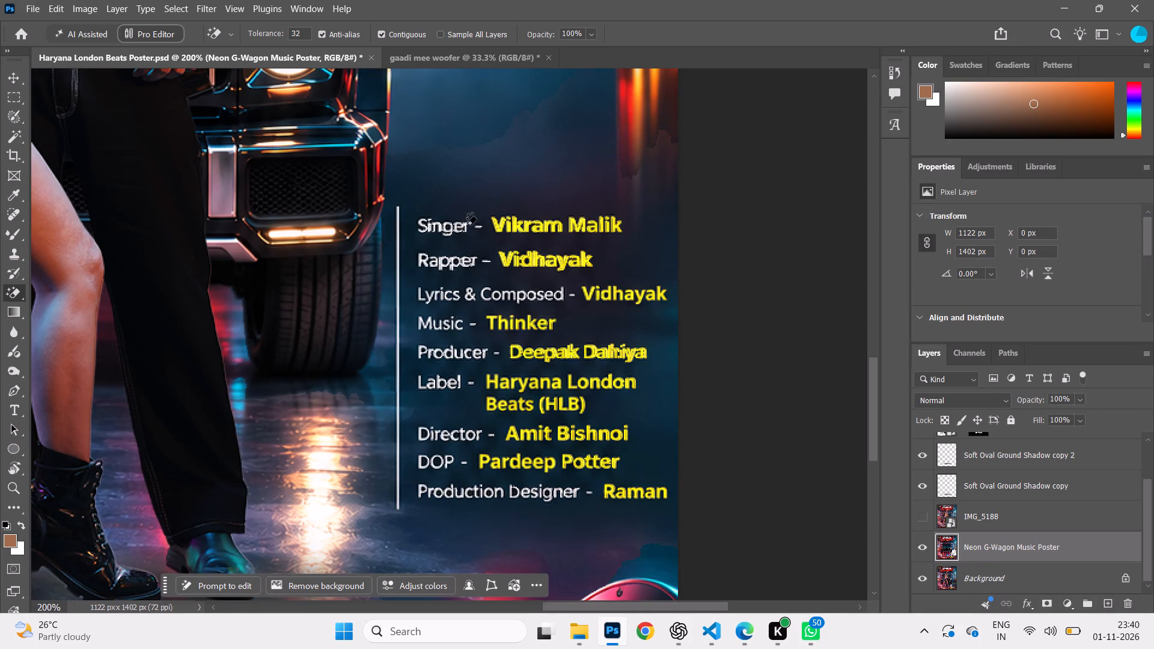
left_click_drag(467, 225, 459, 230)
left_click_drag(459, 230, 474, 276)
Magic-erase the letters of the "Rapper" label in the credits block.
left_click_drag(474, 276, 472, 264)
left_click_drag(433, 266, 420, 261)
left_click_drag(420, 261, 417, 261)
left_click_drag(417, 261, 441, 265)
left_click(441, 265)
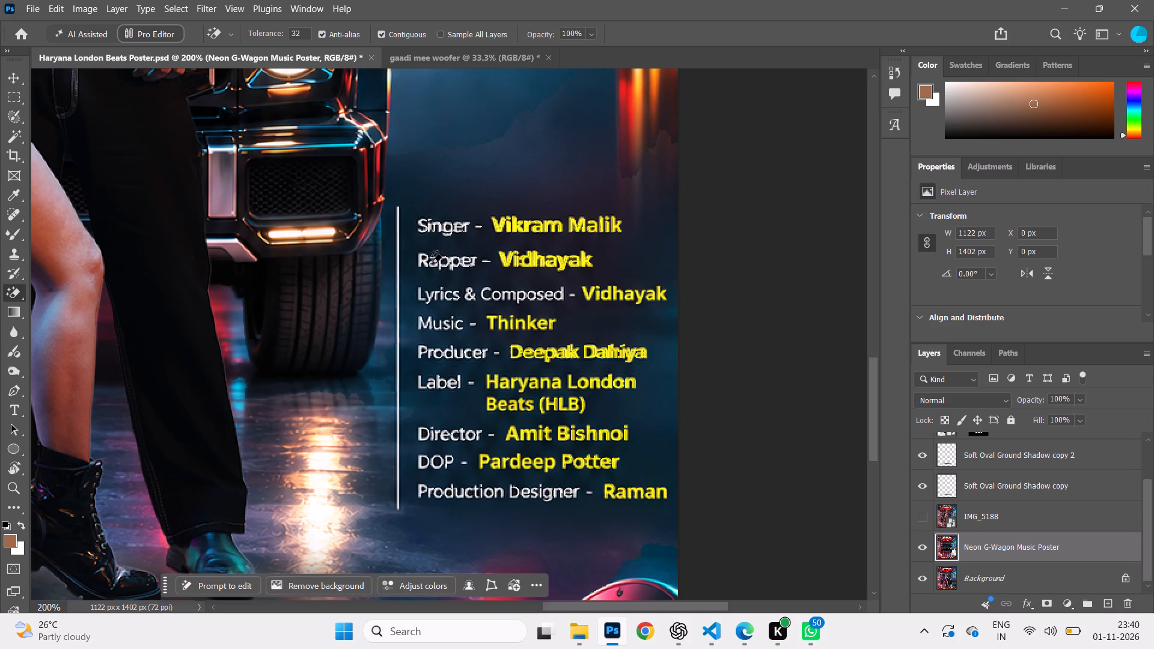
Try sweeping the Magic Eraser diagonally across the whole credits block, from its dividing line to the last line.
left_click_drag(432, 263, 569, 399)
left_click_drag(418, 228, 643, 505)
left_click_drag(393, 217, 653, 540)
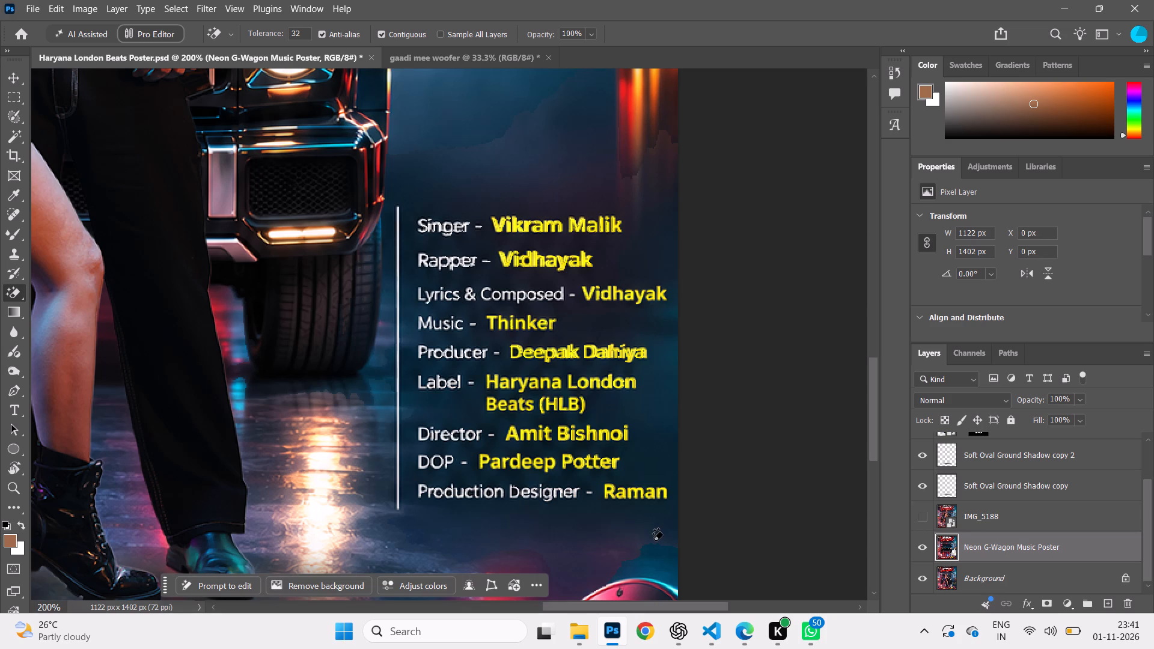
left_click_drag(653, 540, 653, 538)
Export the Haryana London Beats Poster as a PNG with transparency at 100% scale.
left_click(37, 3)
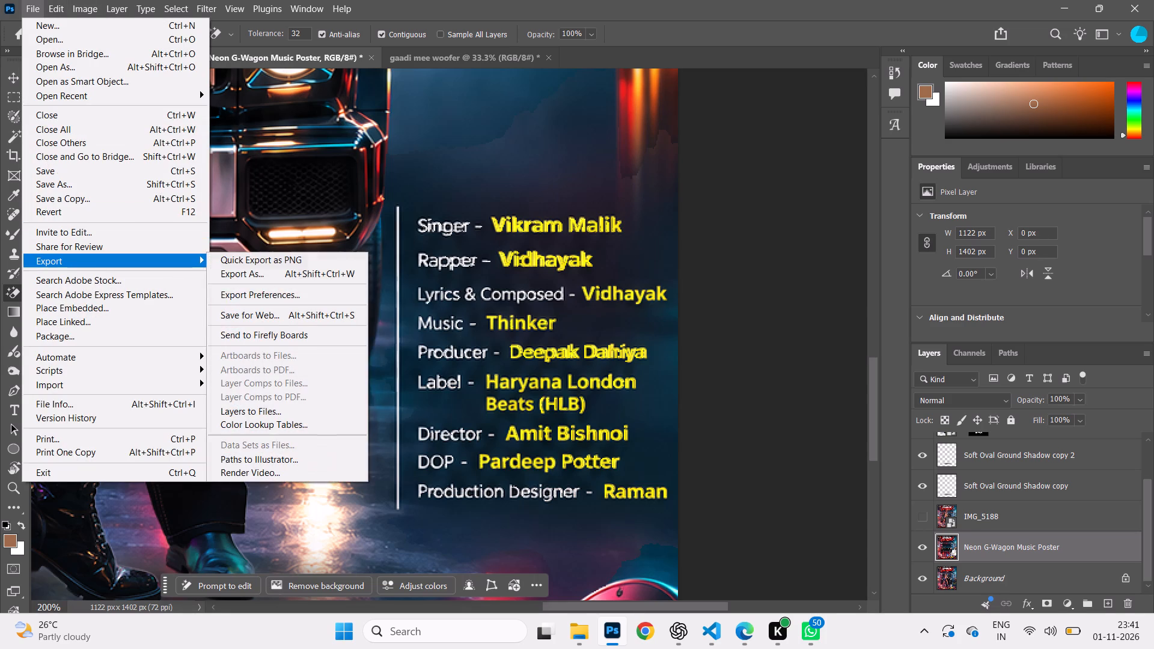
left_click(260, 274)
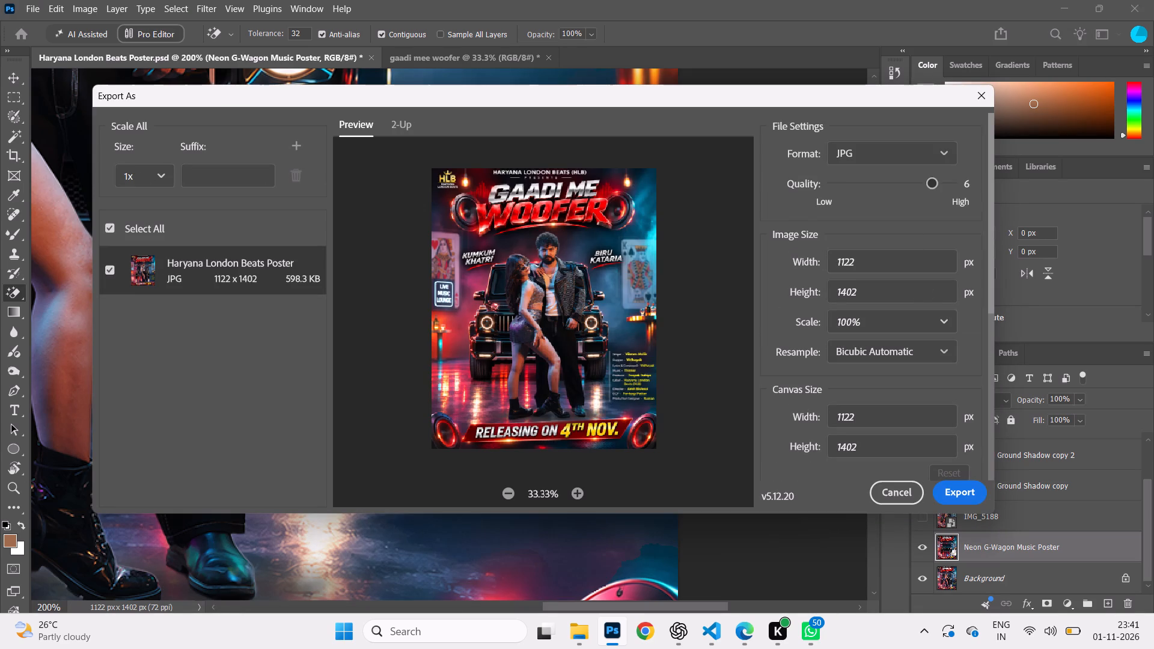
left_click_drag(930, 183, 974, 183)
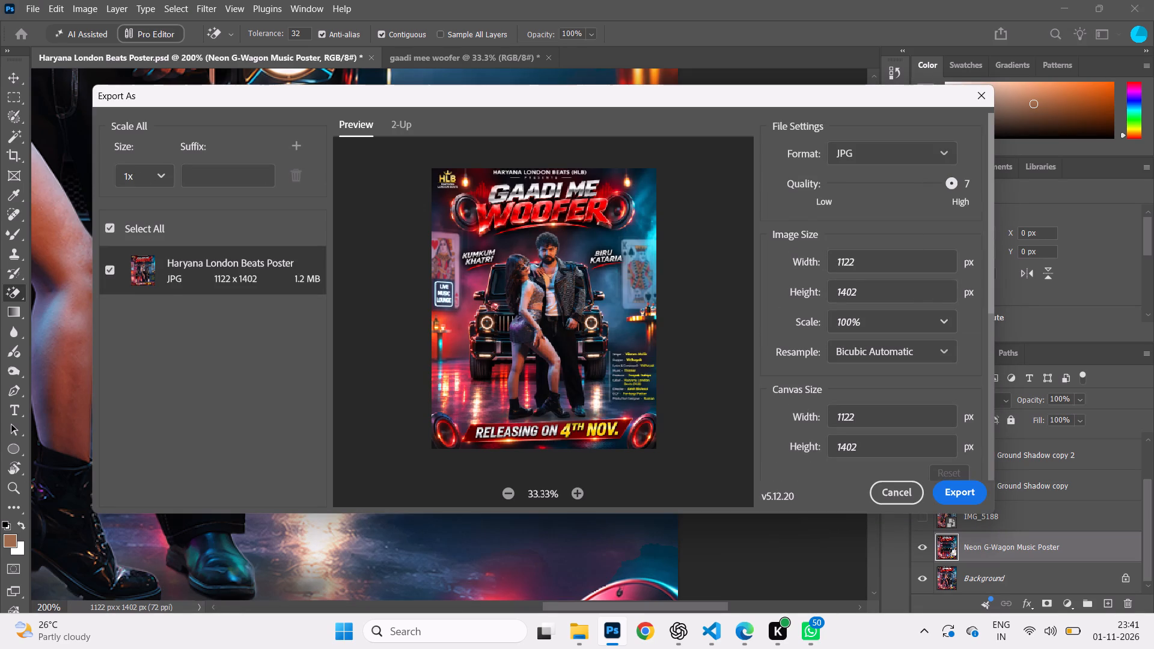
left_click(879, 162)
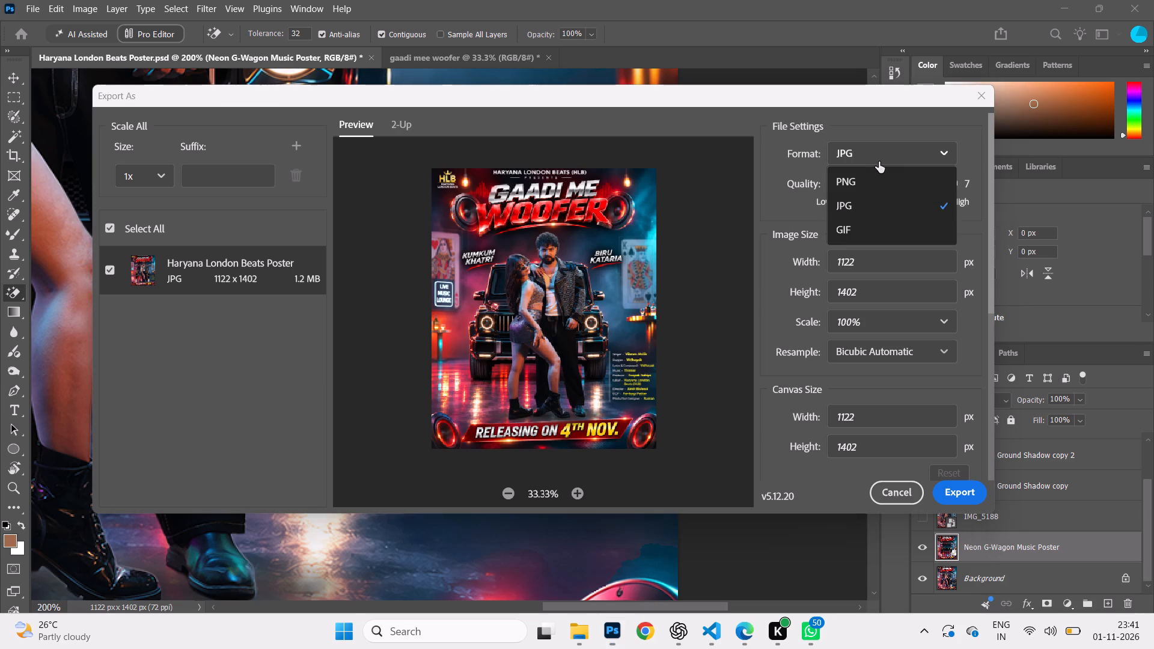
left_click(870, 181)
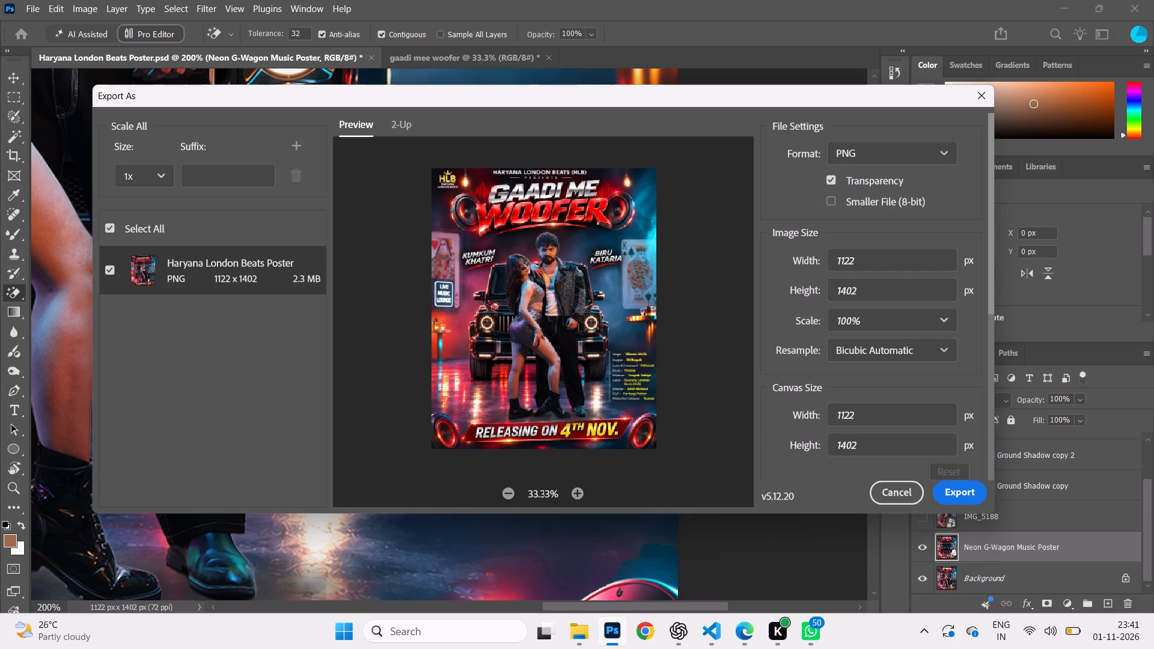
left_click(967, 495)
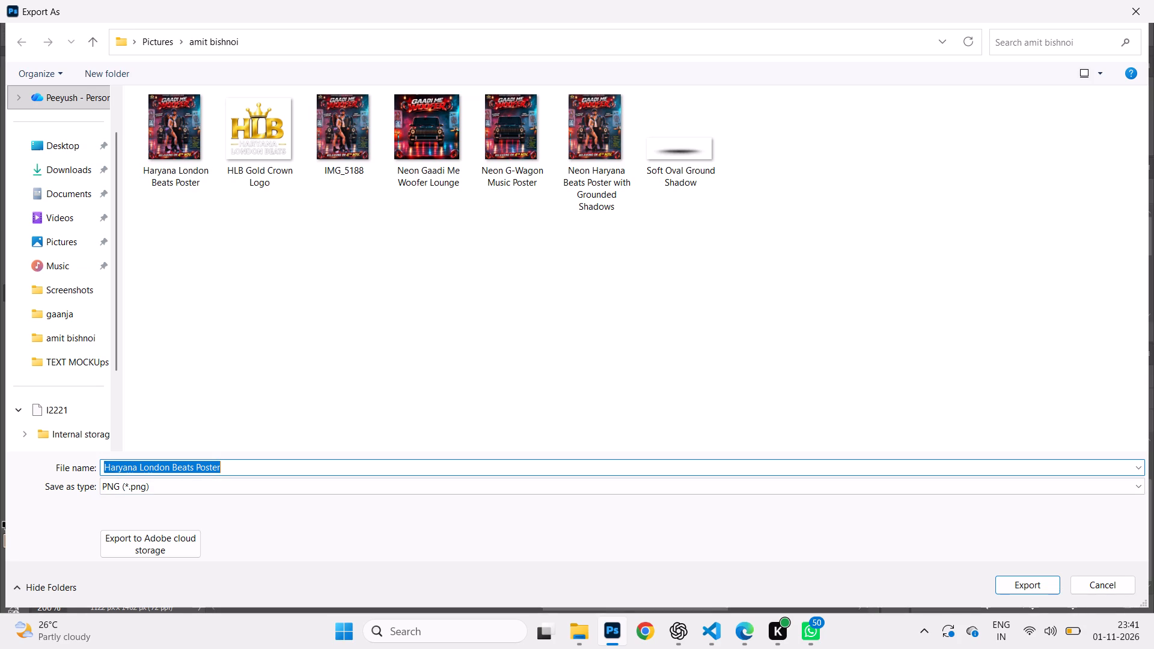
Save the PNG export as Haryana London Beats Poster in the current folder, replacing the existing file of that name.
key("Return")
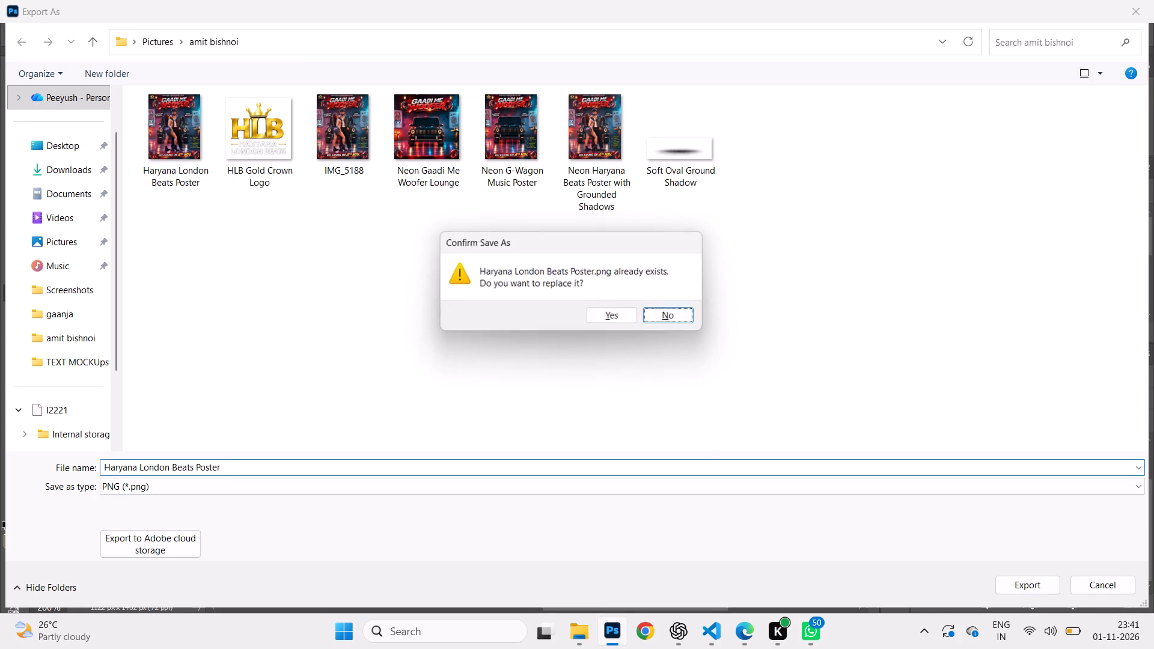
left_click(616, 317)
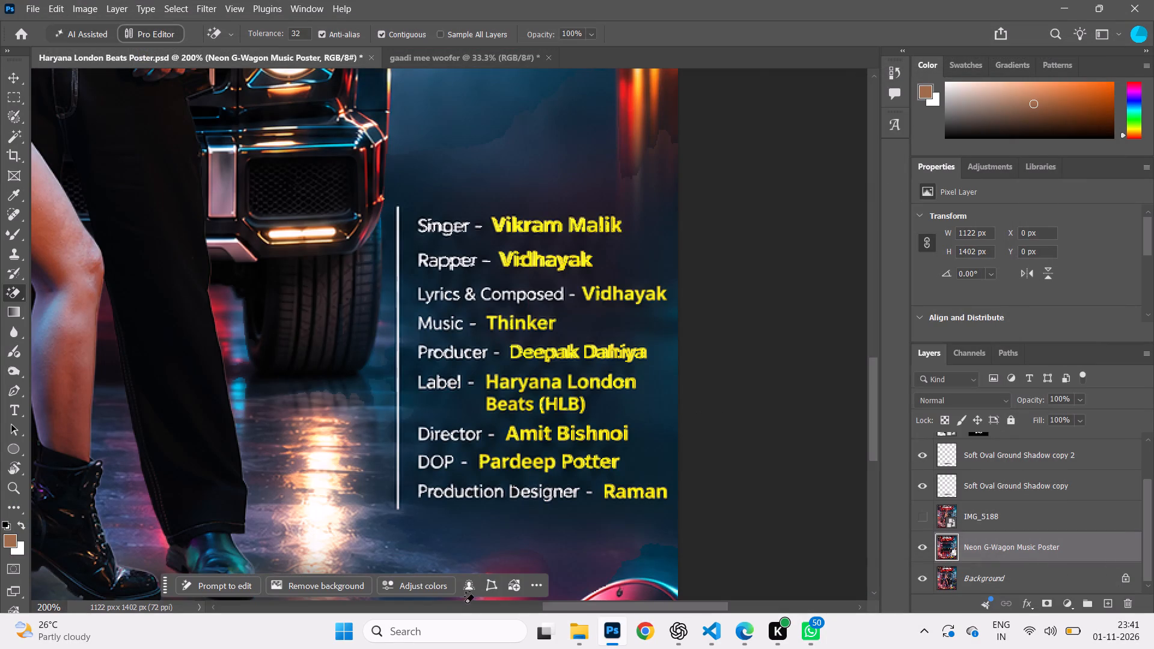
Search Windows for "tele" and launch the top matching app.
left_click(448, 627)
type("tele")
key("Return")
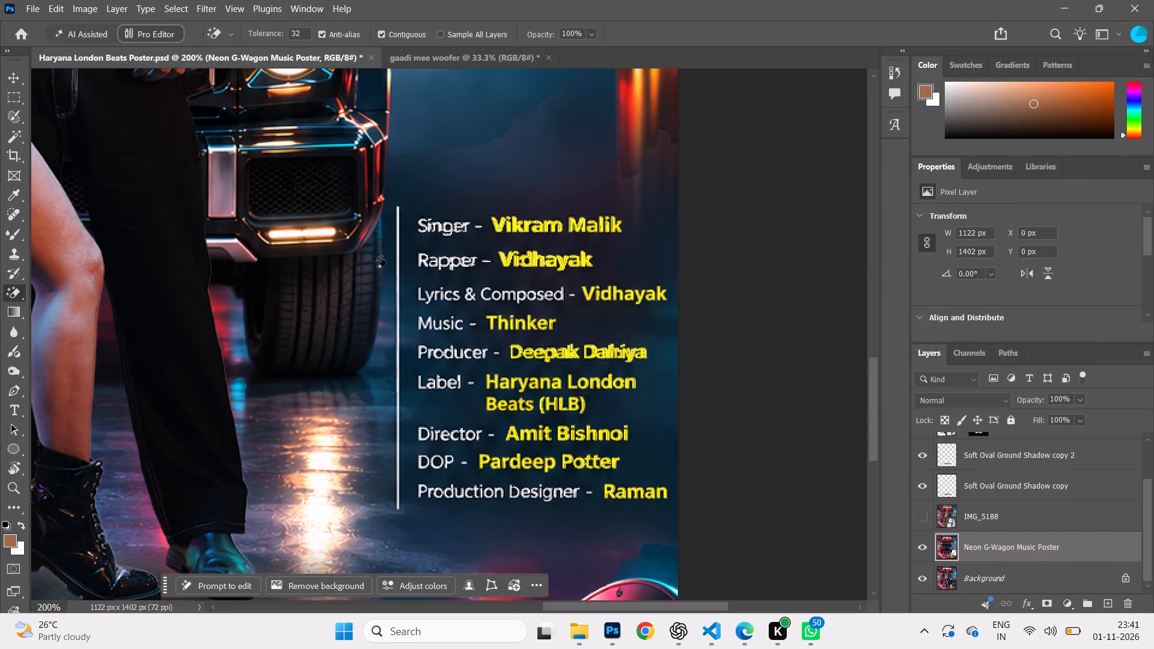
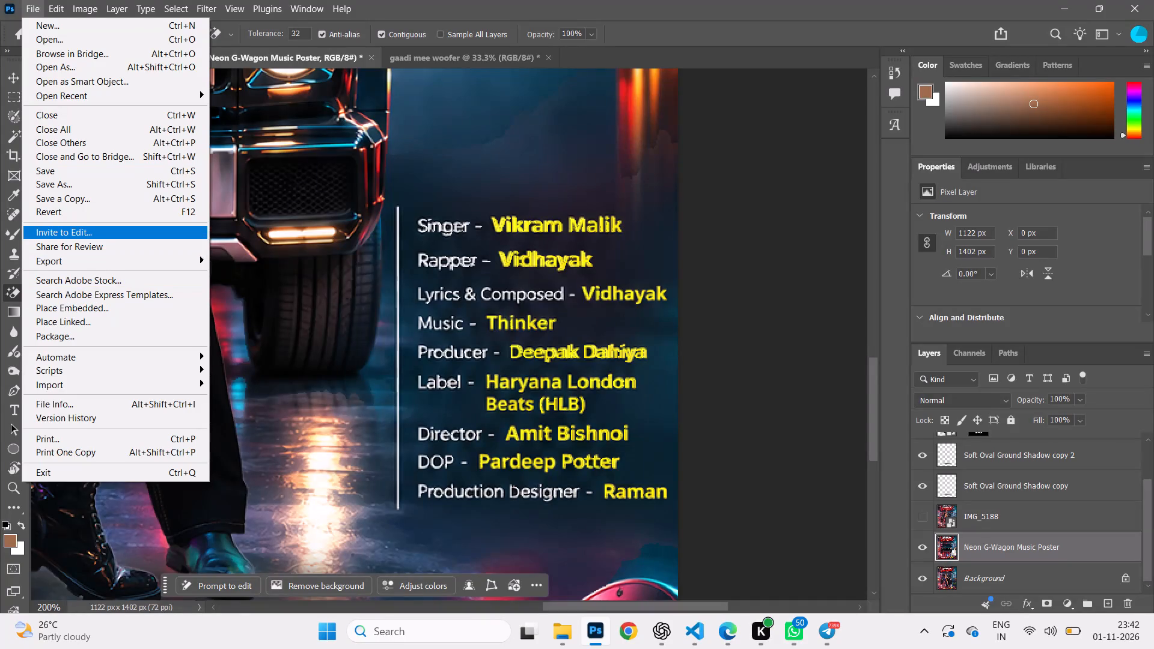
Open the export settings for the Haryana London Beats Poster and show the available file formats.
left_click(64, 261)
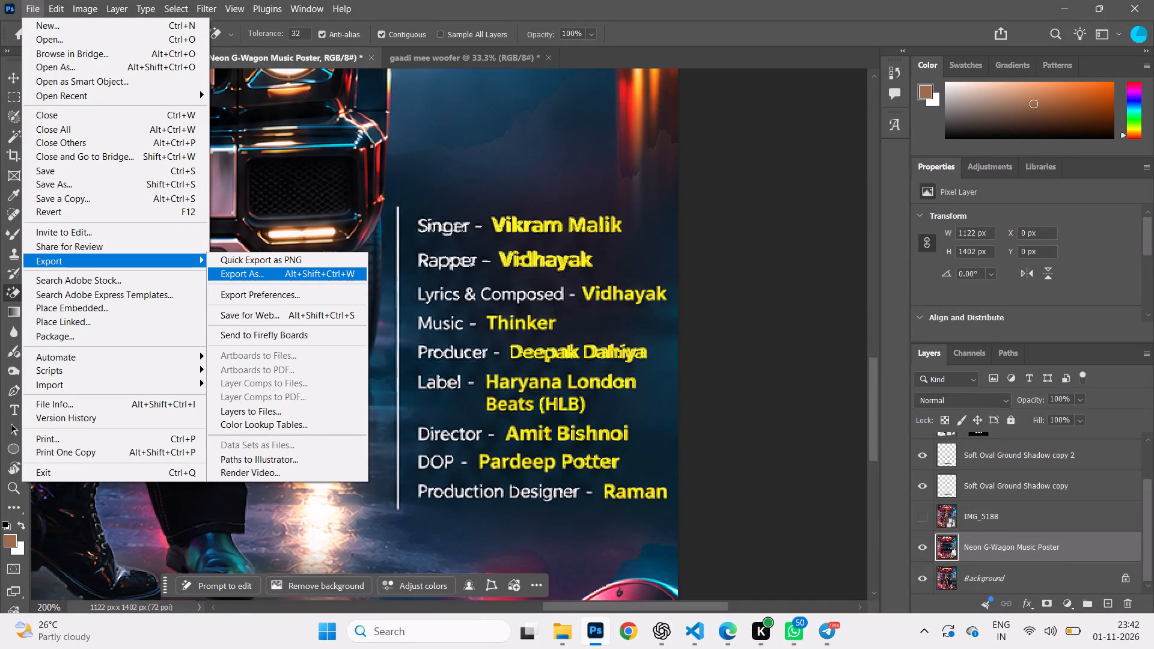
left_click(292, 269)
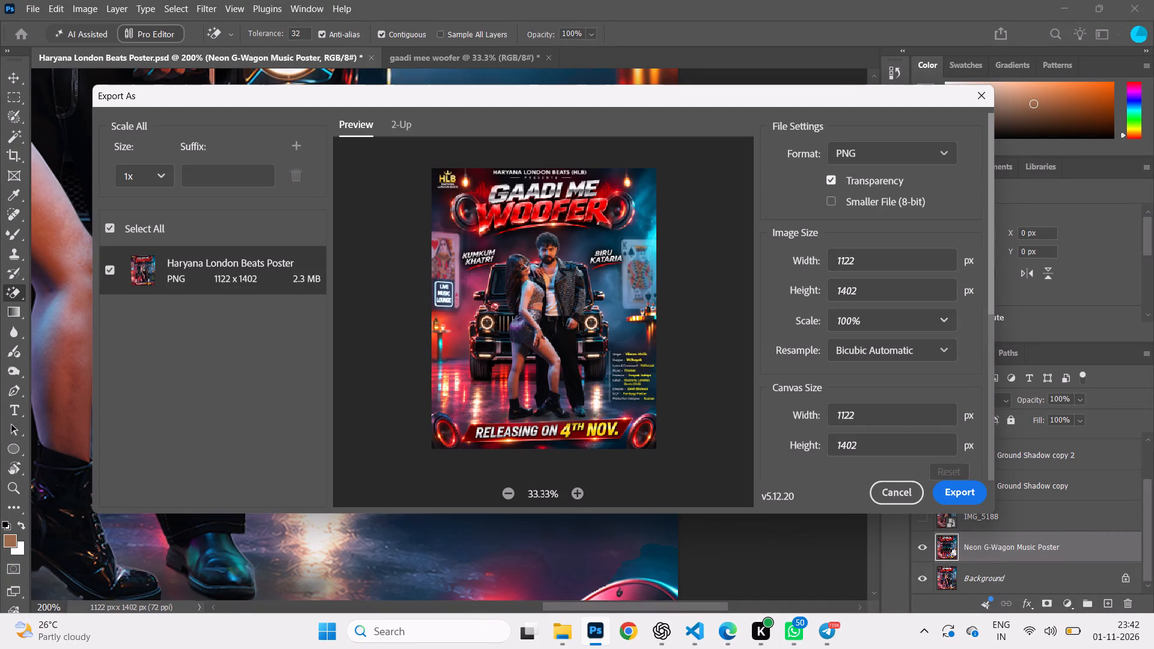
left_click(879, 157)
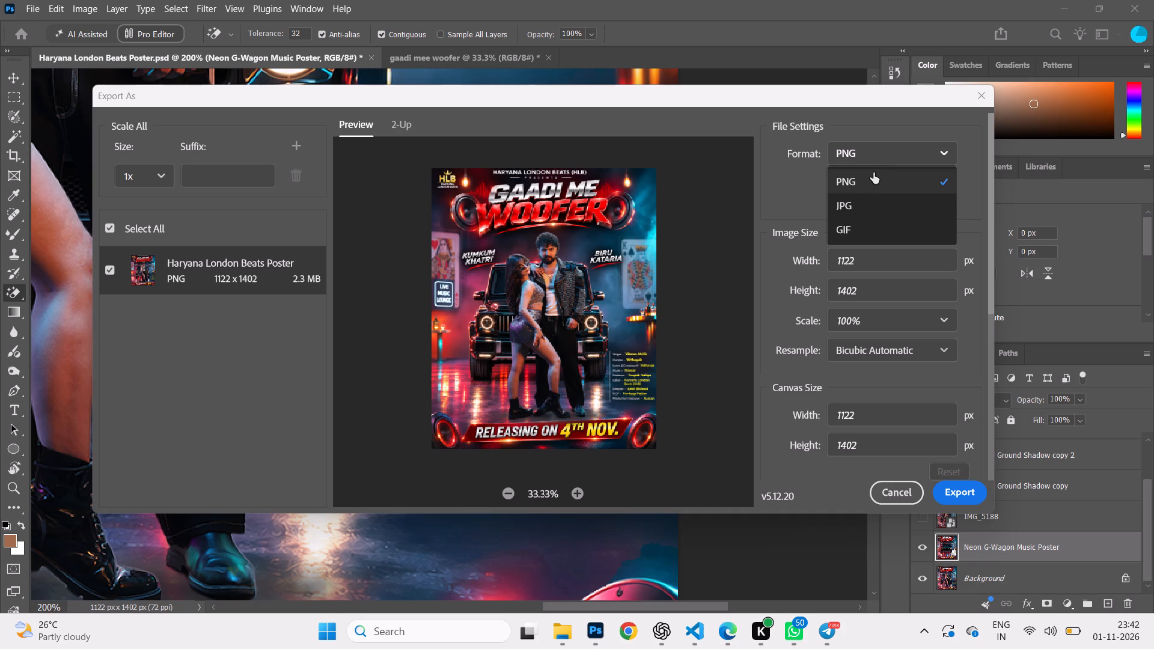
Set the export file format for the Haryana London Beats Poster to JPG.
left_click(861, 198)
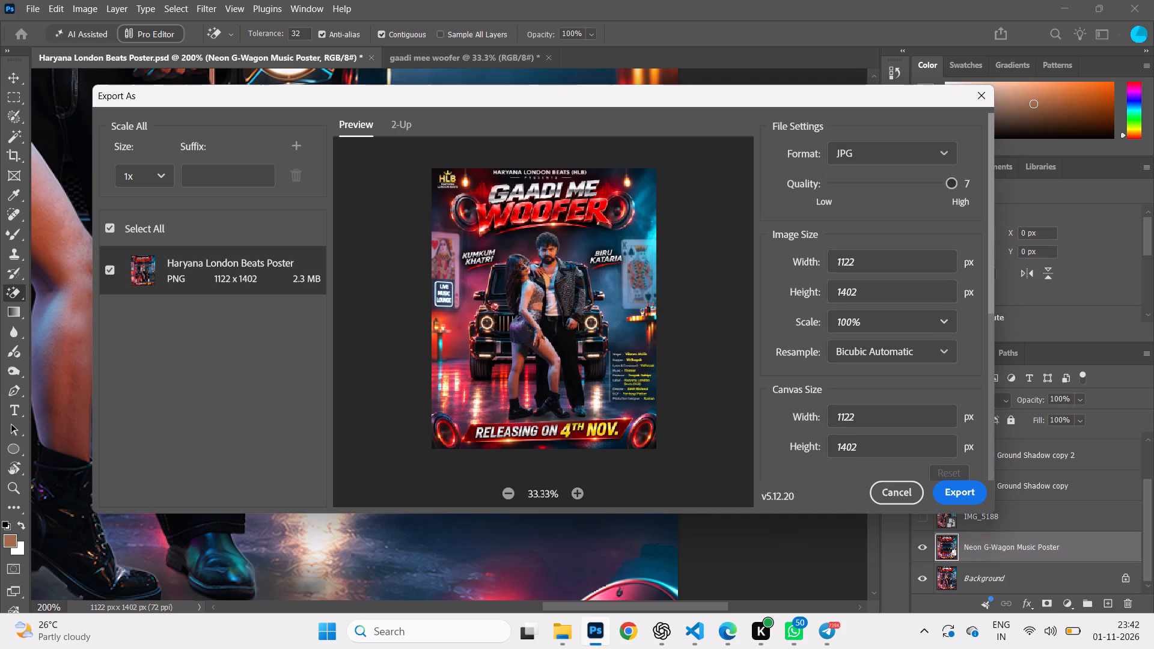
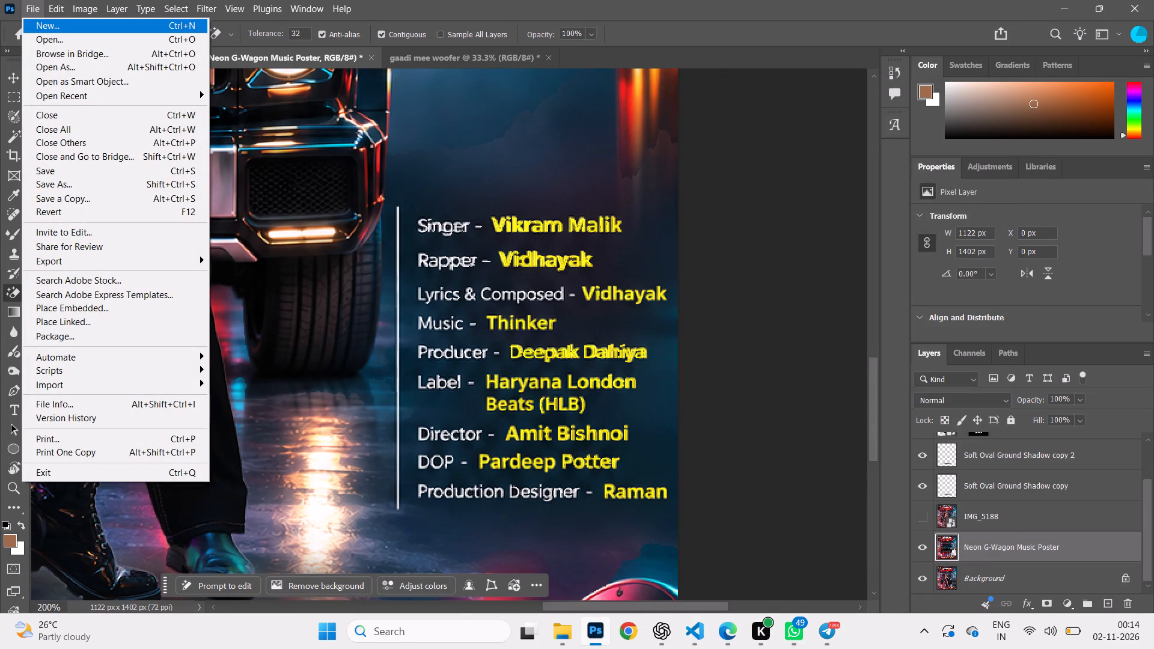
left_click(70, 32)
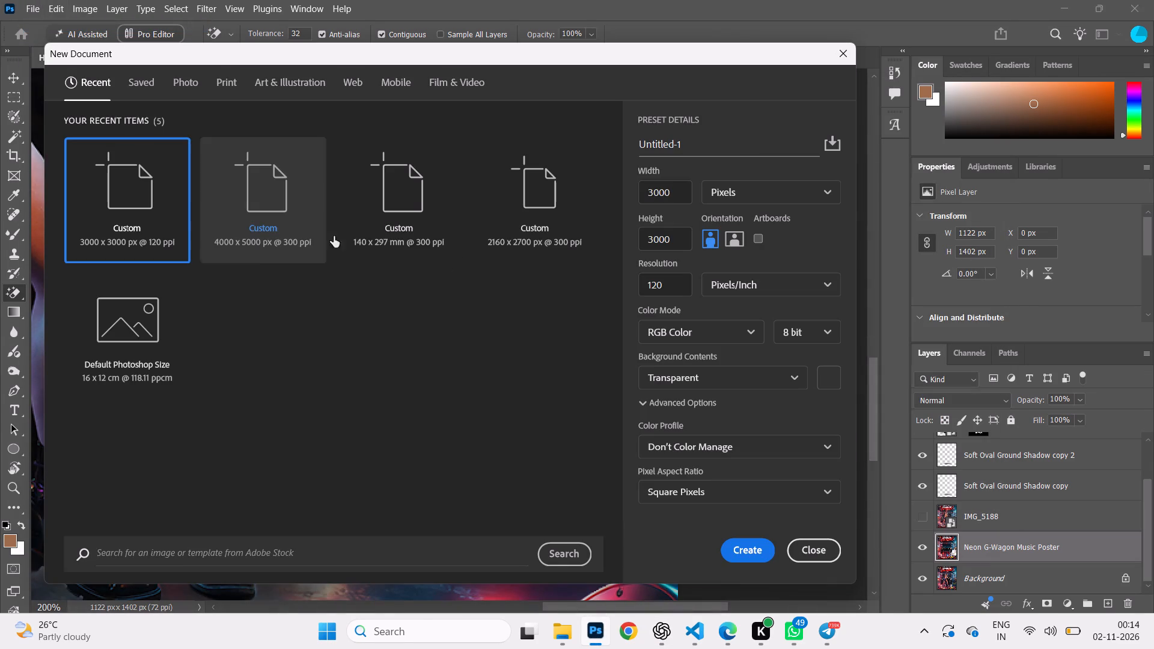
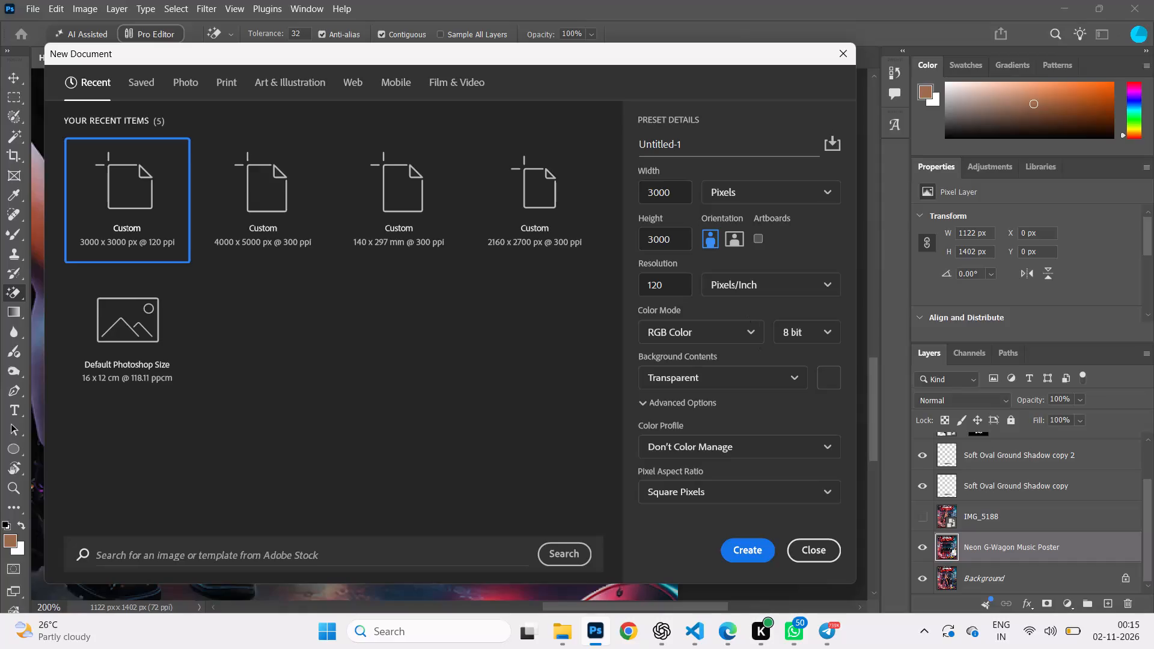
Create a new document 1280 px wide and 720 px high at a resolution of 72 pixels per inch.
left_click_drag(677, 285, 622, 294)
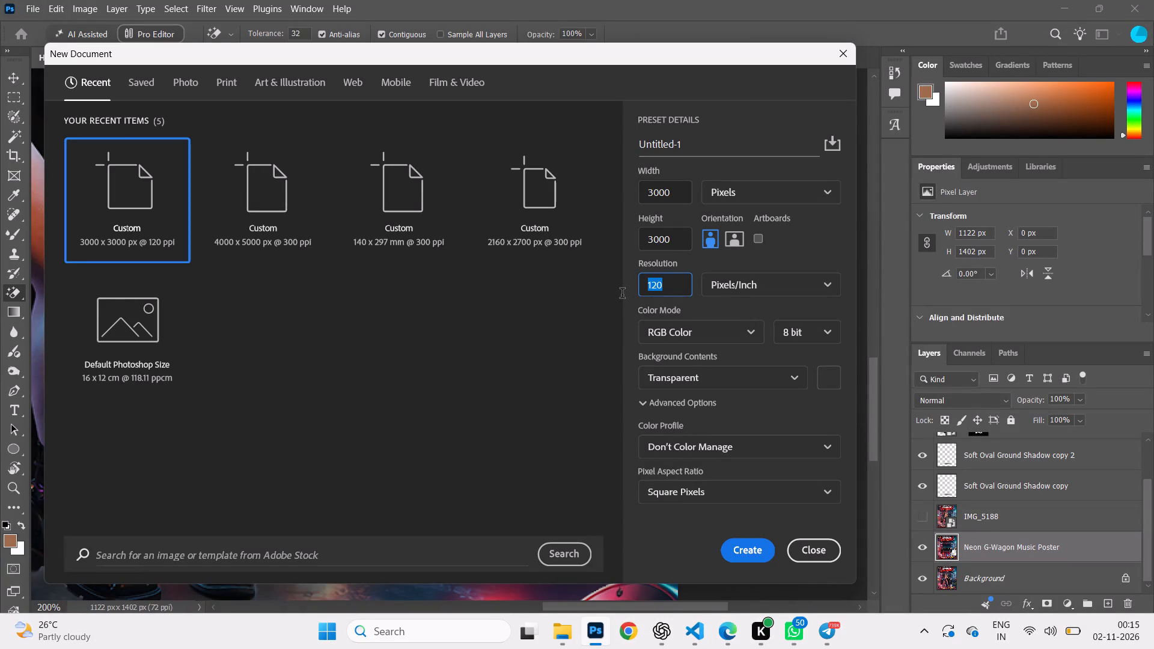
type("72")
left_click_drag(678, 197, 624, 197)
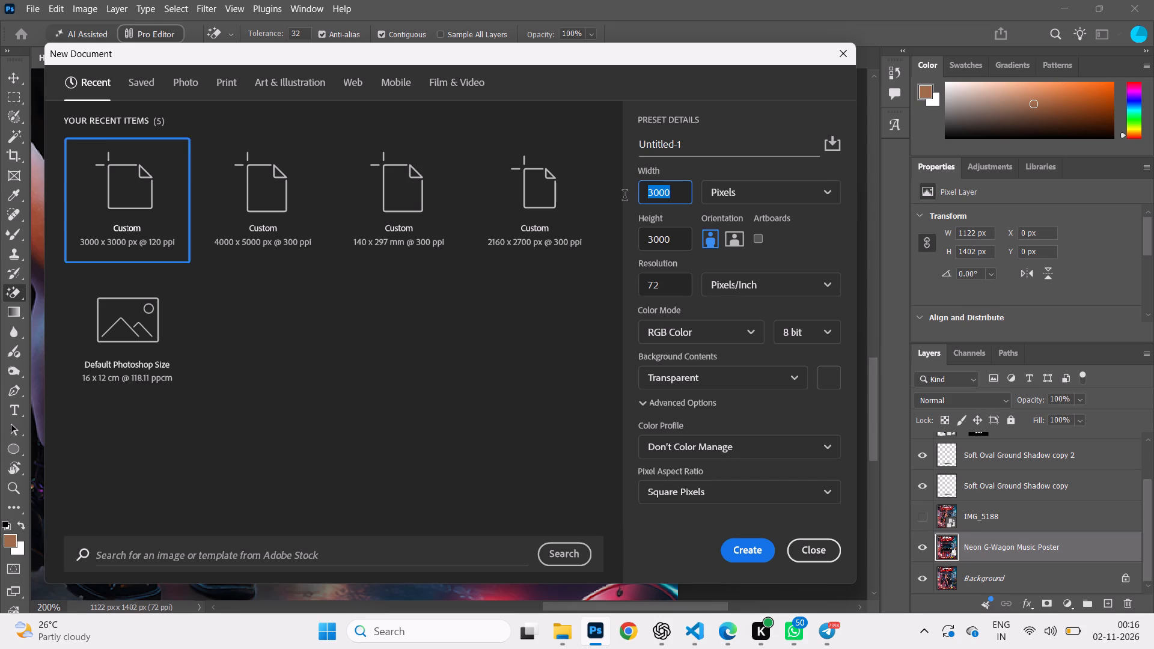
type("1280")
left_click_drag(684, 243, 611, 230)
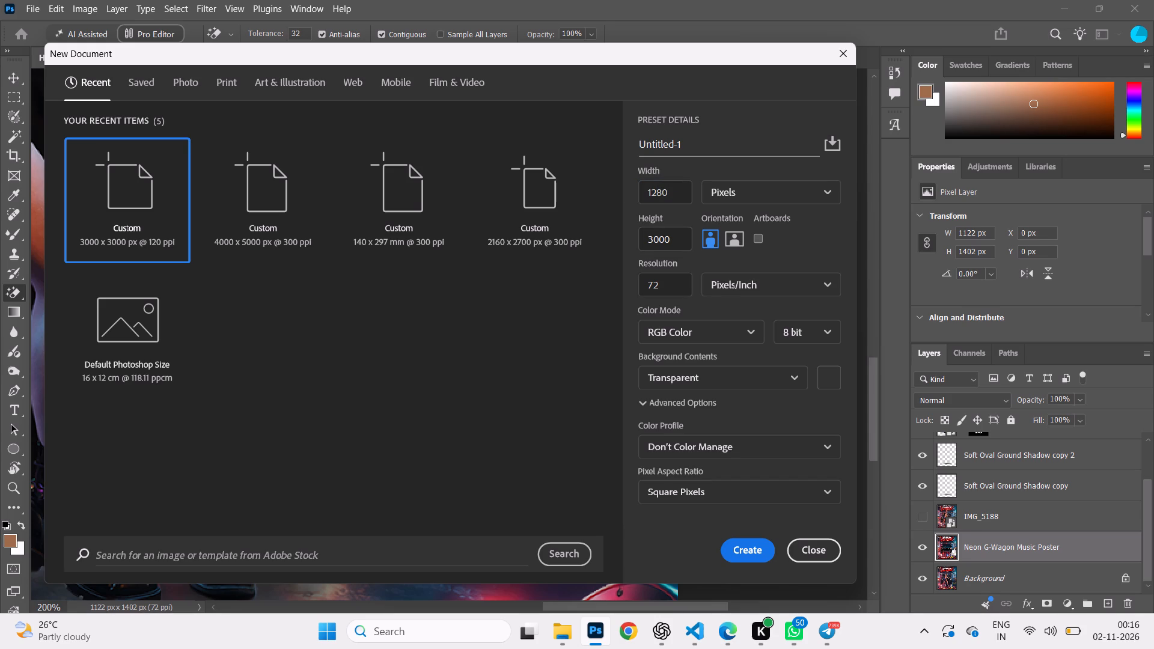
double_click(672, 242)
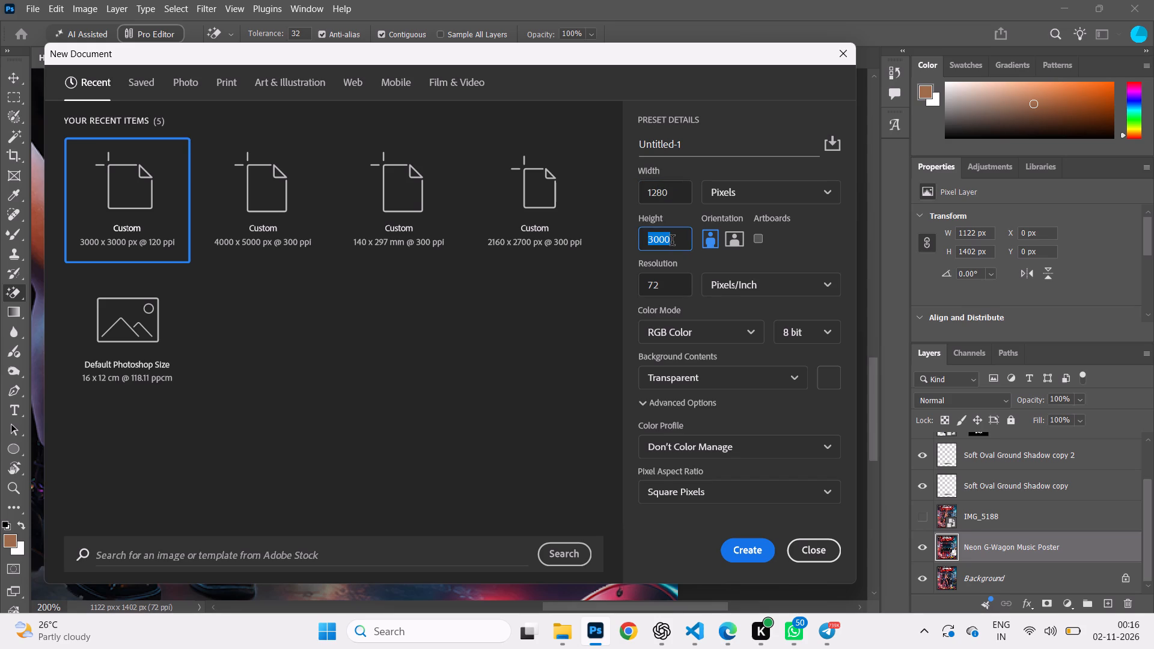
type("720")
key("Return")
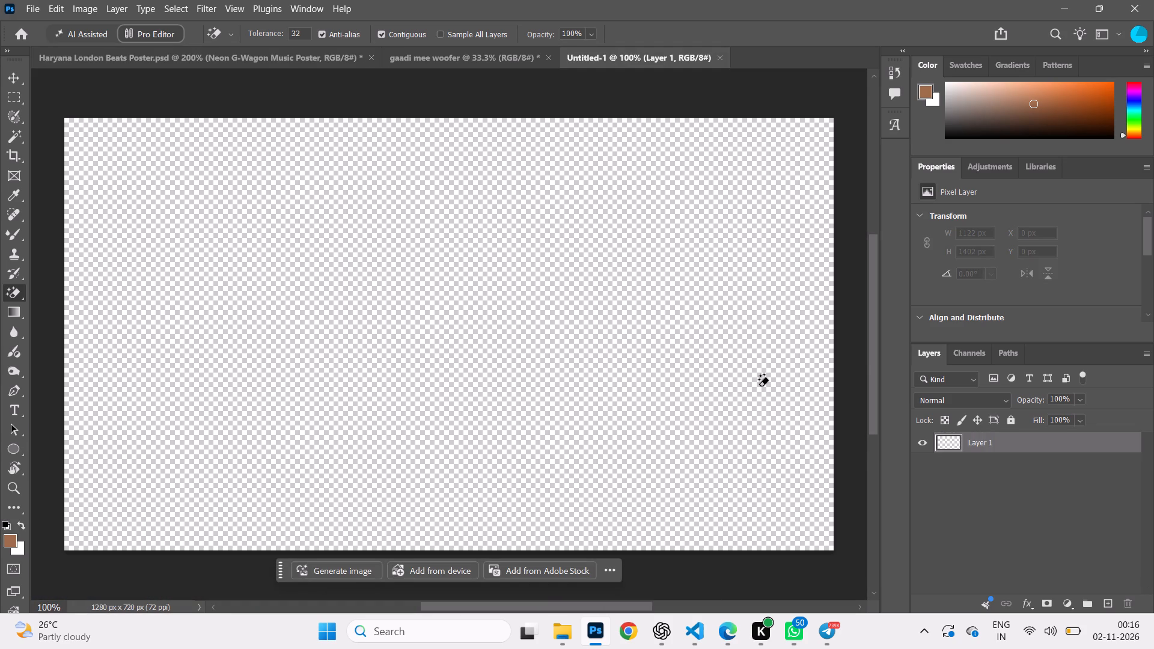
Place the "Neon Thar at the Live Music Lounge" image as an embedded background filling the canvas, and lock its layer.
left_click(32, 0)
left_click(99, 305)
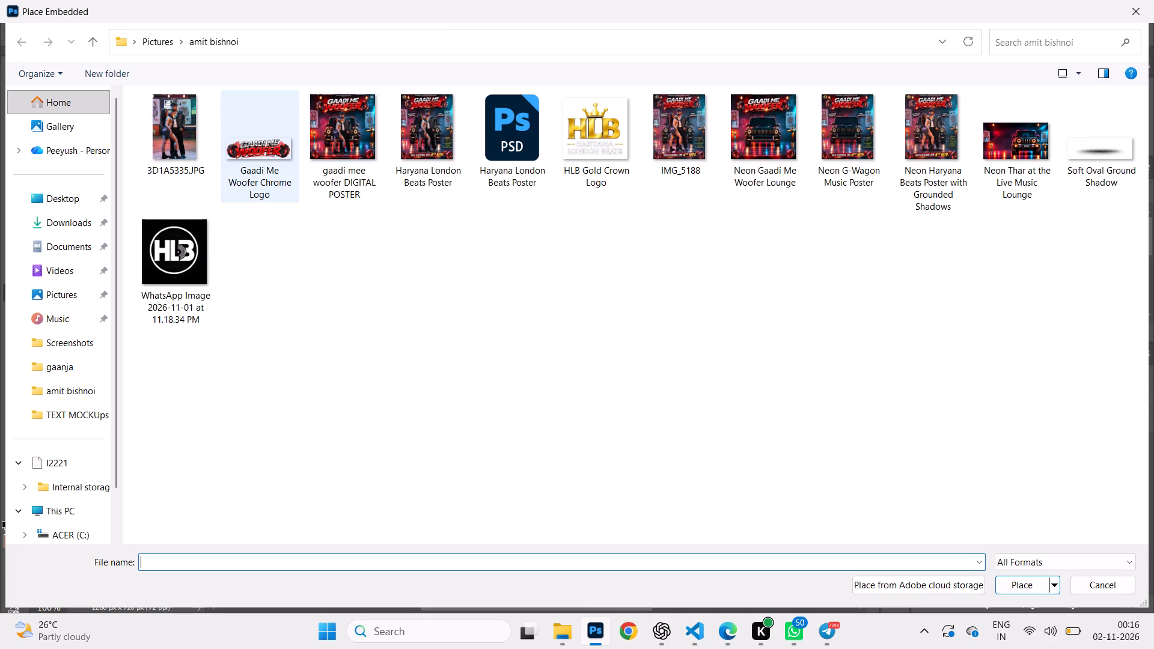
left_click(1024, 129)
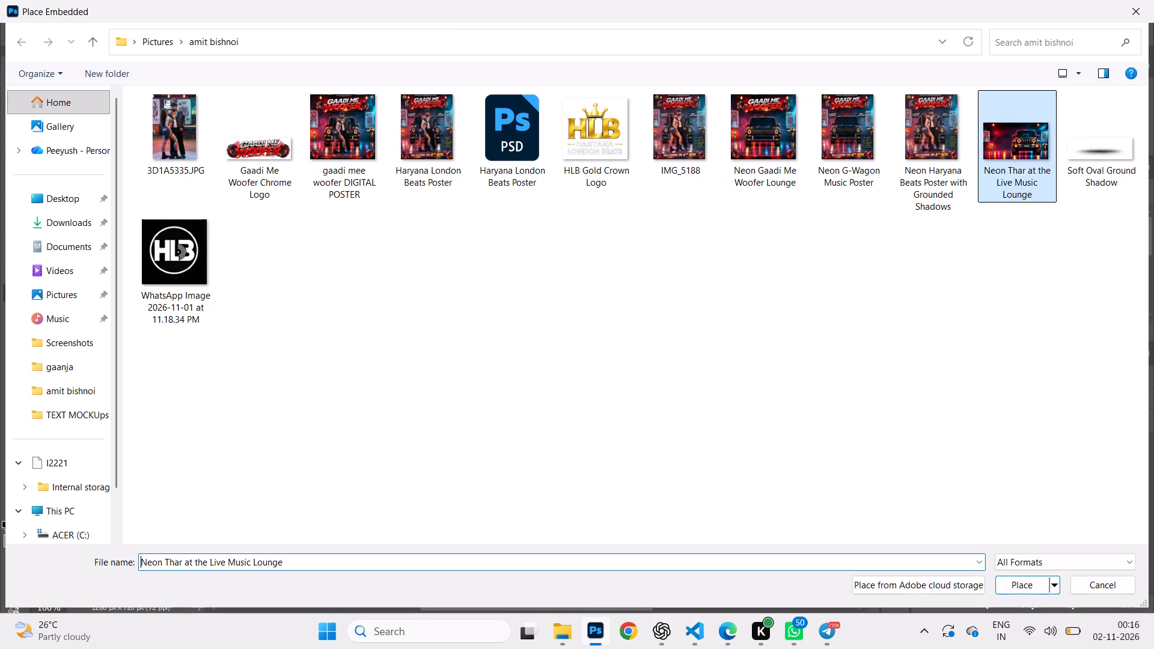
key("Return")
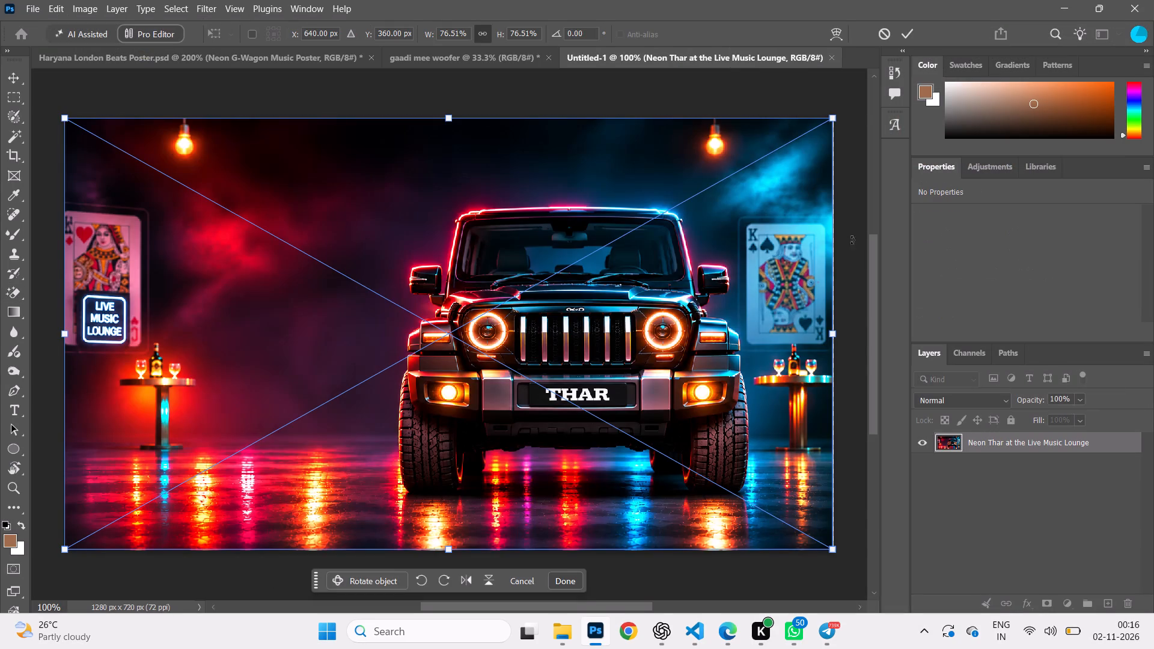
left_click(1013, 422)
left_click(574, 581)
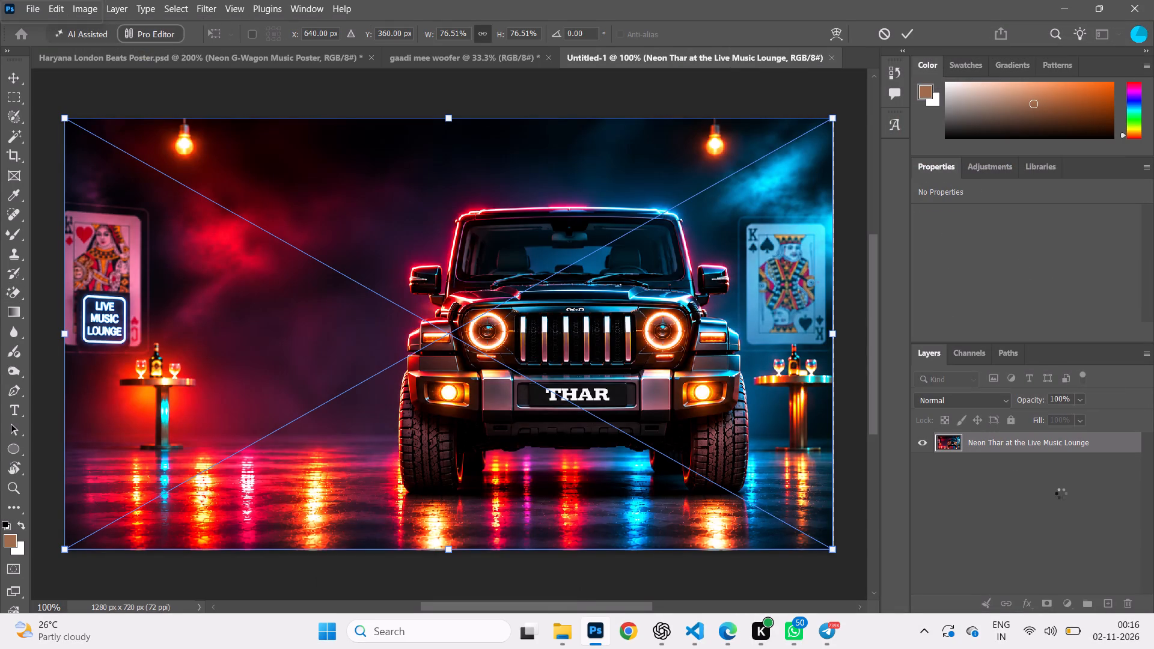
left_click(1013, 421)
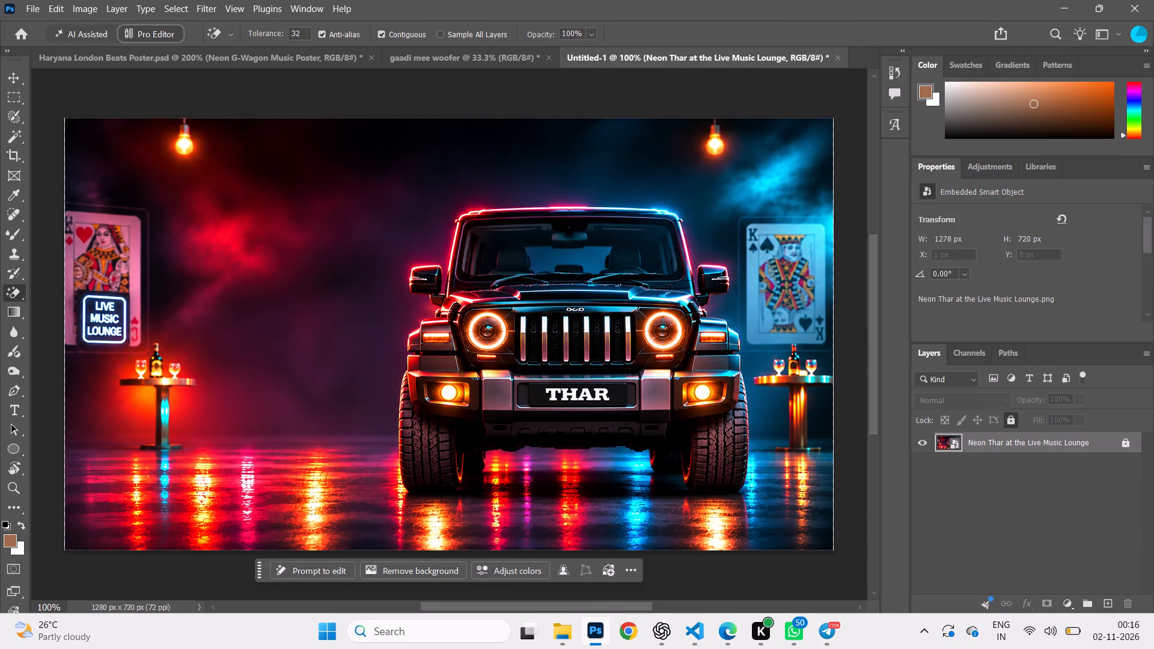
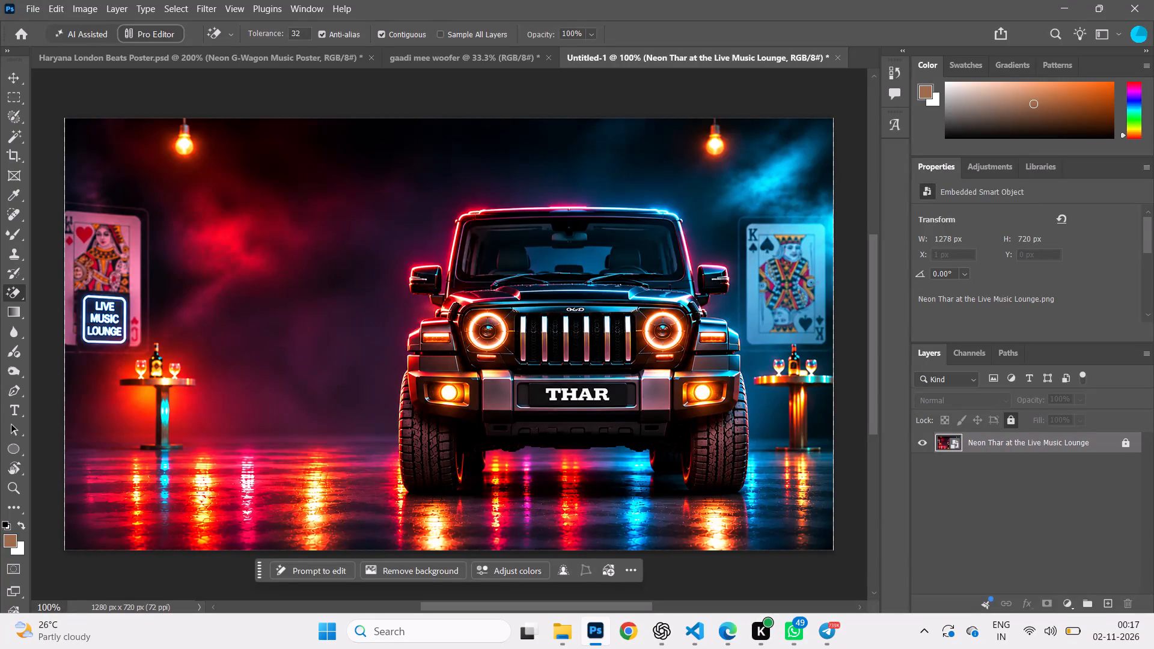
Unlock the Thar background, enlarge it to about 1289 x 726 px, nudge it to overfill the canvas evenly, and relock it.
left_click(1005, 417)
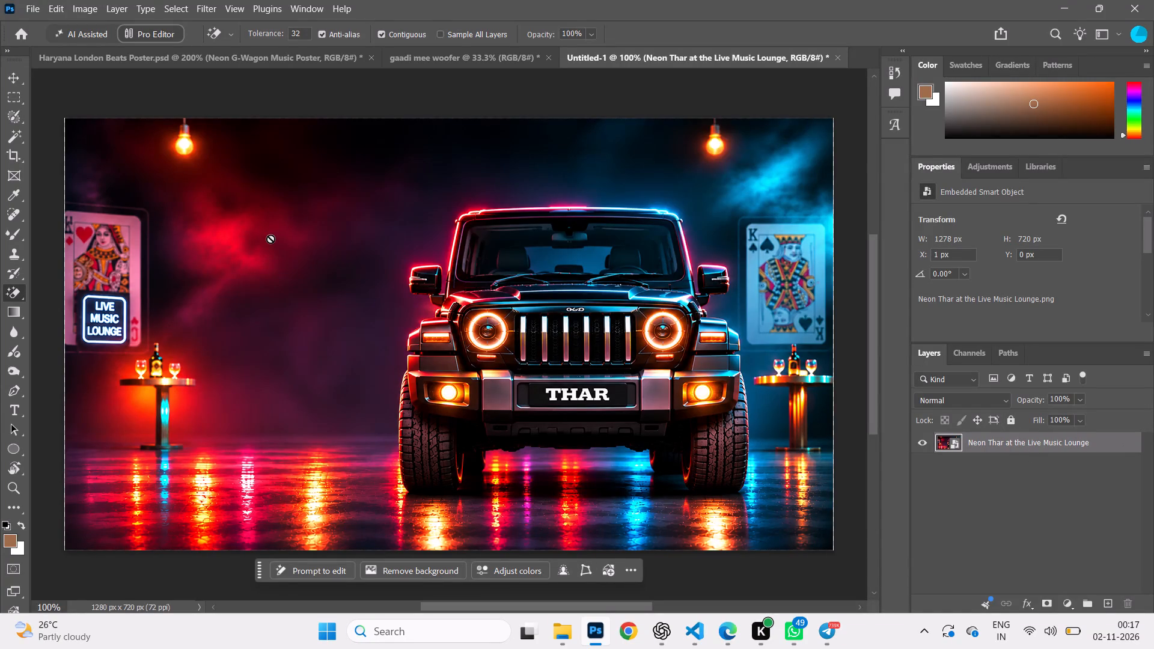
left_click(11, 75)
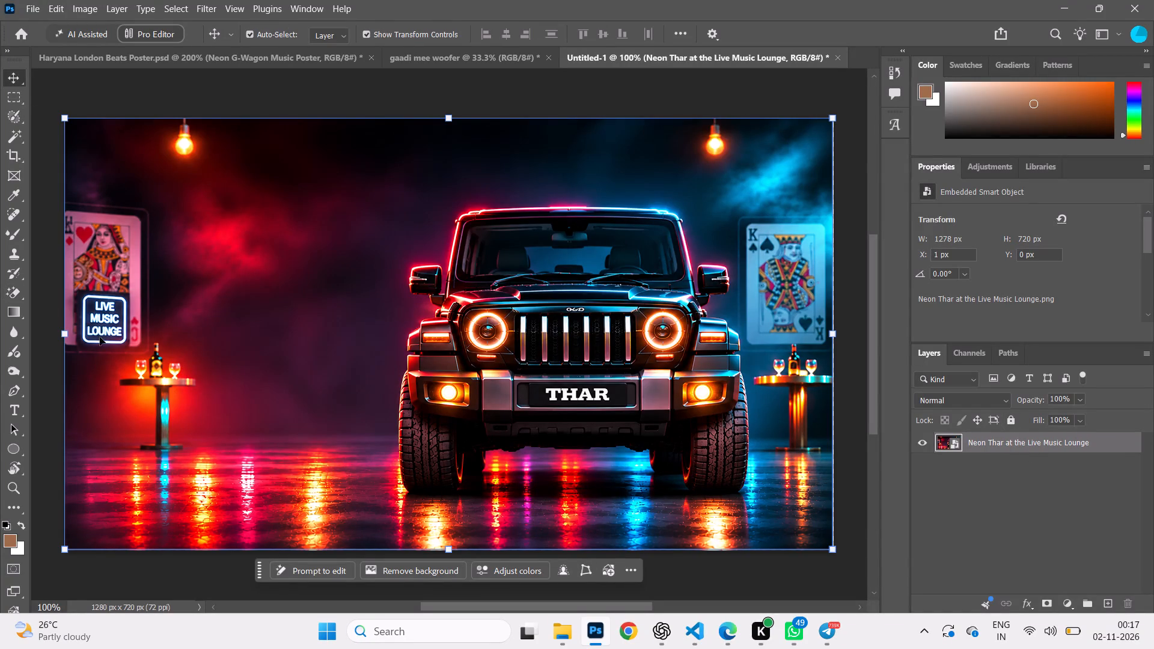
left_click_drag(66, 330, 60, 330)
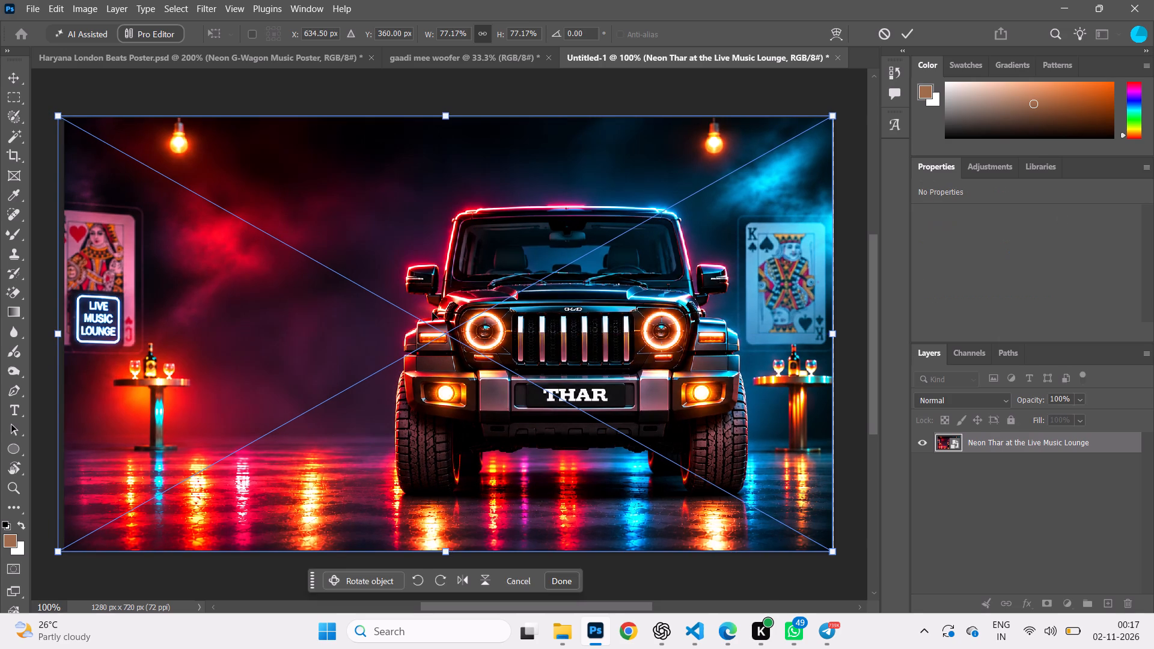
key("Right")
key("Right")
key("Right")
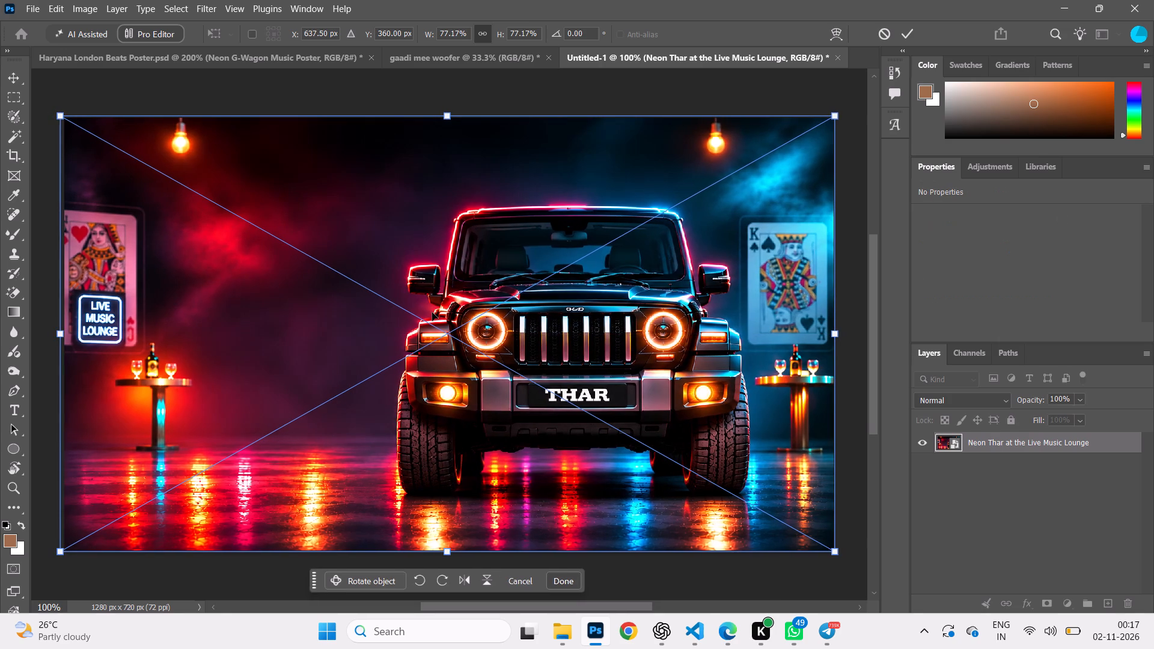
key("Right")
key("Right")
key("Right")
key("Right")
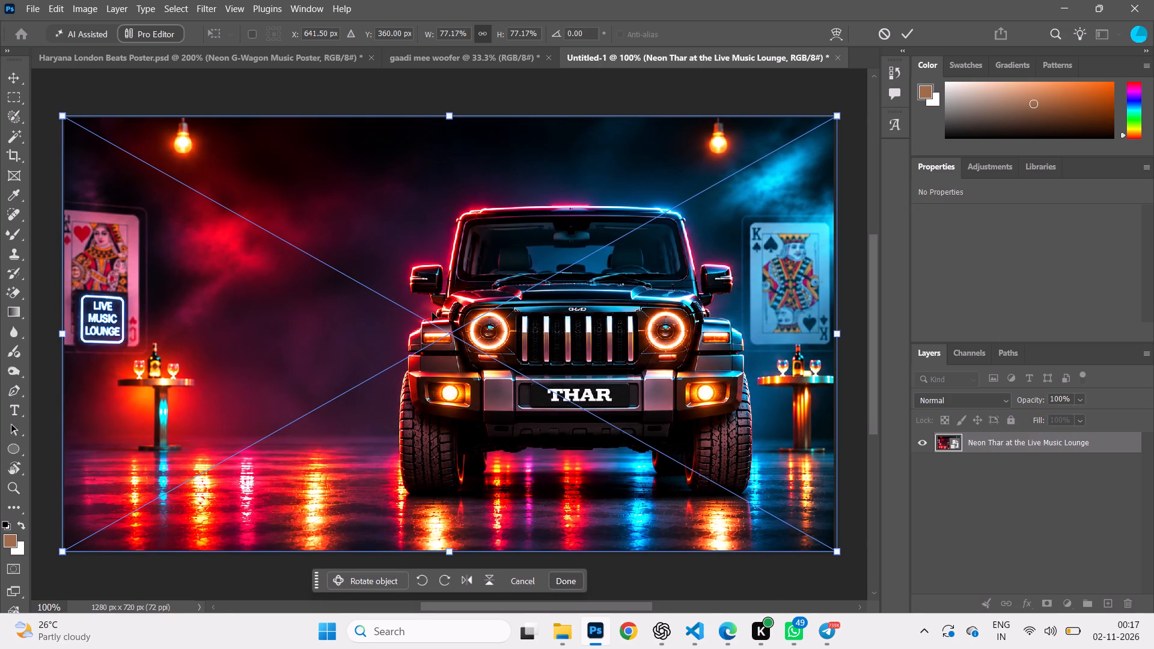
key("Return")
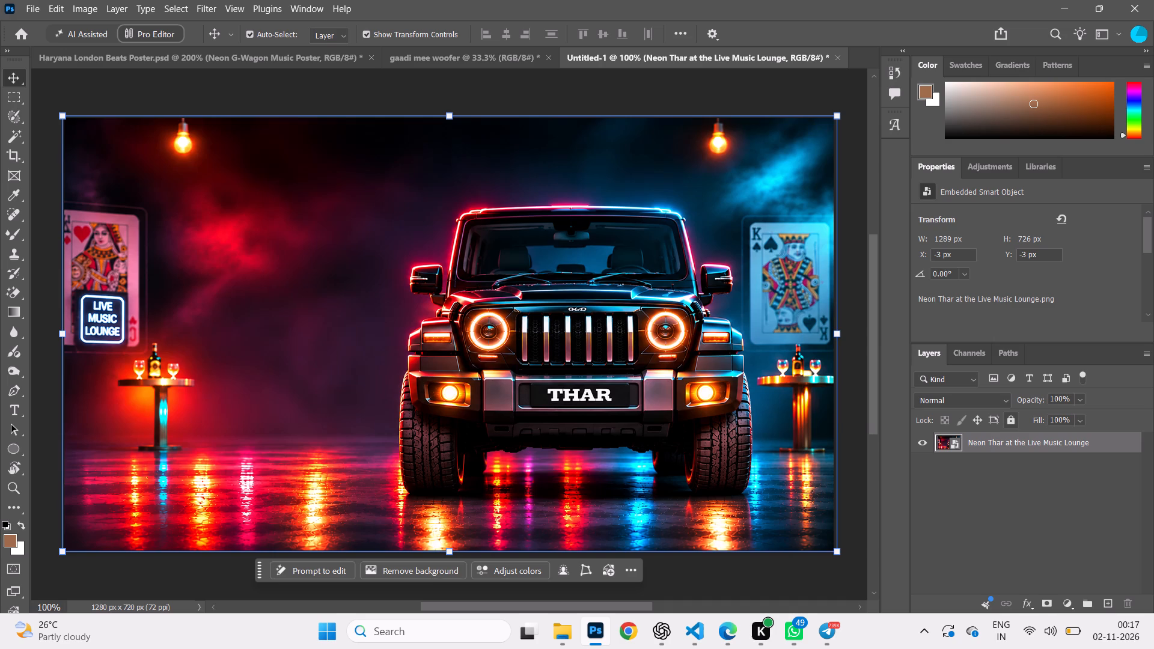
left_click(1013, 419)
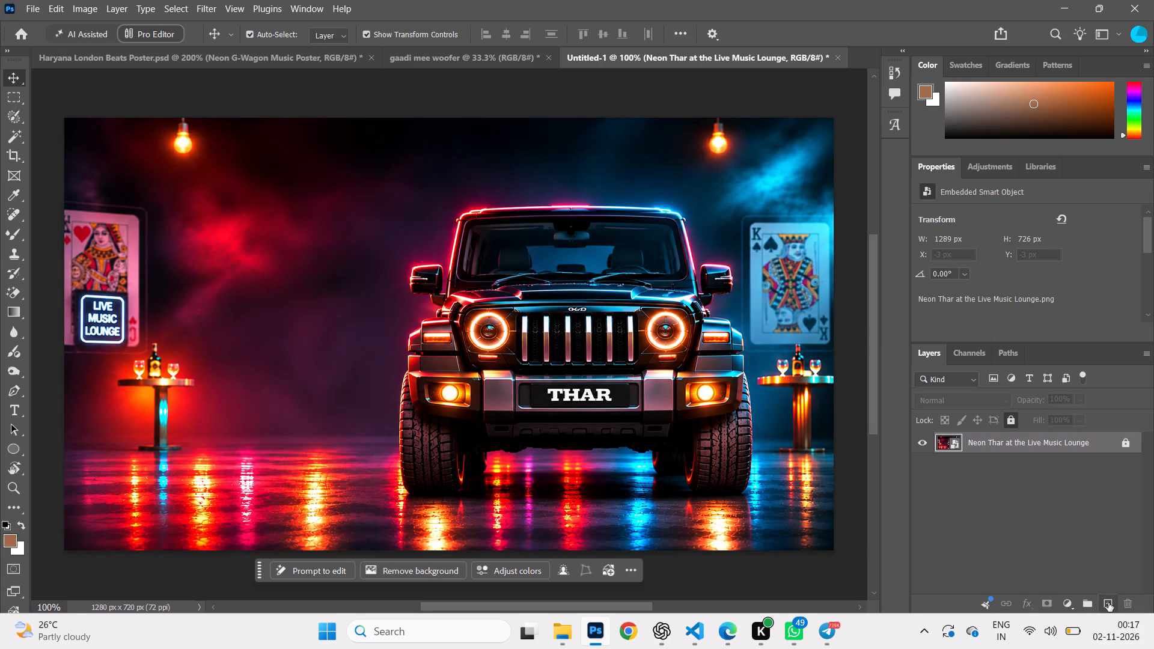
Add a new blank layer above the Thar background.
left_click(1108, 603)
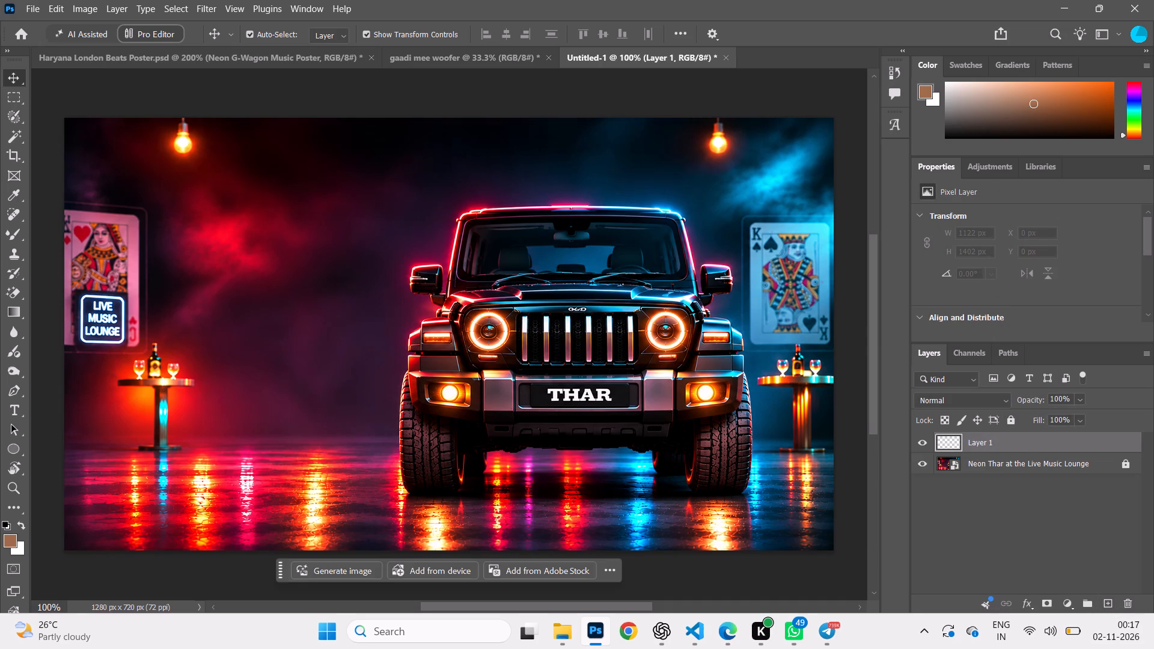
Duplicate the masked couple layer 3D1A5335.JPG from the Haryana London Beats Poster document into Untitled-1, keeping the name 3D1A5335.JPG.
left_click(148, 51)
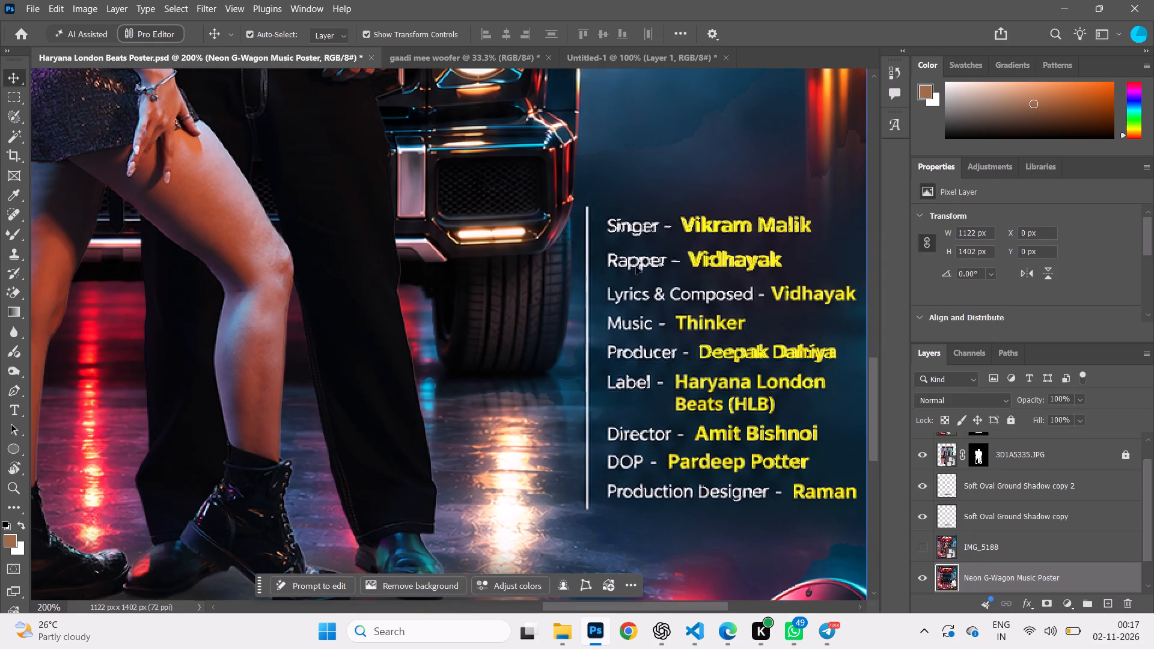
left_click(1018, 459)
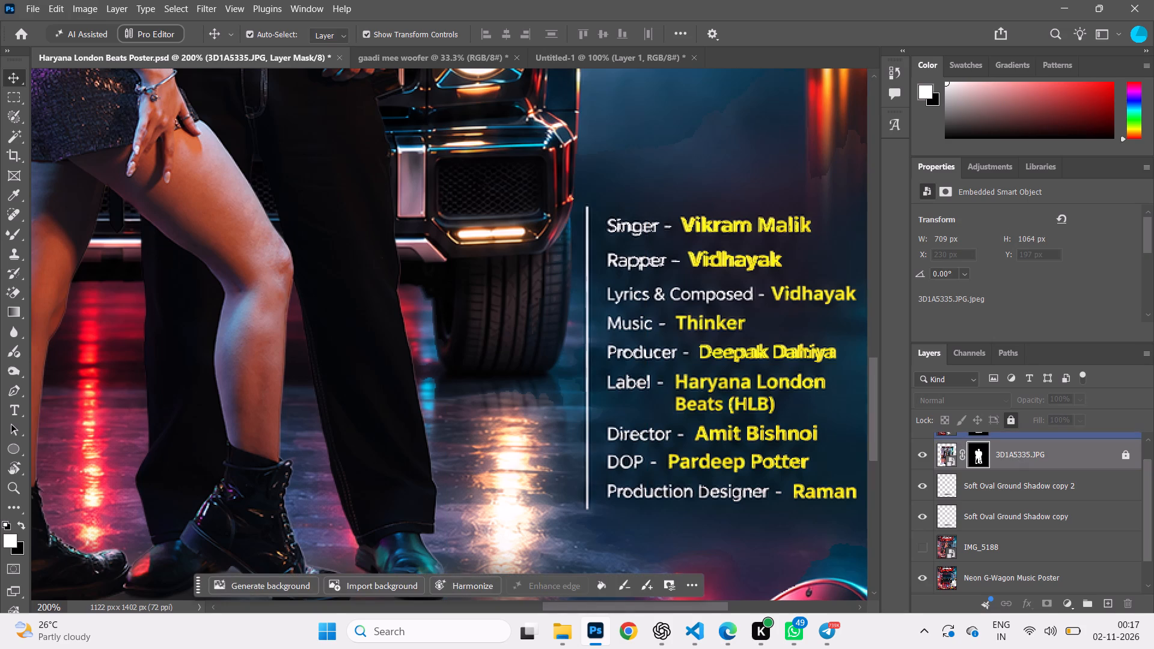
right_click(1024, 451)
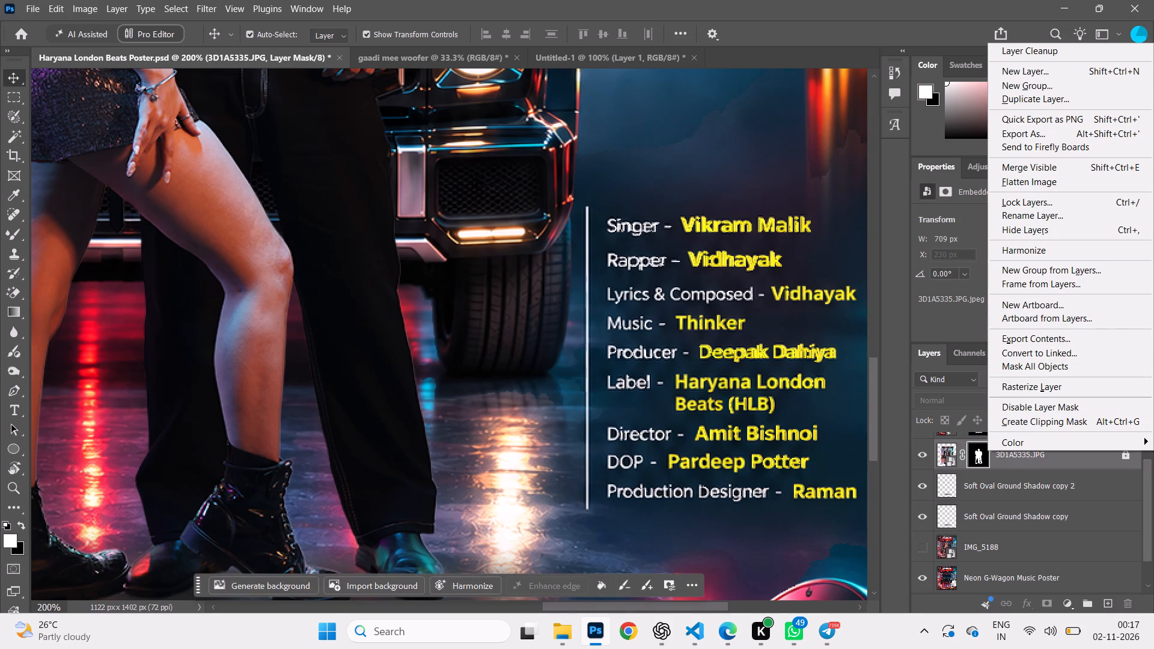
left_click(1028, 97)
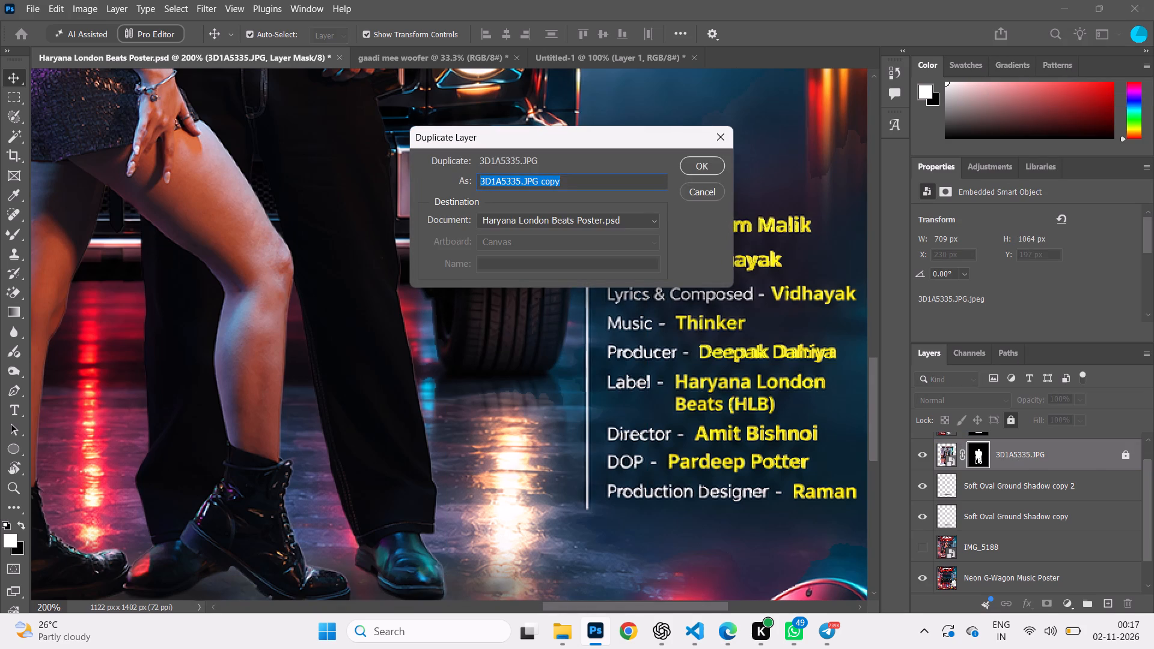
left_click(610, 216)
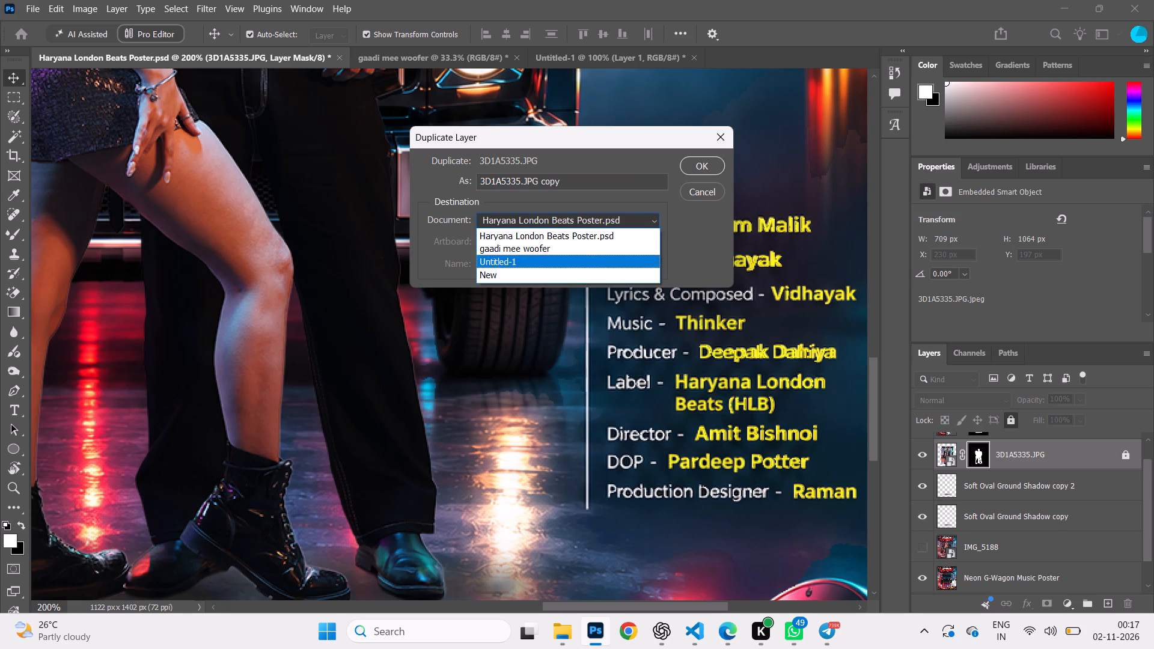
left_click(579, 261)
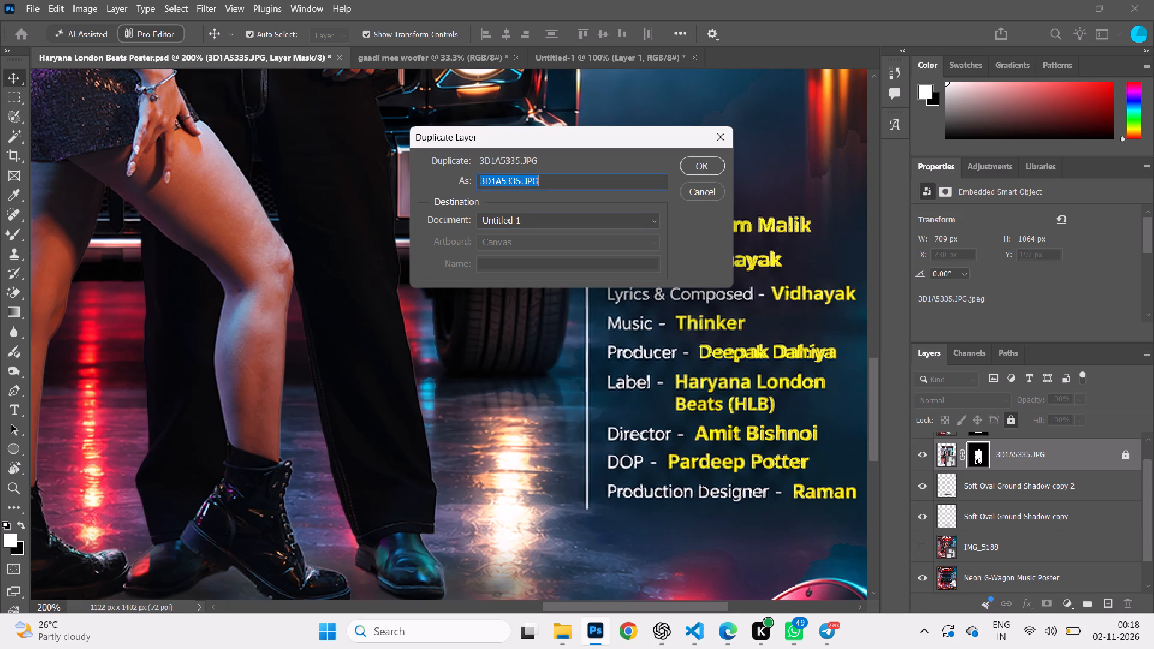
left_click(698, 163)
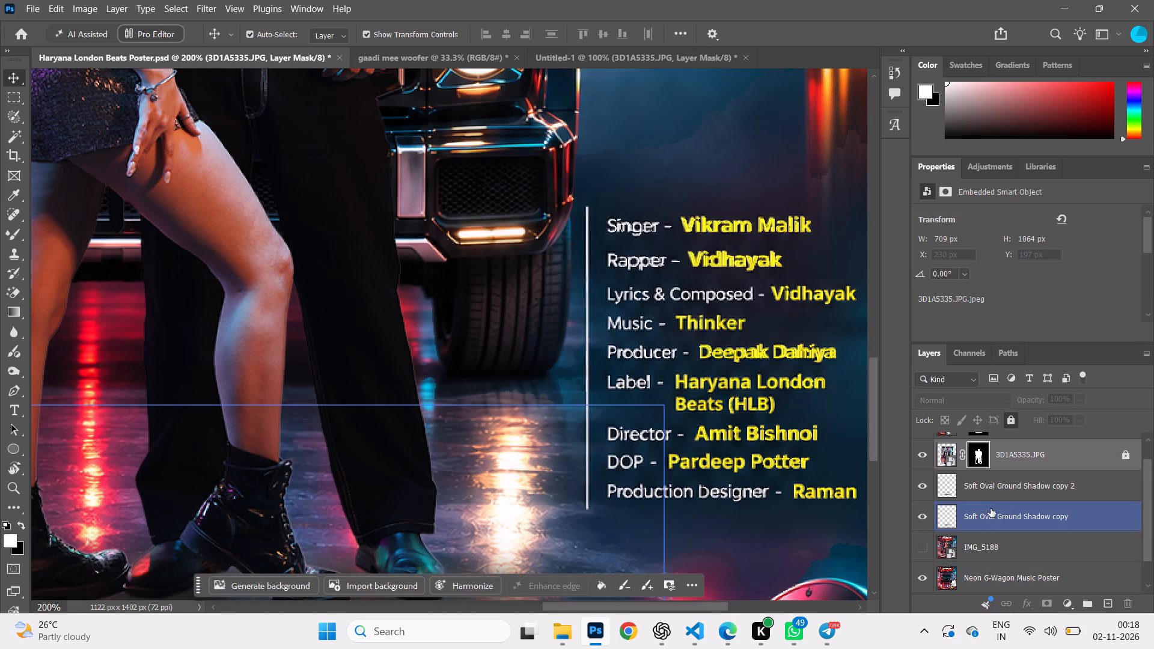
scroll(990, 500, "up", 3)
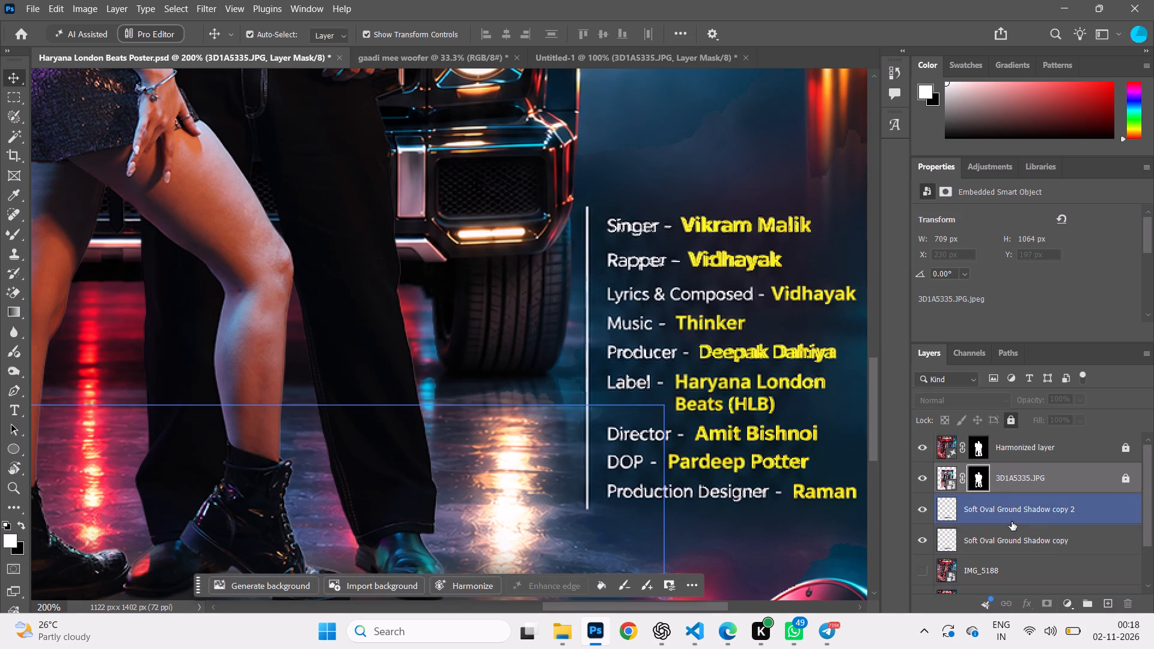
scroll(1012, 522, "down", 1)
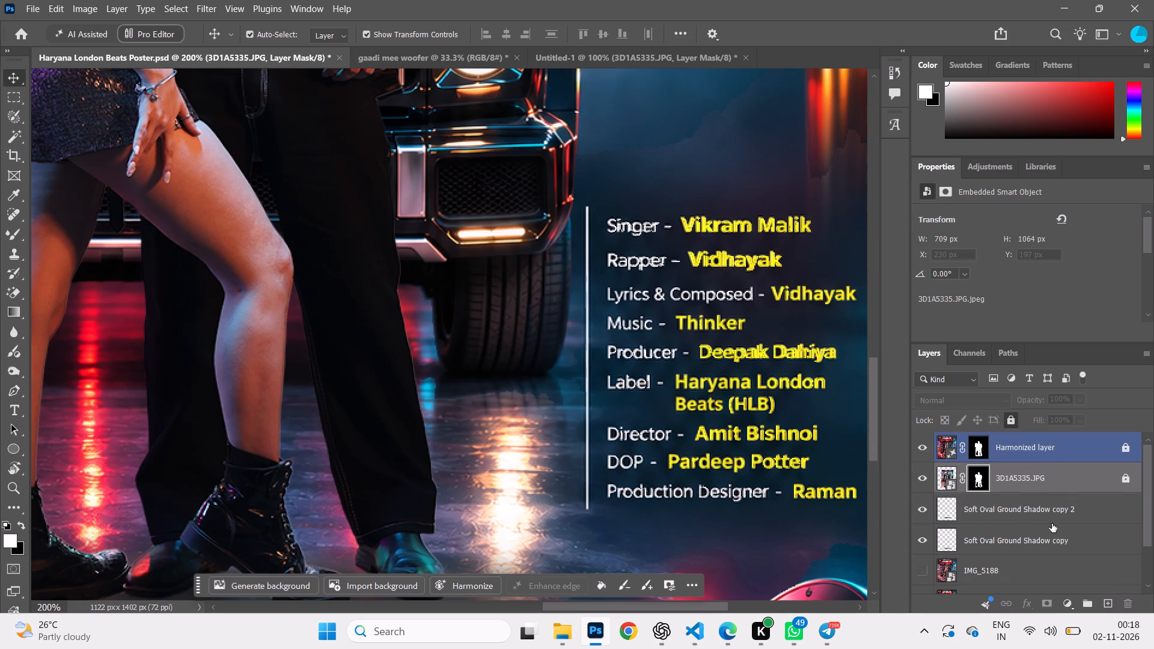
In Untitled-1, unlock the couple layer and move it in front of the Thar, to about X 533 px, Y -70 px.
left_click(640, 55)
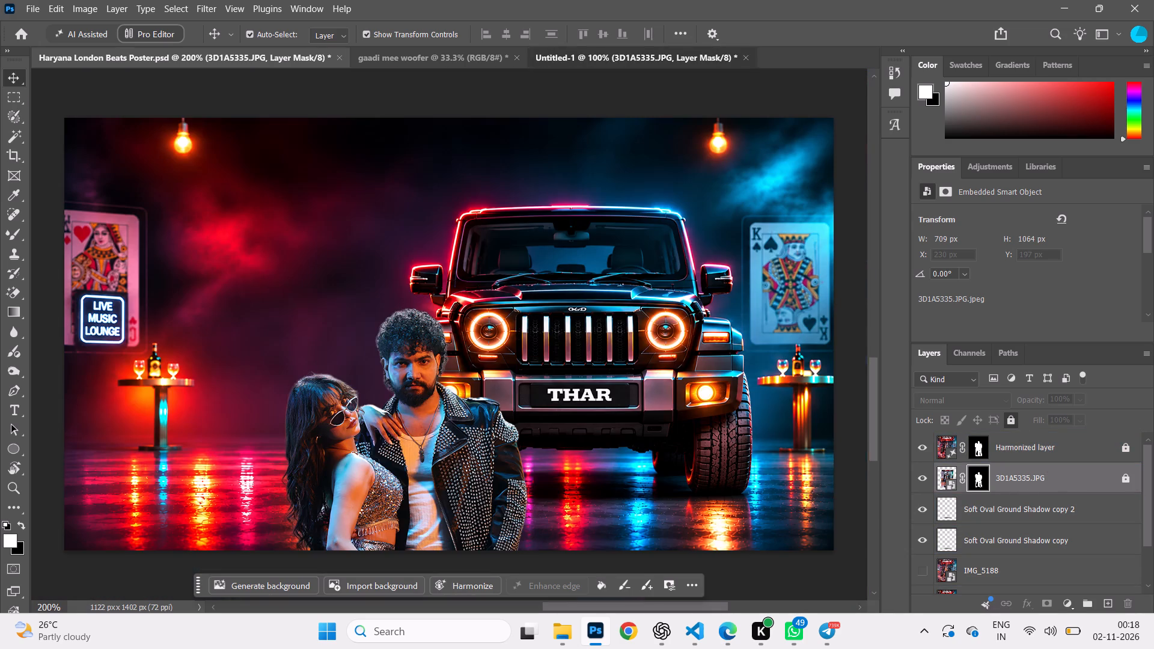
scroll(379, 355, "down", 1)
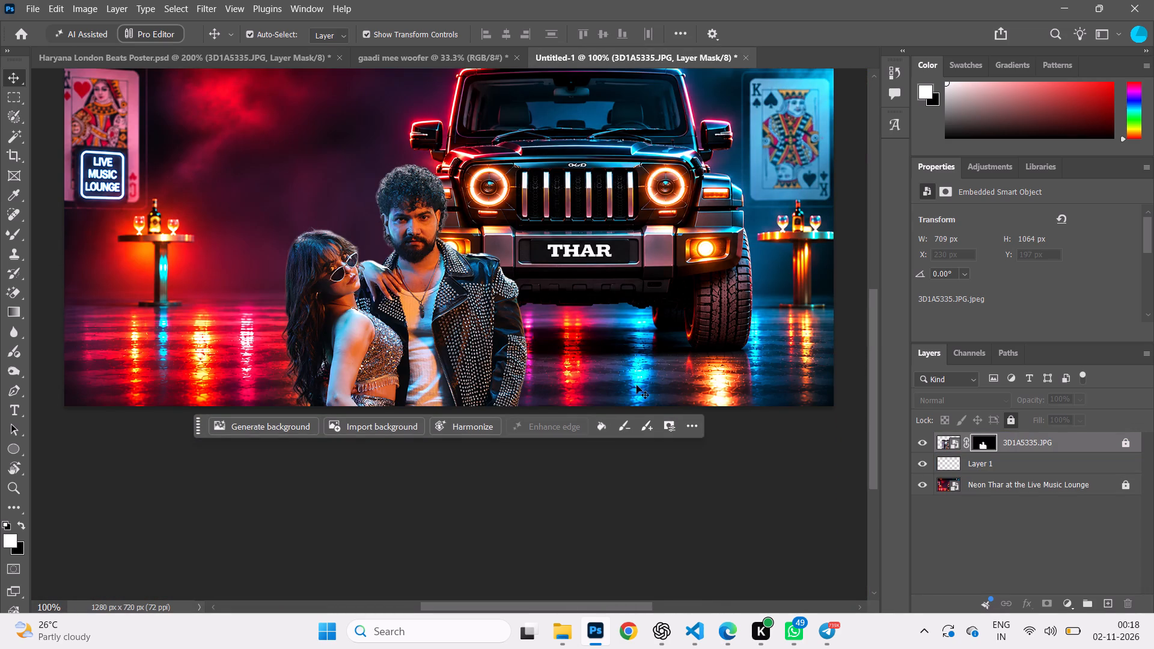
left_click(1012, 420)
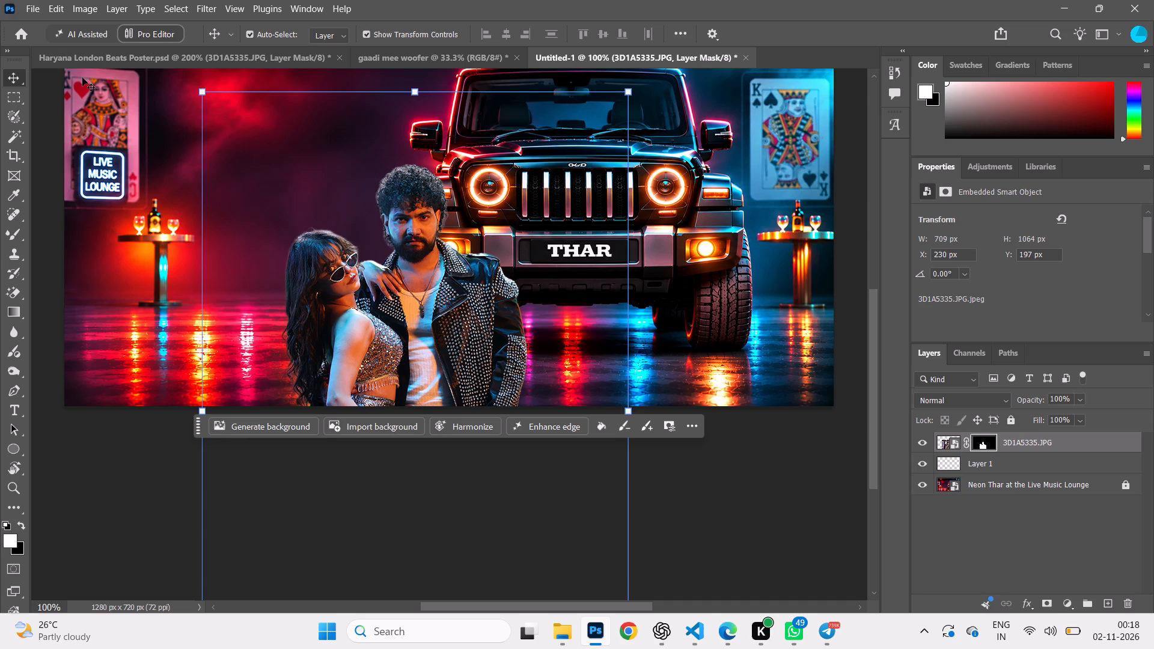
left_click_drag(421, 312, 569, 228)
scroll(569, 228, "up", 2)
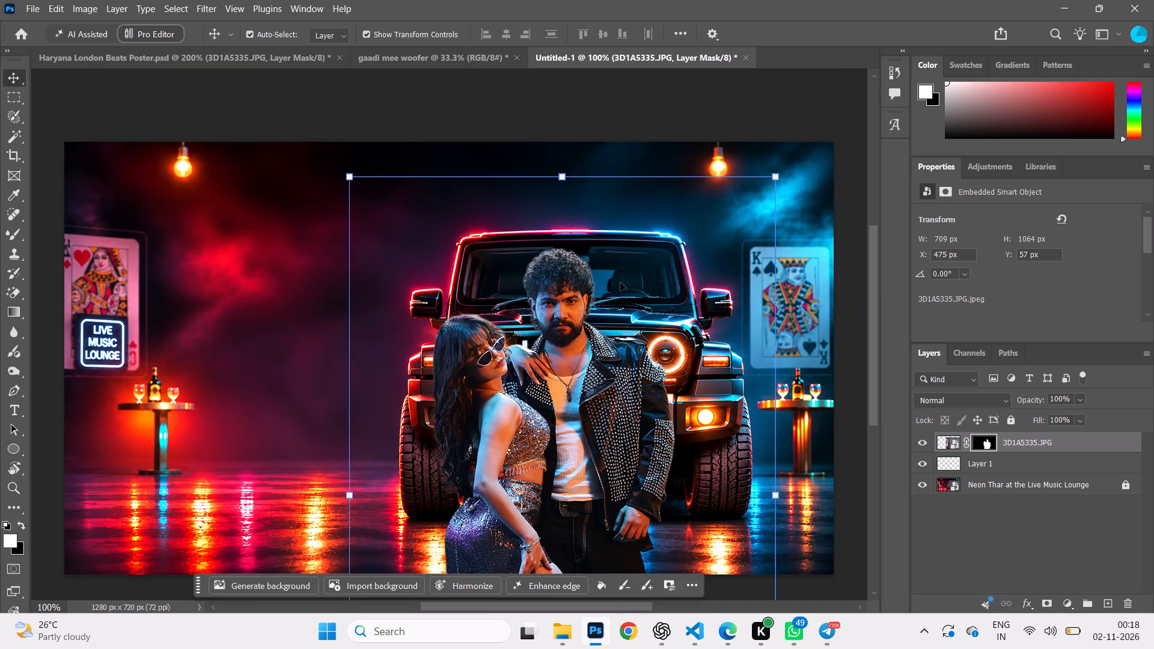
left_click_drag(610, 411, 645, 335)
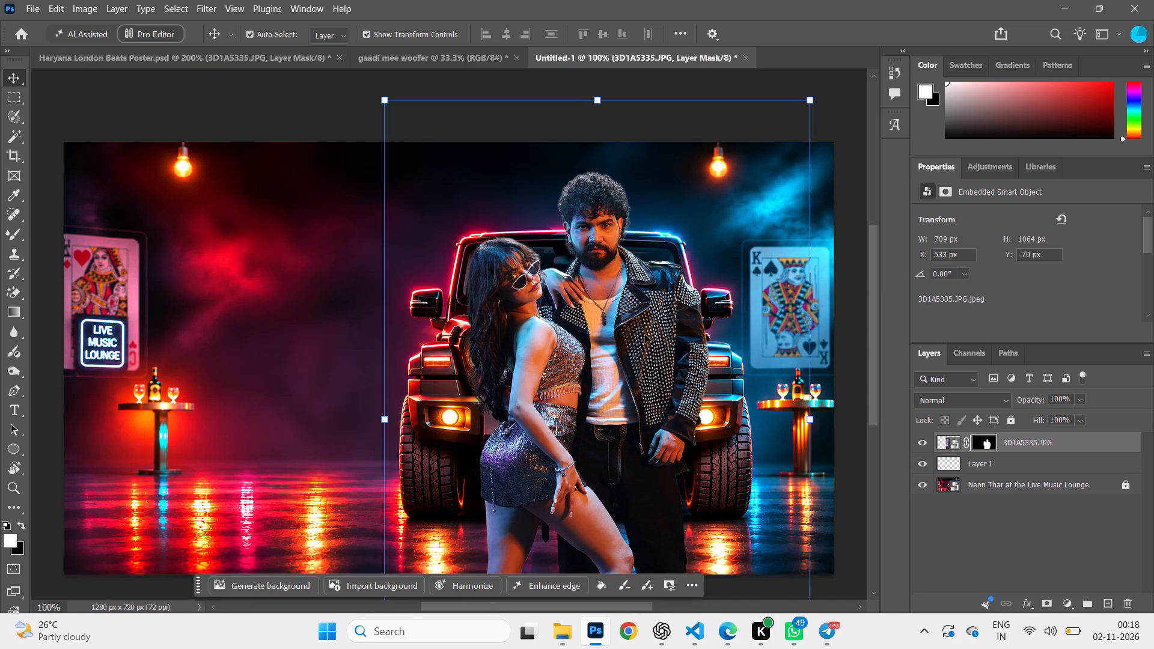
key("ctrl+minus")
key("ctrl+minus")
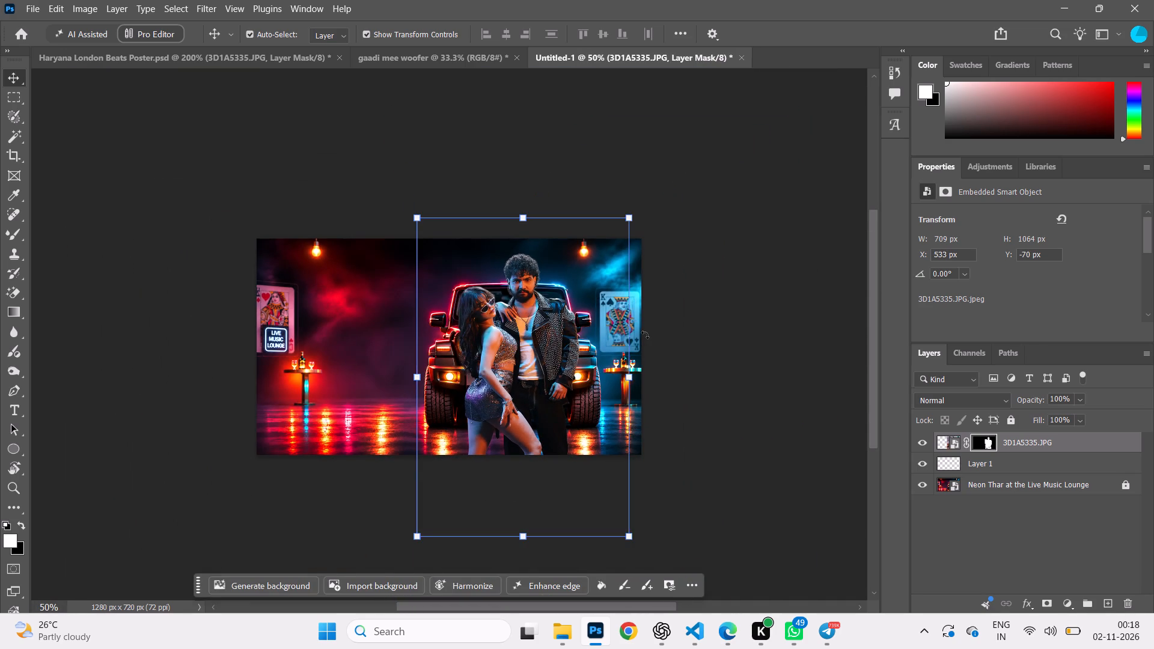
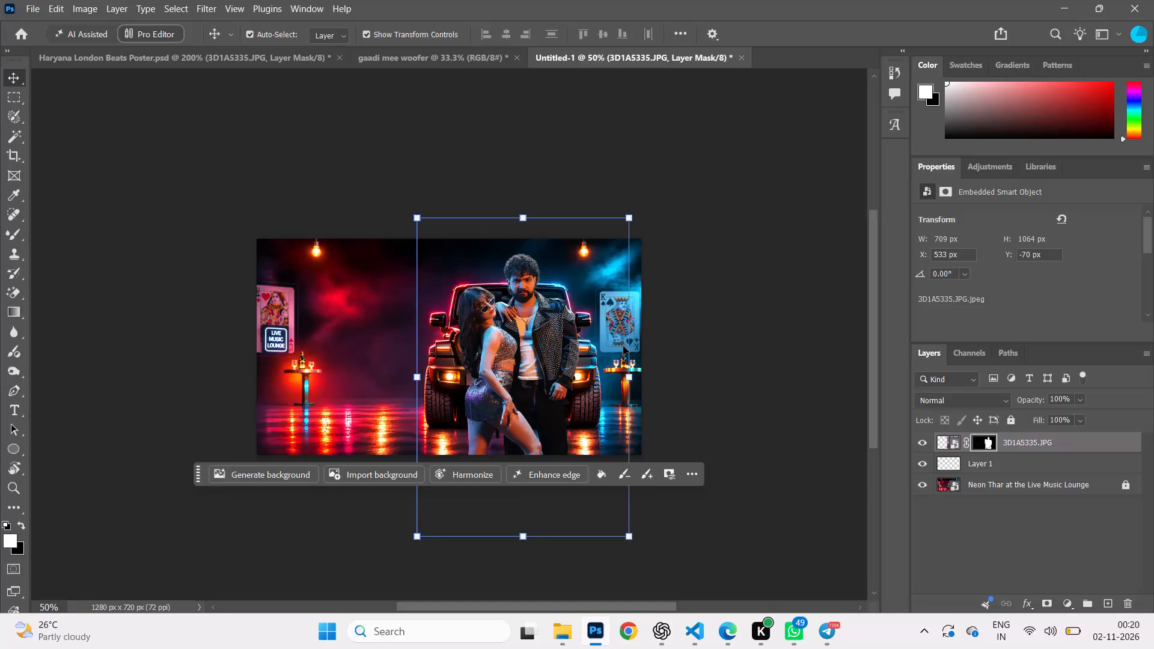
Enlarge the masked couple photo to about 136% and position it on the right side of the artwork, in front of the car.
left_click_drag(629, 374, 704, 404)
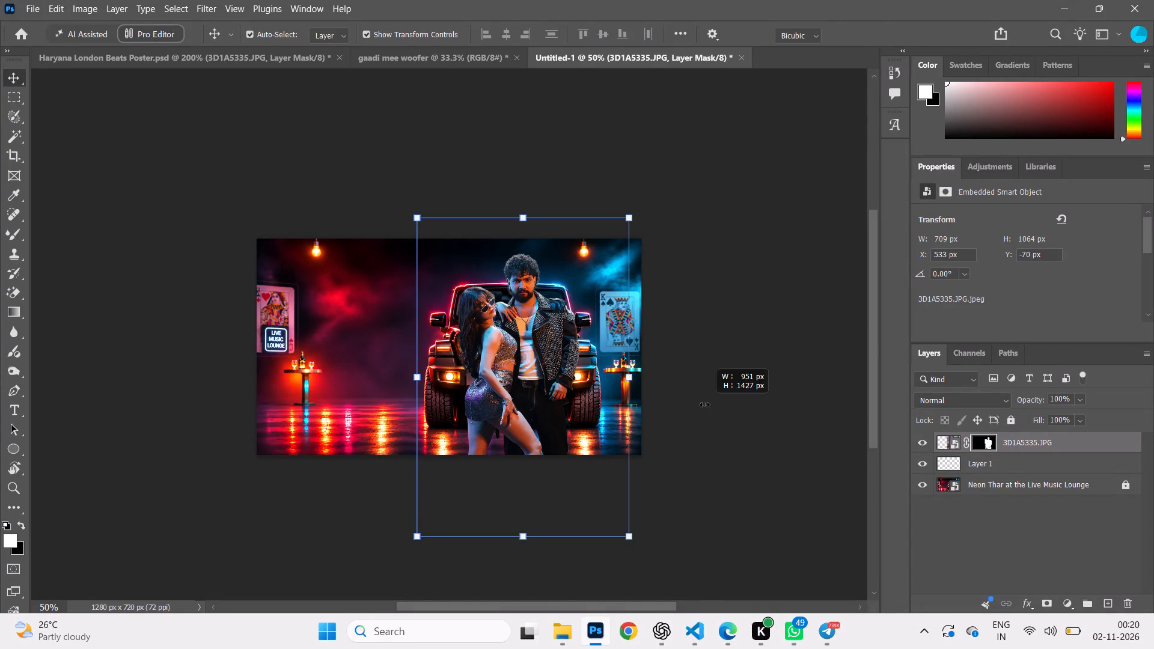
left_click_drag(704, 404, 705, 404)
left_click_drag(568, 309, 562, 316)
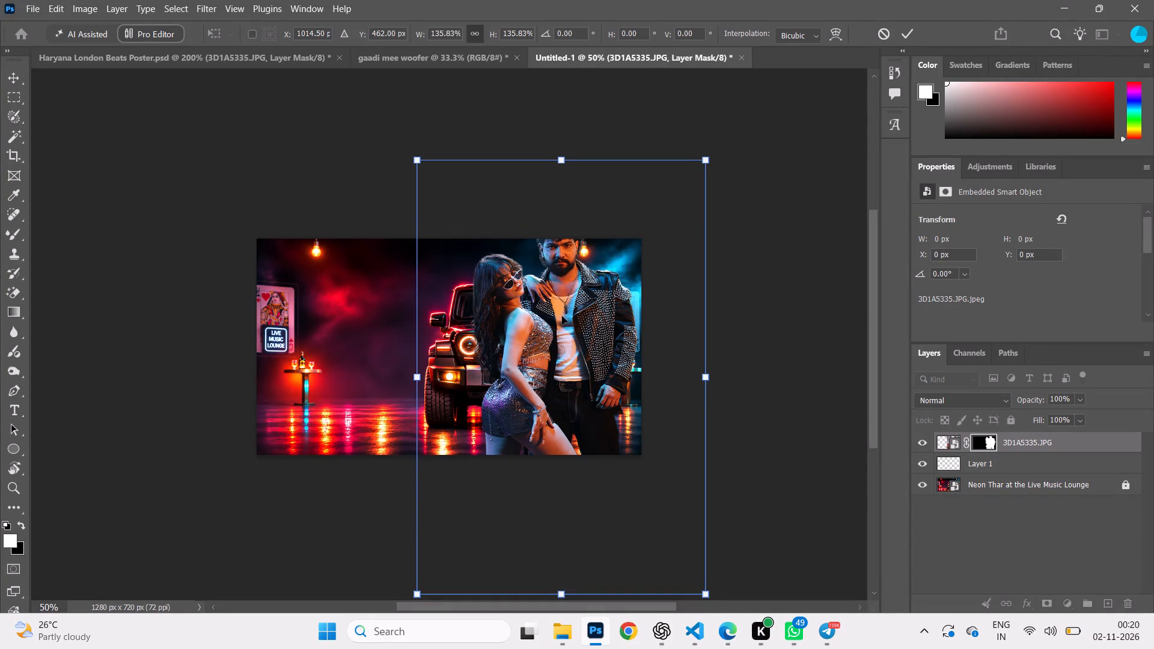
left_click_drag(562, 316, 554, 349)
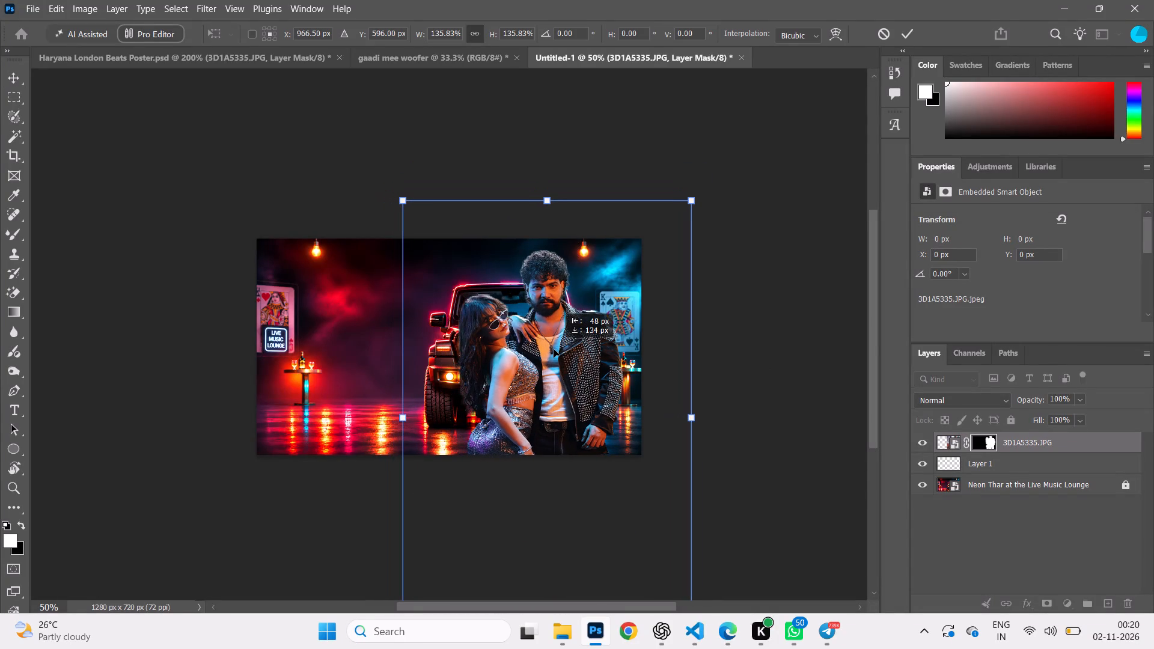
left_click_drag(554, 349, 381, 345)
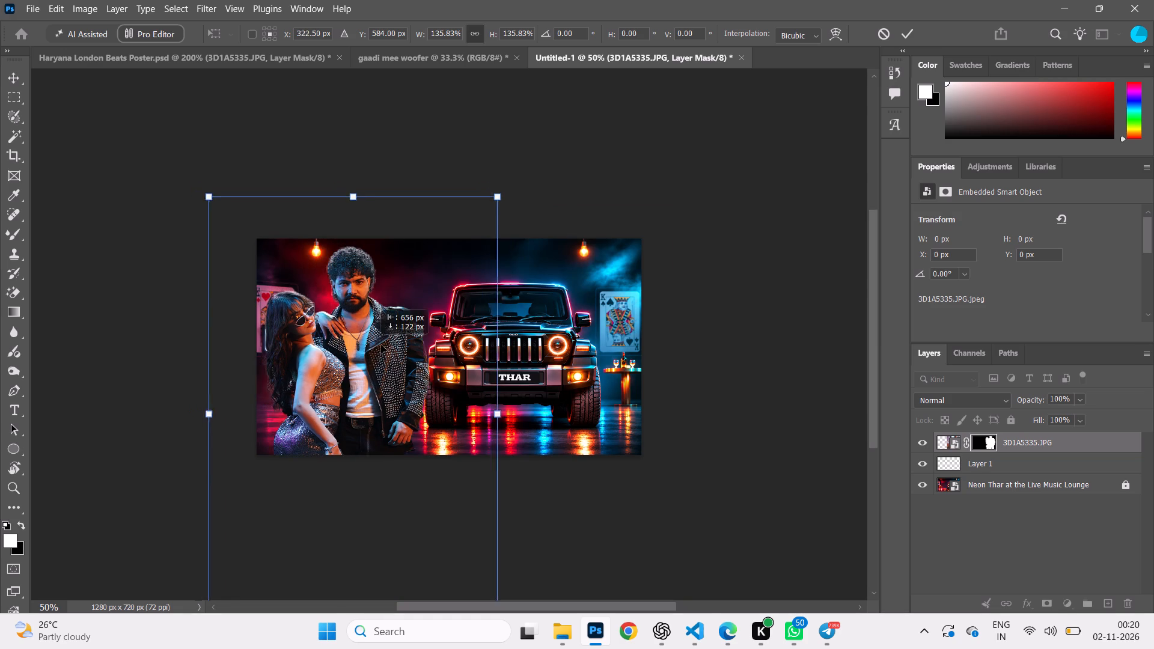
left_click_drag(381, 345, 582, 352)
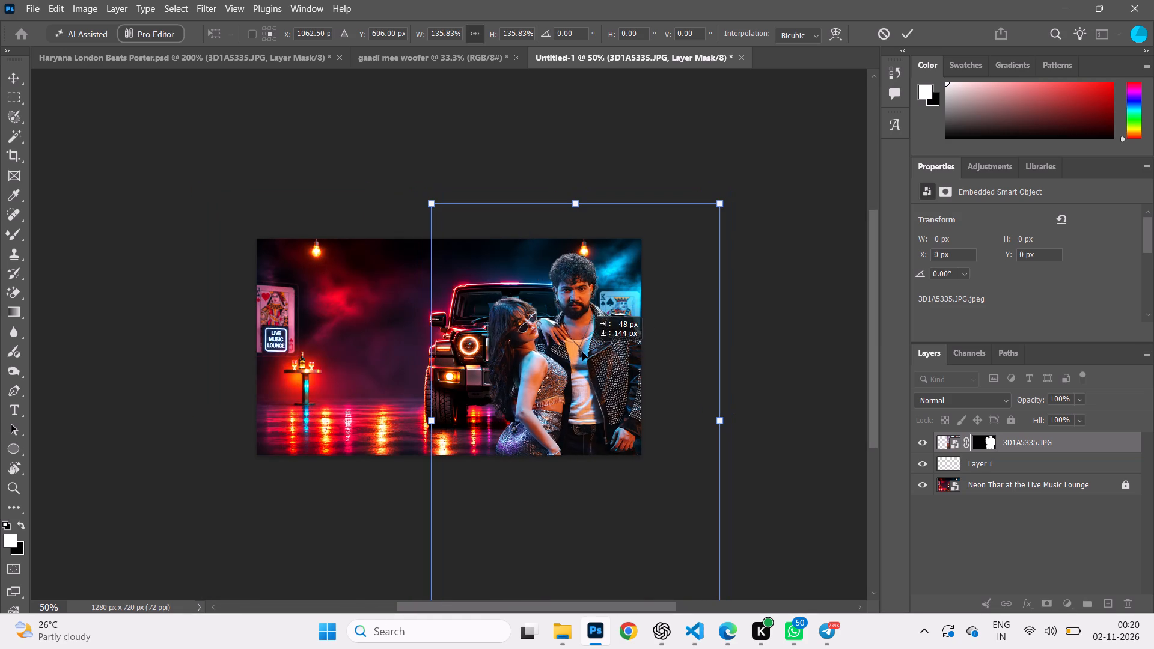
left_click_drag(582, 352, 562, 350)
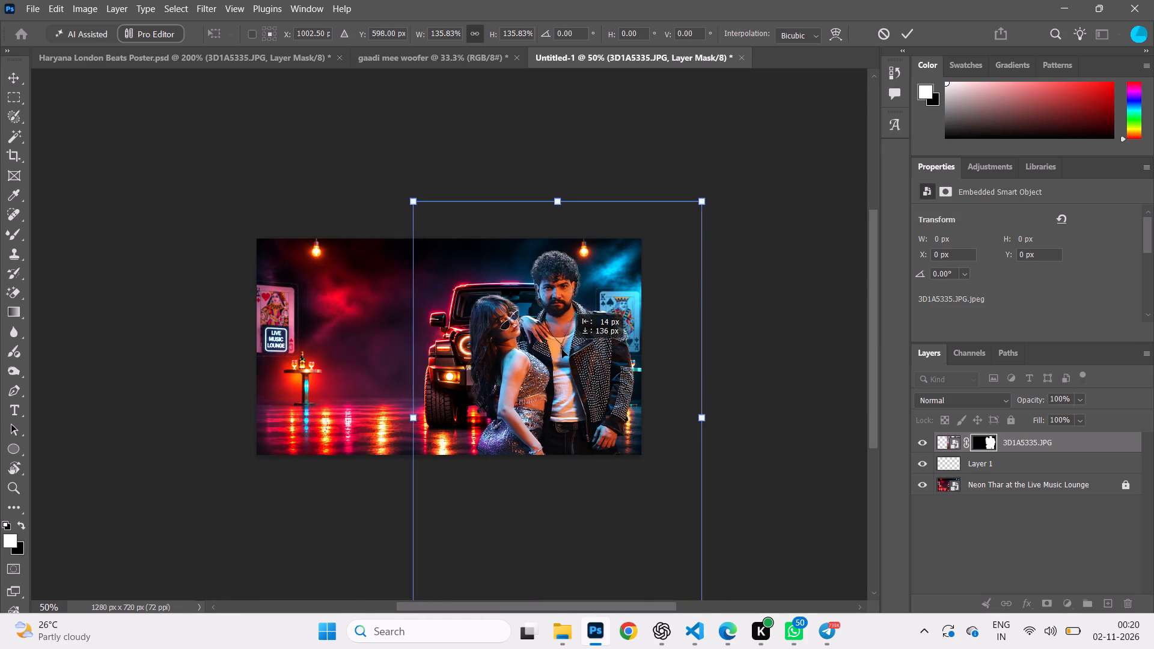
left_click_drag(562, 350, 561, 350)
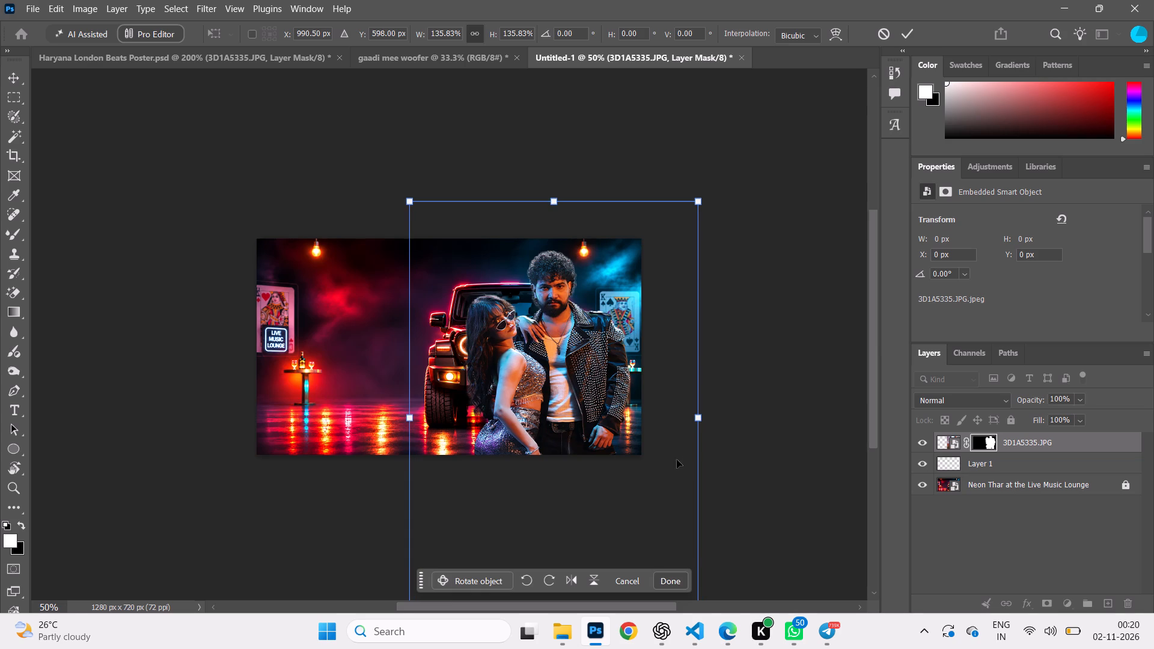
left_click(672, 582)
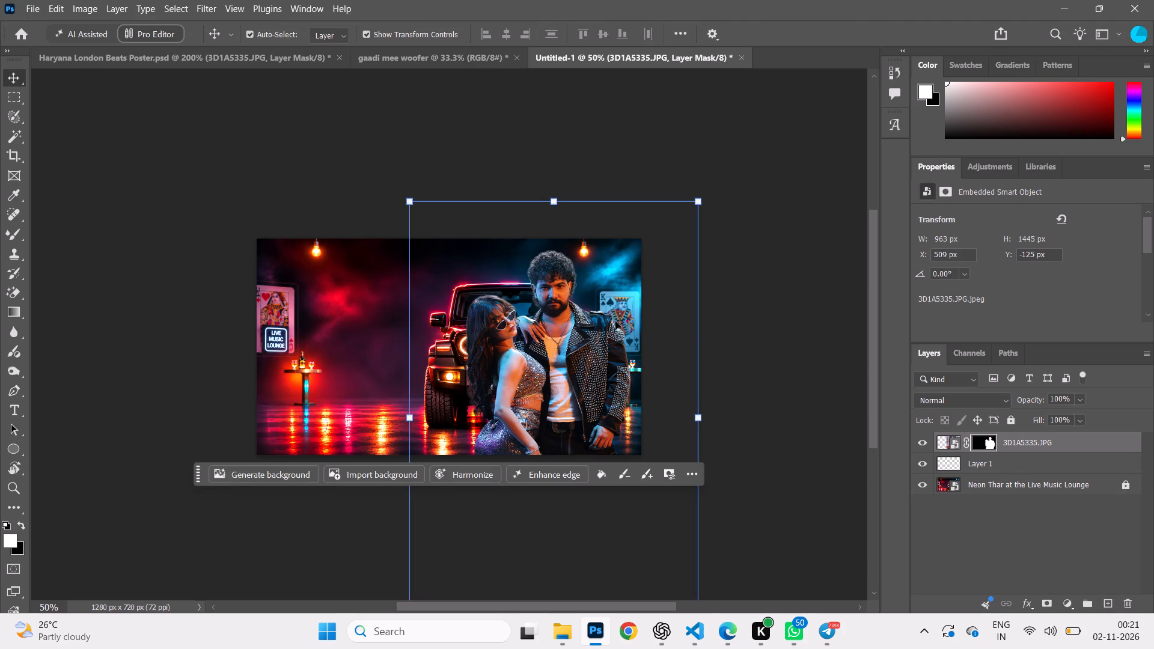
left_click(734, 356)
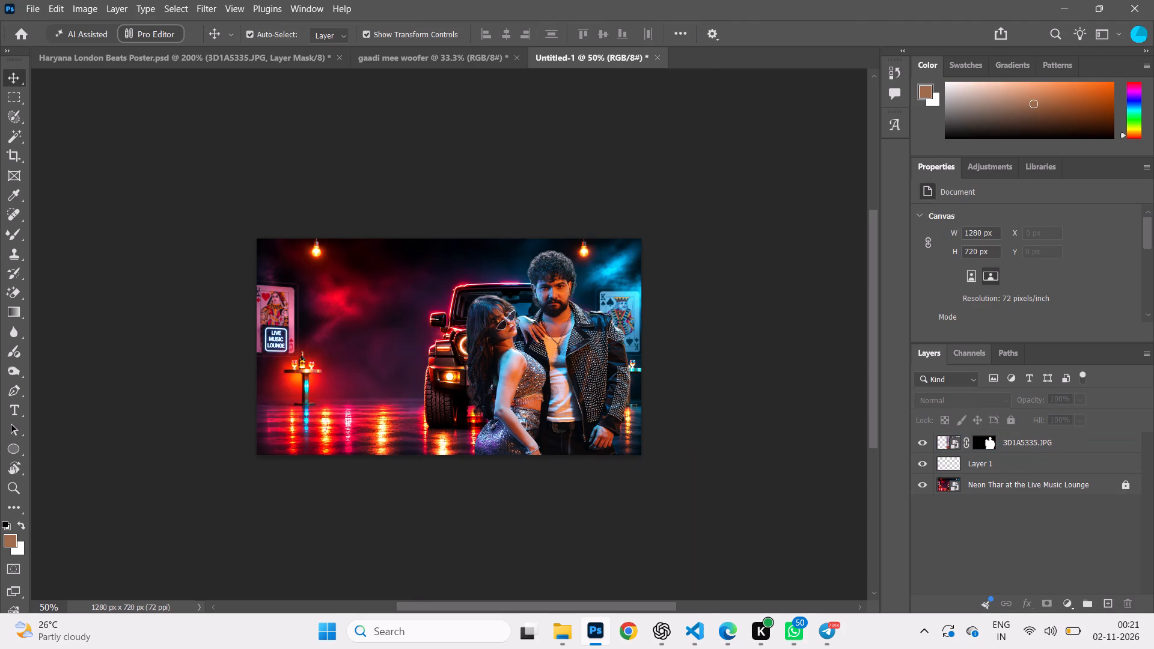
Place the Gaadi Me Woofer Chrome Logo image as an embedded object above the couple photo.
left_click(1109, 603)
left_click(26, 8)
left_click(97, 308)
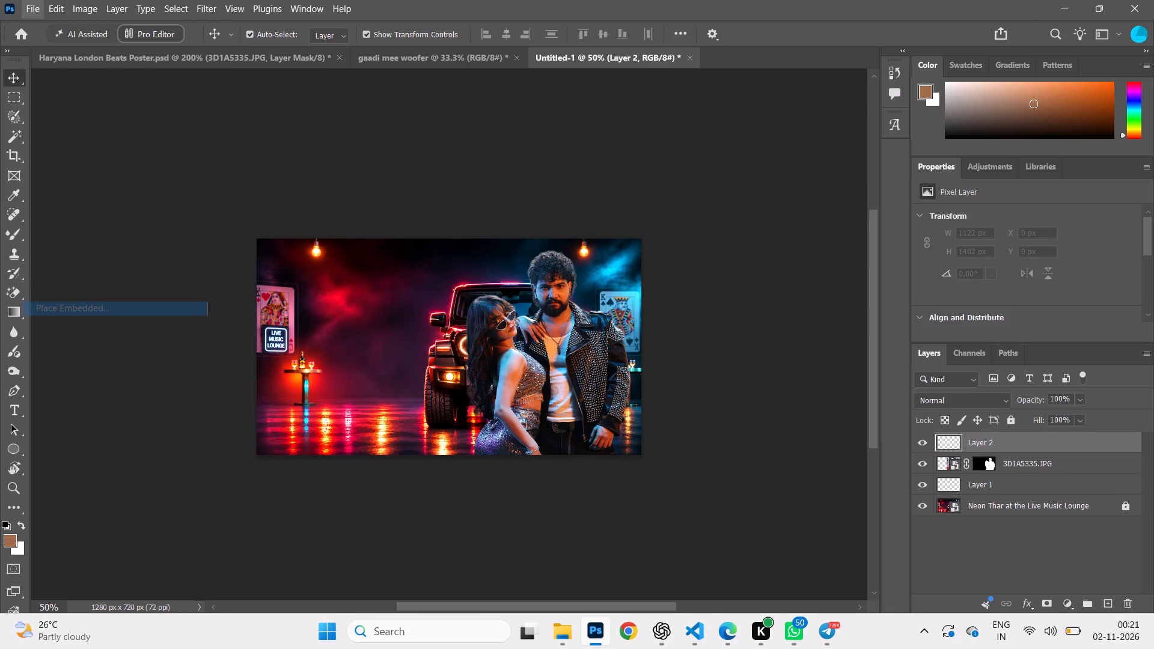
left_click(278, 141)
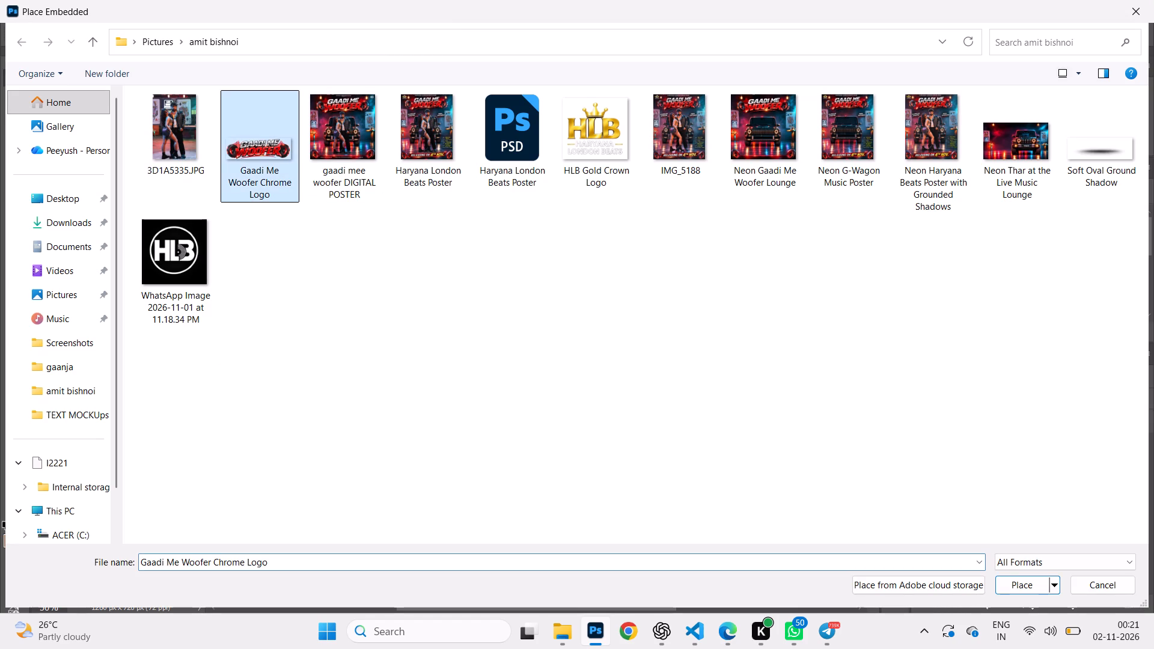
key("Return")
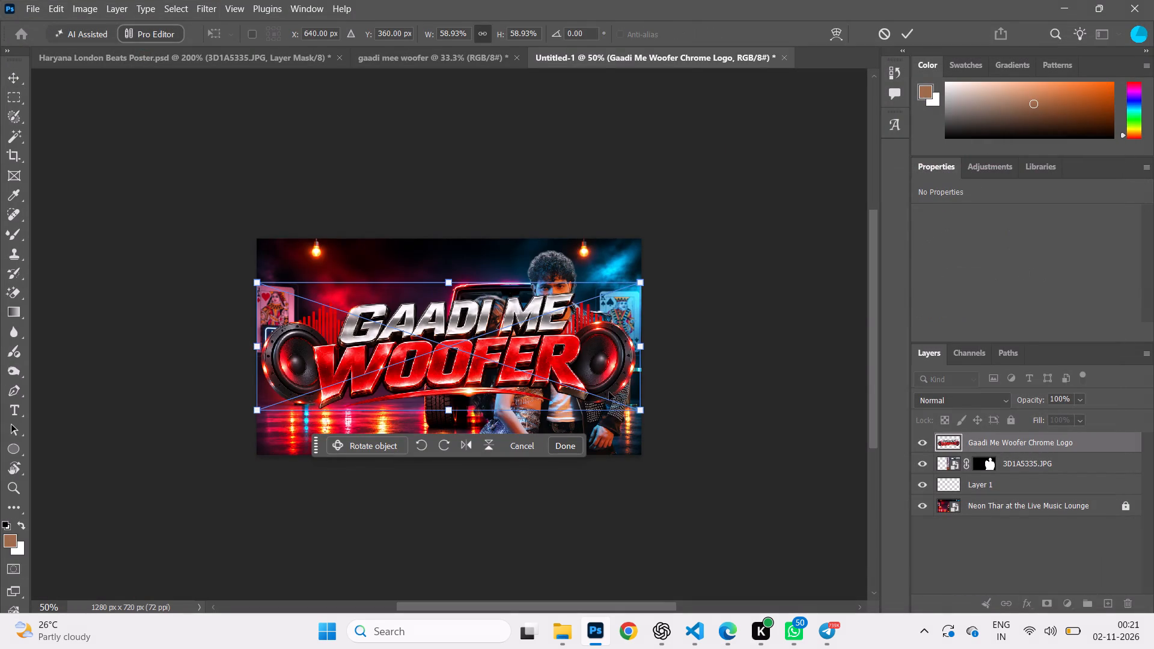
Scale the placed logo to about 29.5% and set it on the left side of the artwork, vertically centred.
left_click_drag(637, 412, 496, 359)
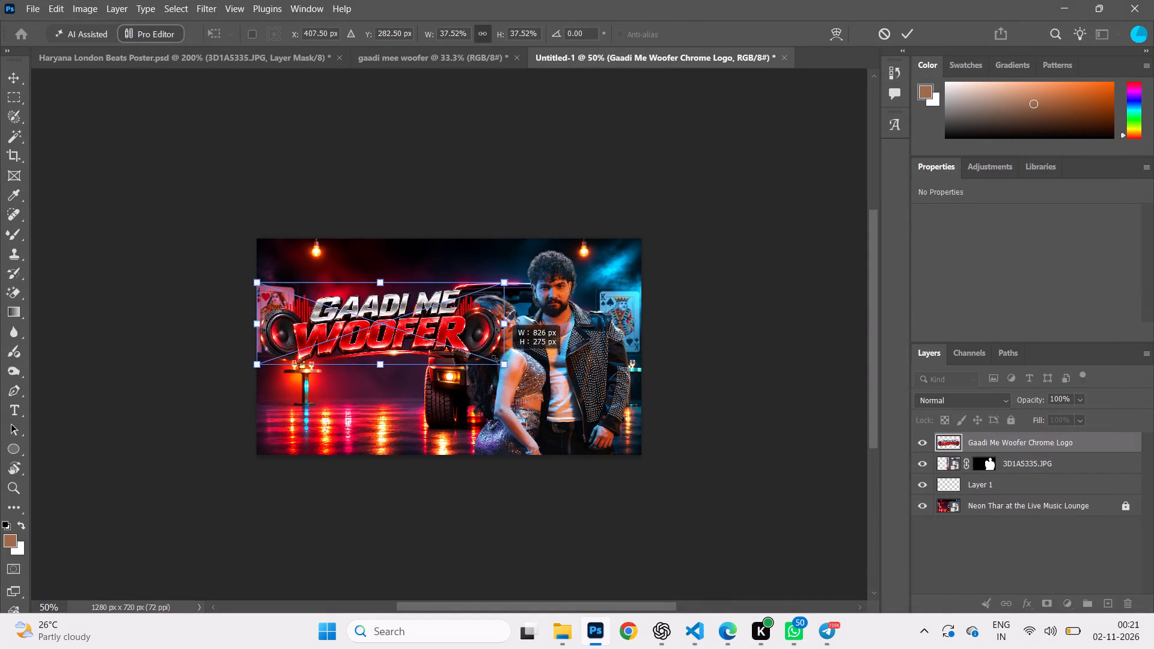
left_click_drag(496, 359, 466, 350)
left_click_drag(389, 320, 395, 352)
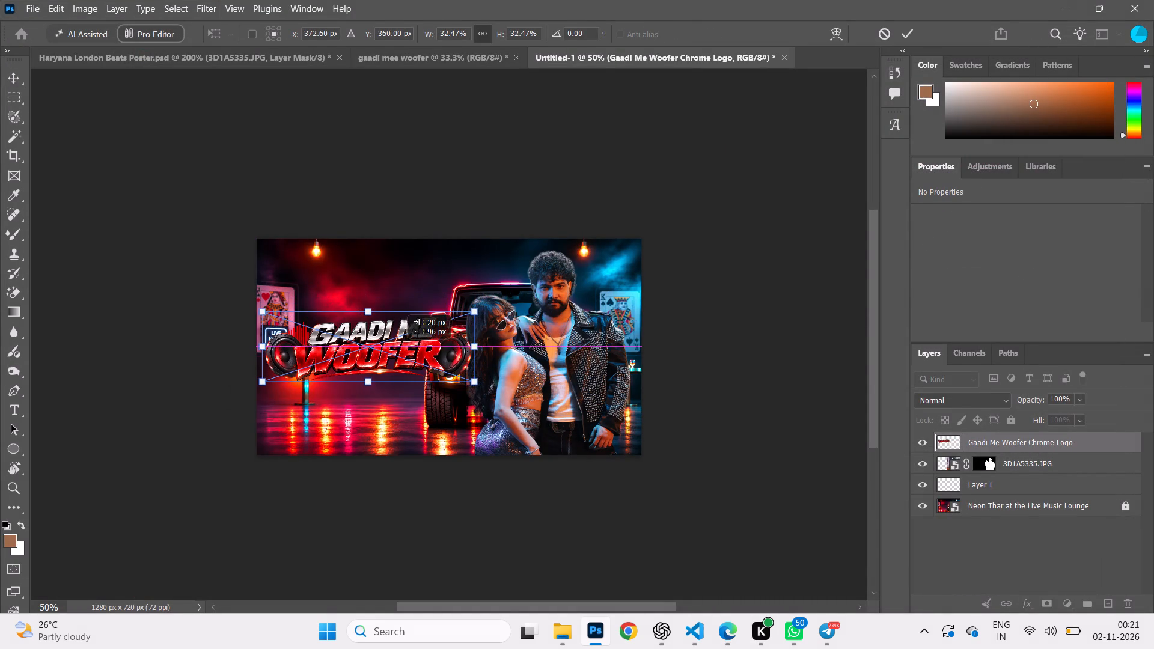
left_click_drag(395, 352, 391, 357)
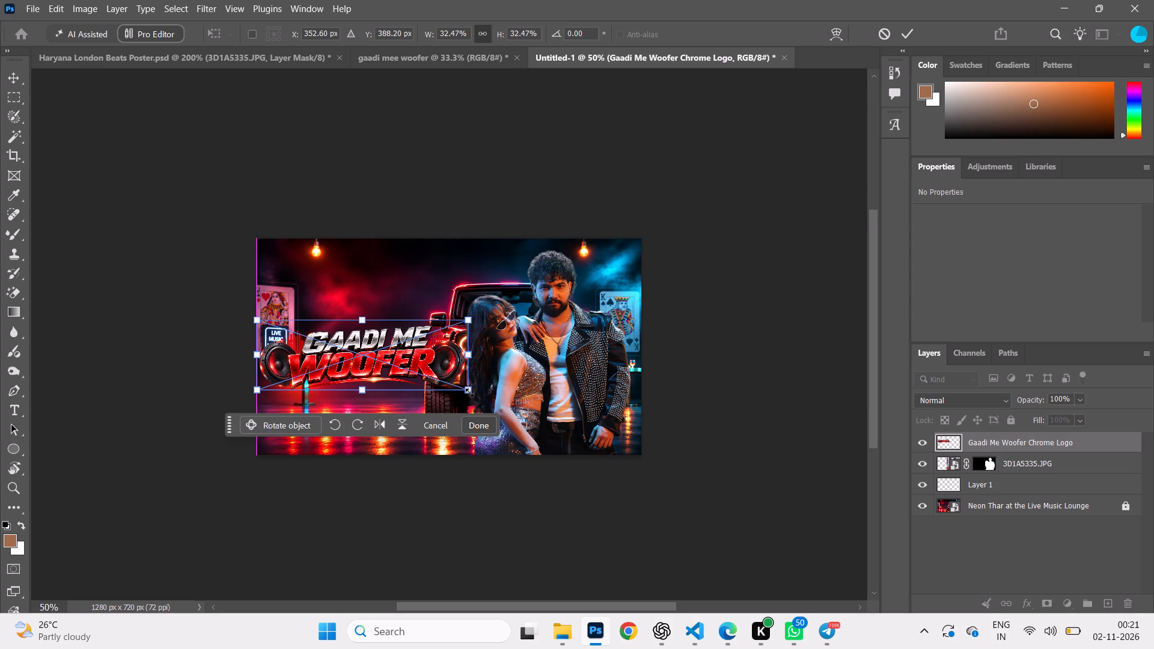
left_click_drag(469, 392, 450, 385)
left_click_drag(379, 363, 394, 363)
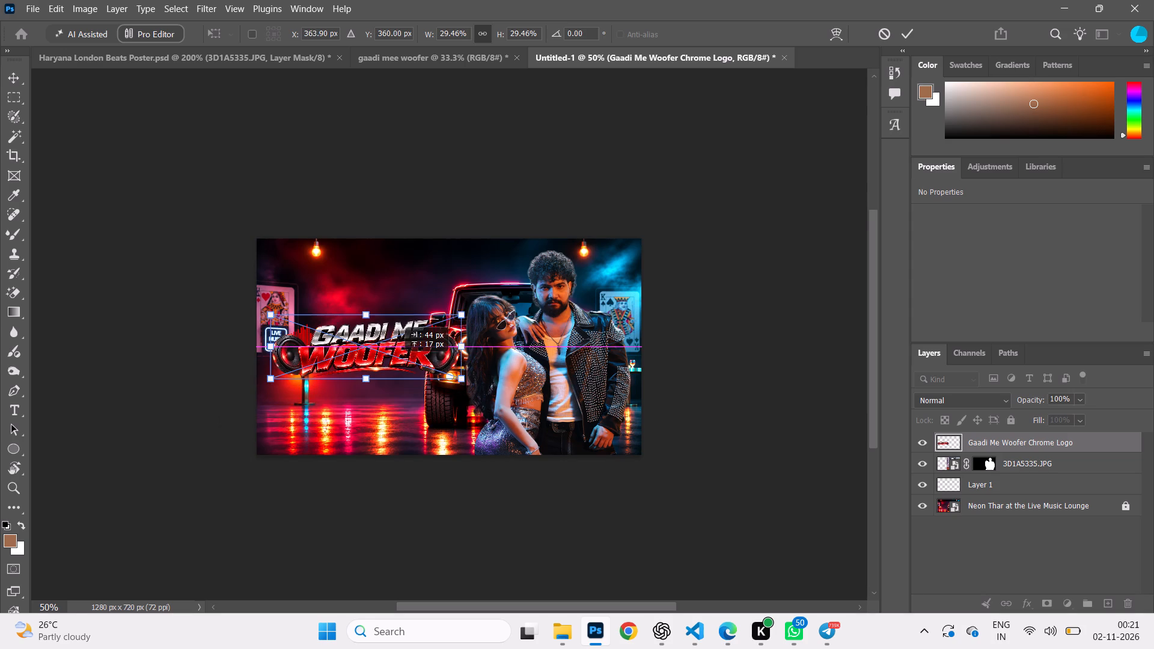
left_click_drag(394, 363, 387, 361)
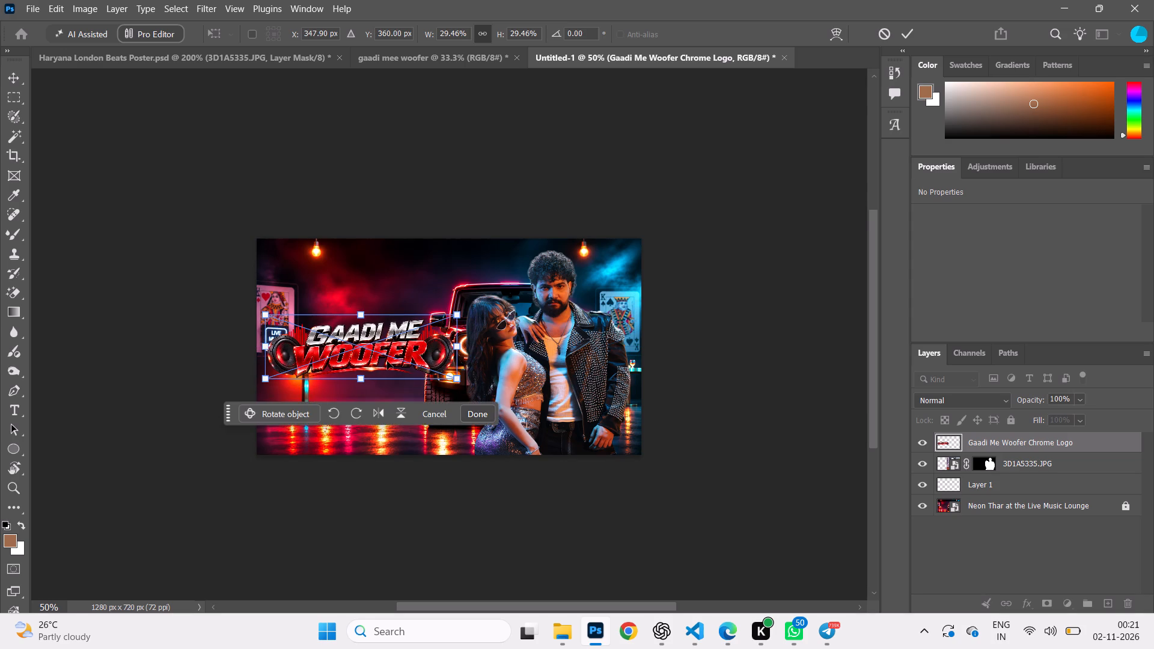
left_click(475, 408)
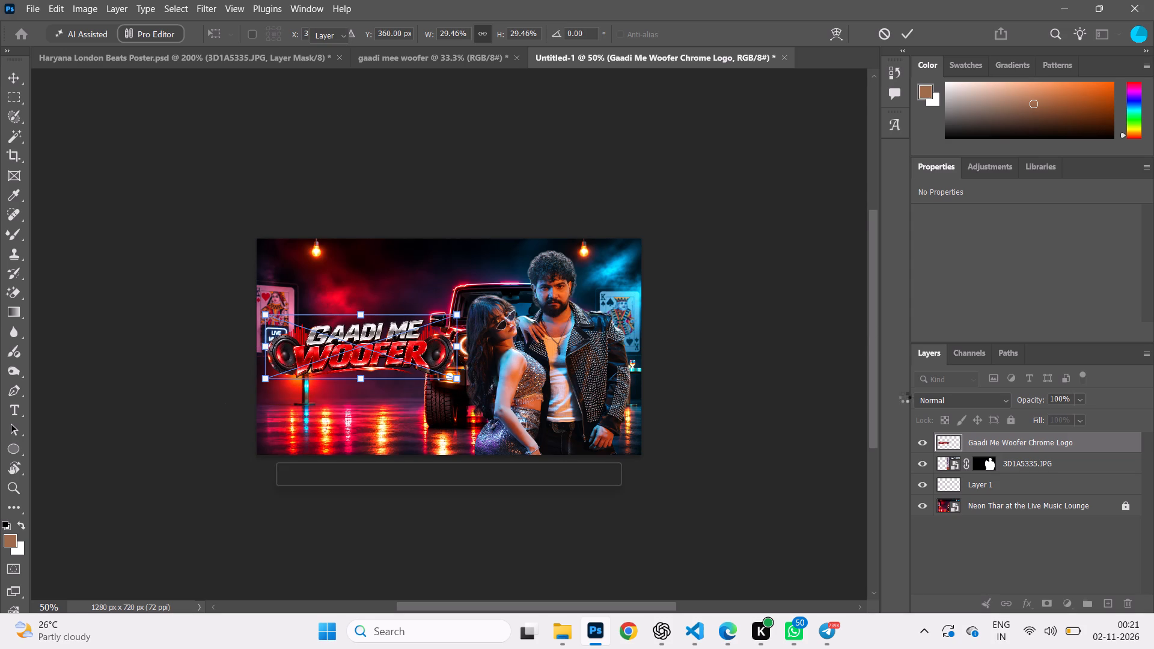
Move the couple photo layer 3D1A5335.JPG to the horizontal centre of the artwork, partly overlapping the car.
left_click(995, 455)
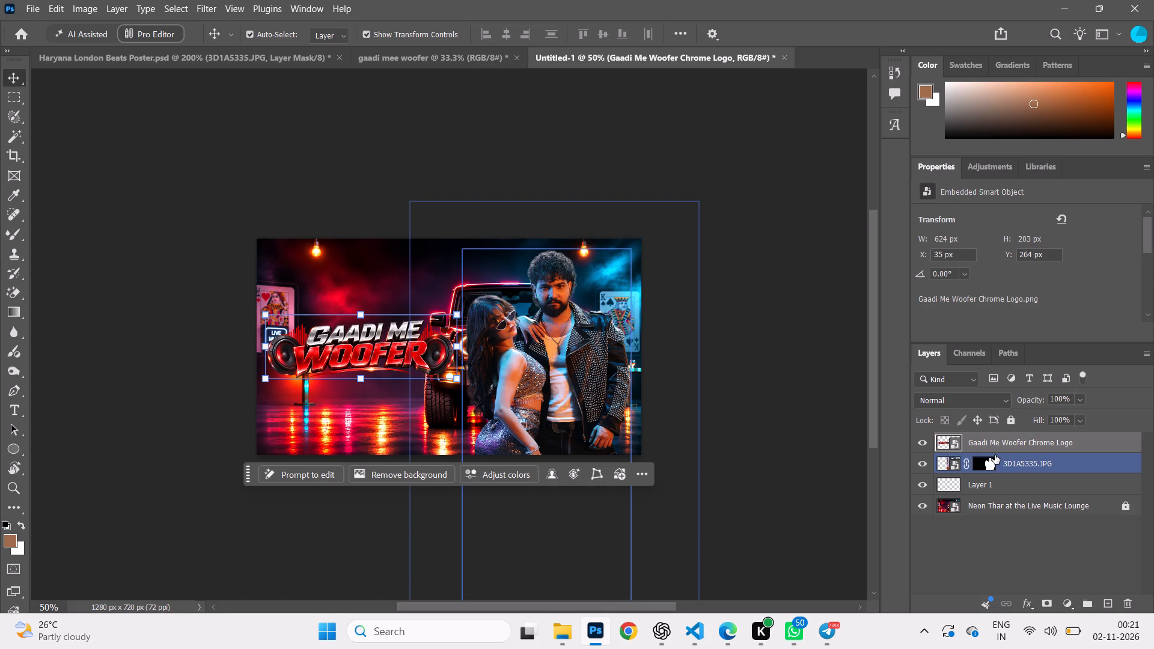
left_click(990, 465)
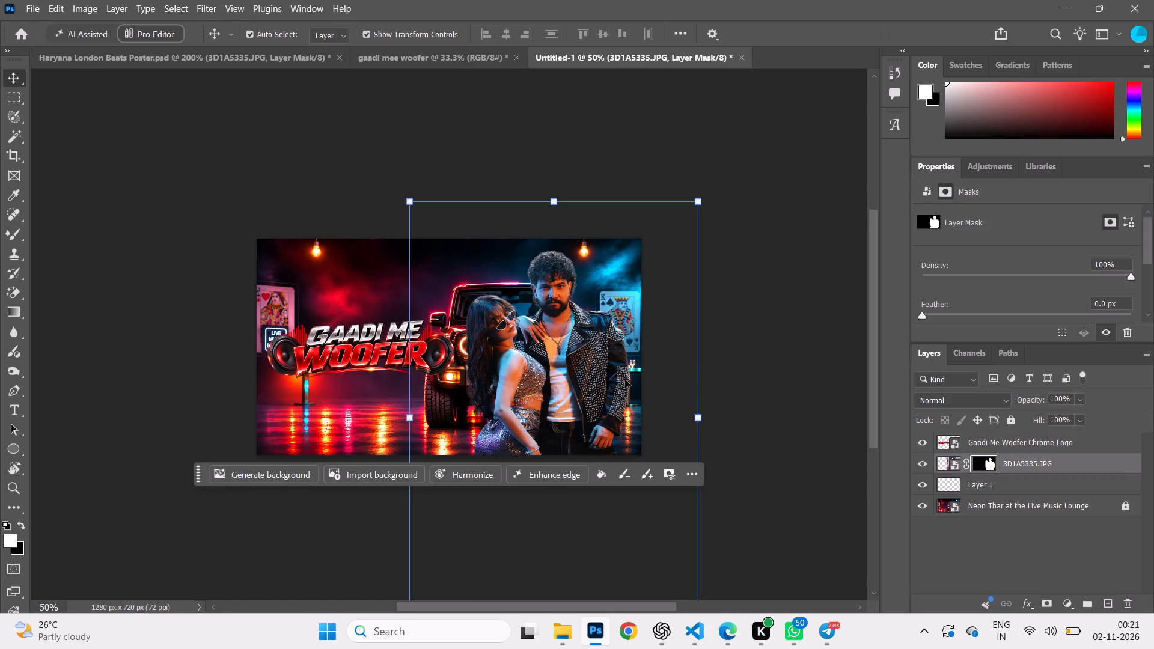
left_click_drag(575, 374, 582, 370)
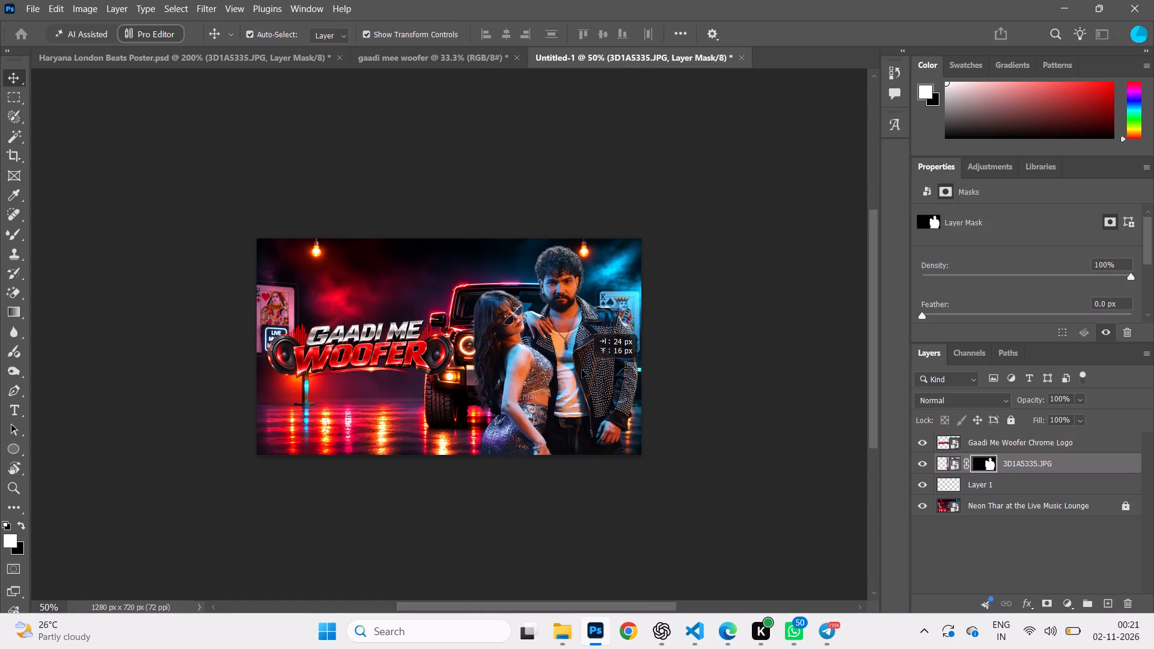
left_click_drag(582, 370, 581, 370)
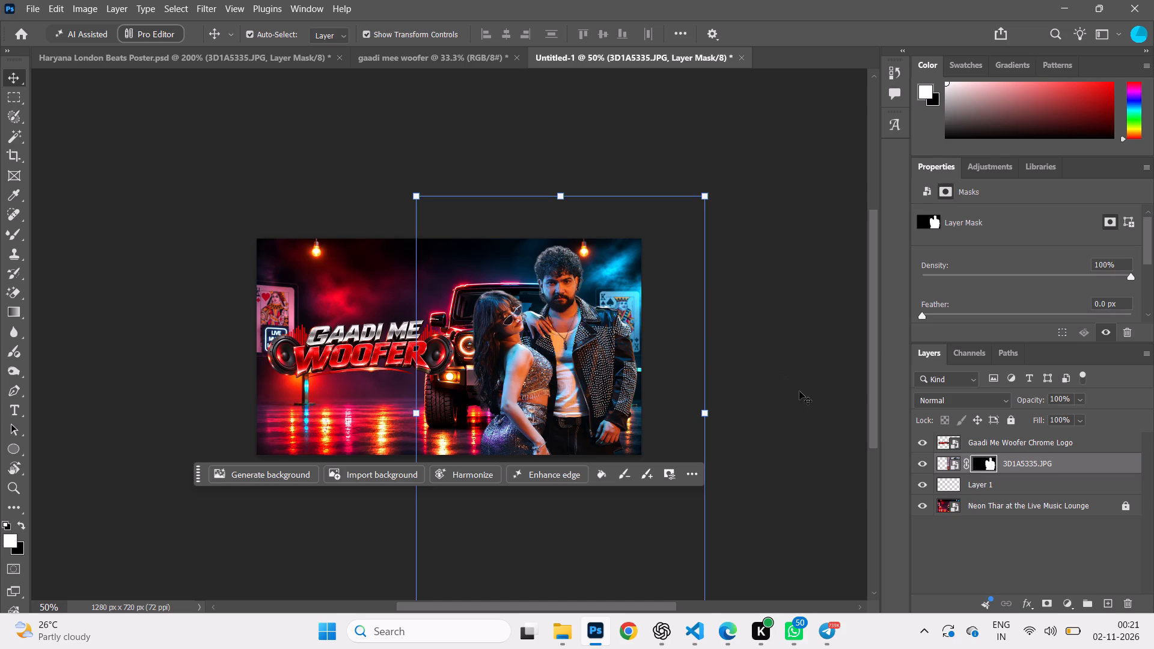
left_click_drag(573, 346, 493, 346)
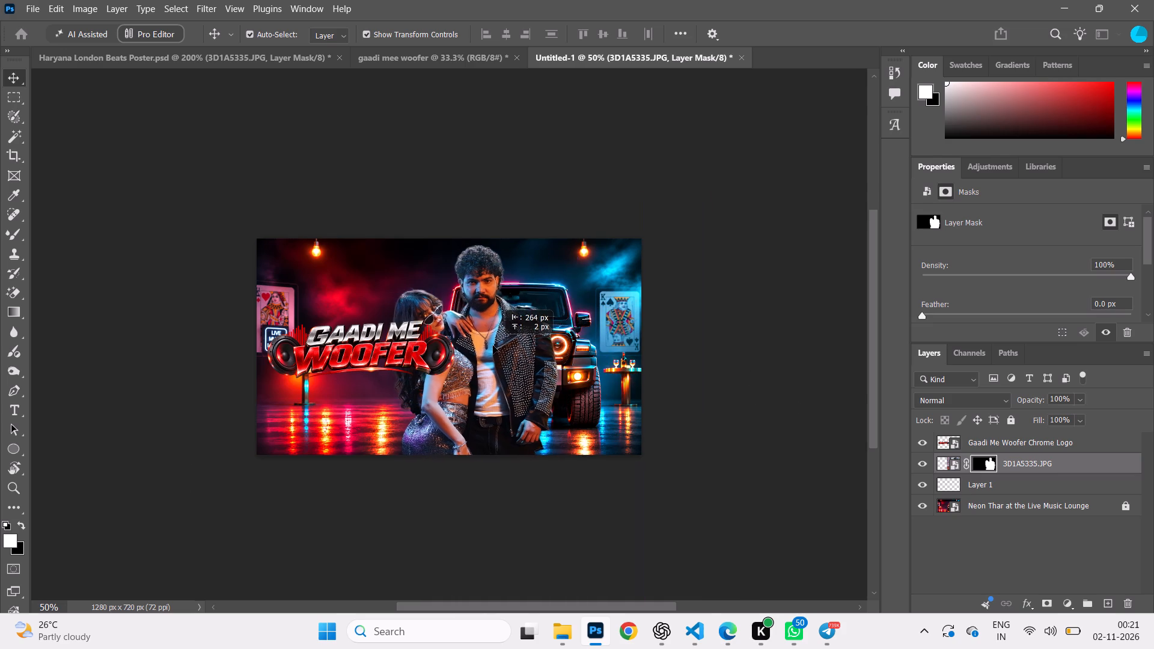
left_click_drag(493, 346, 470, 356)
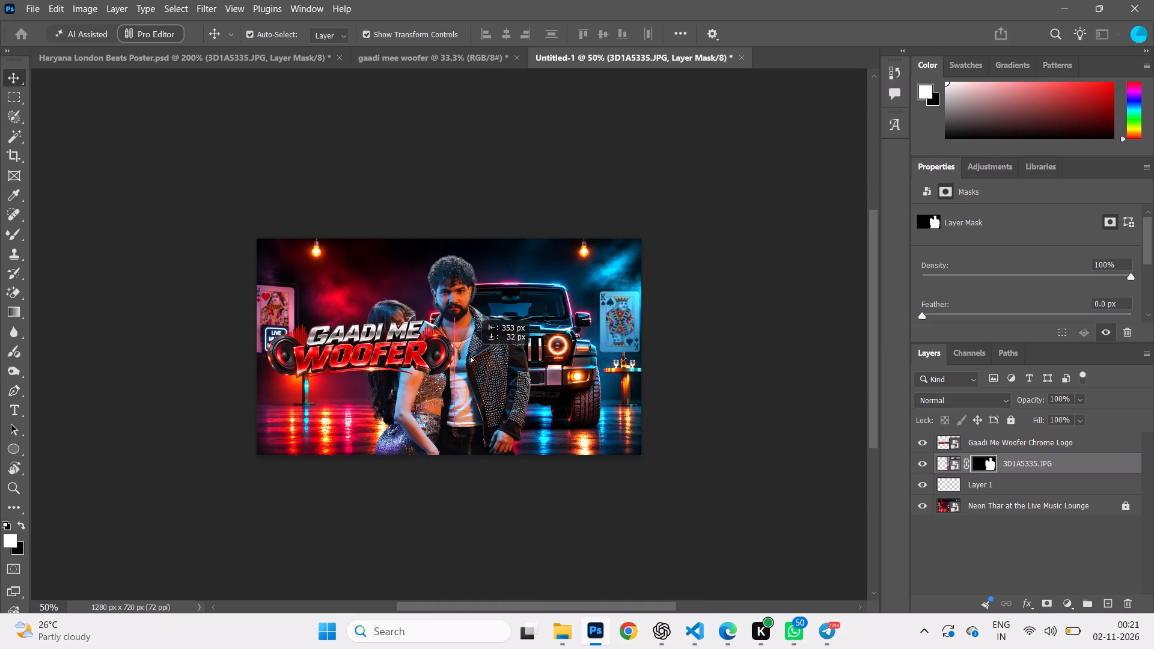
left_click_drag(470, 356, 470, 352)
left_click_drag(396, 350, 475, 414)
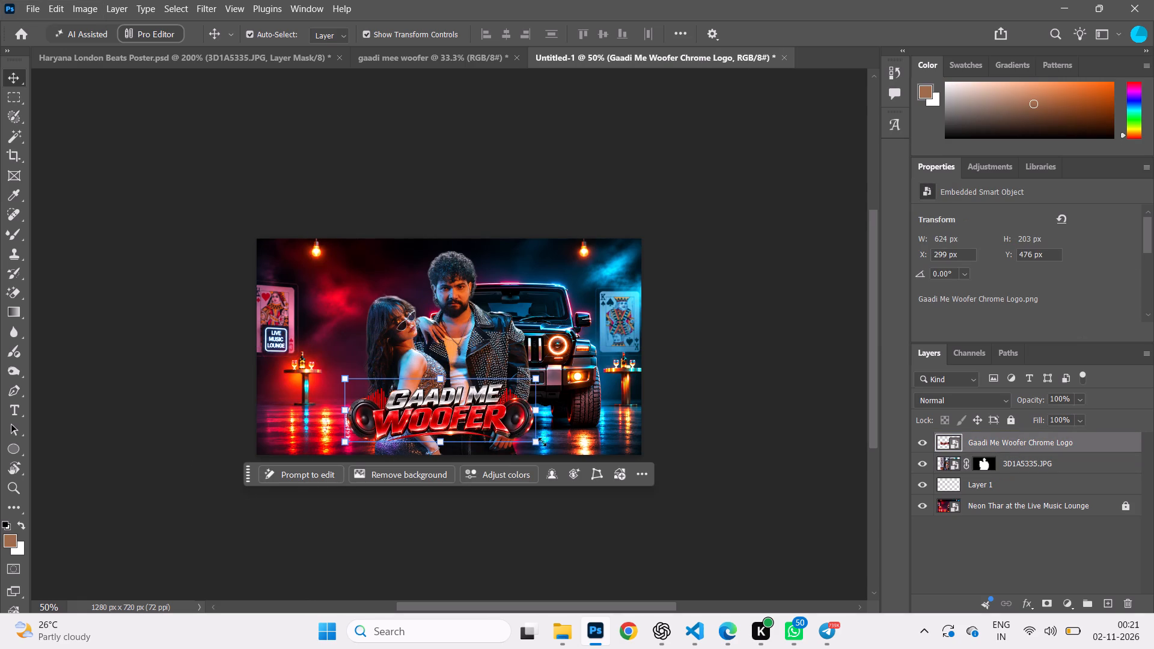
left_click_drag(539, 445, 611, 482)
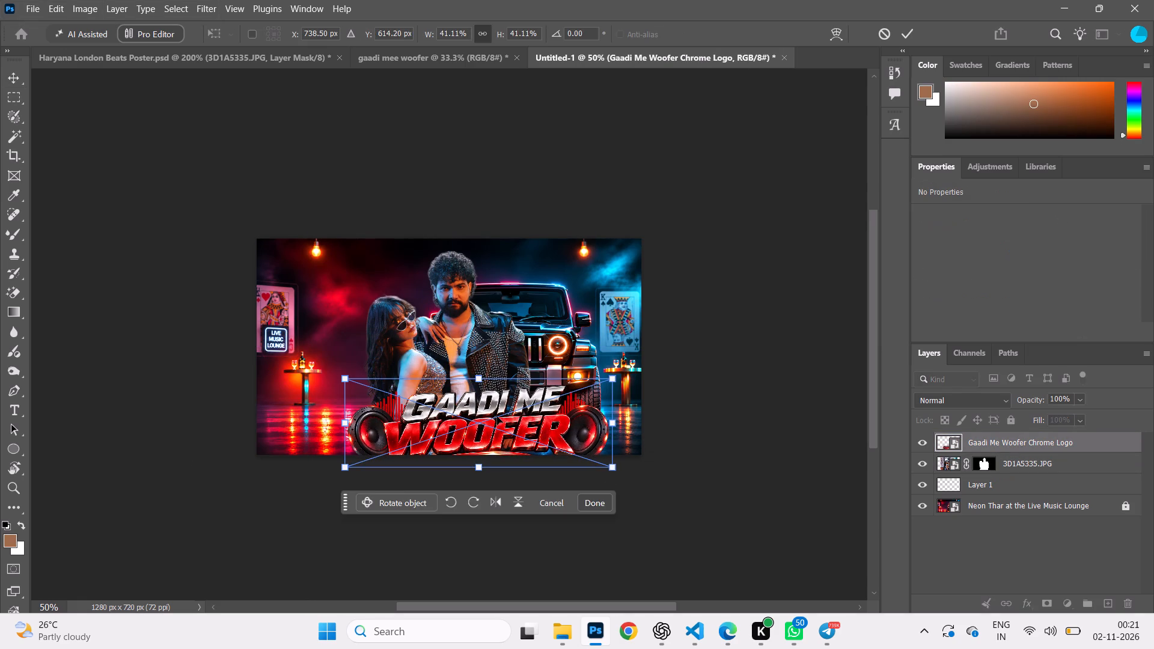
left_click_drag(497, 416, 465, 388)
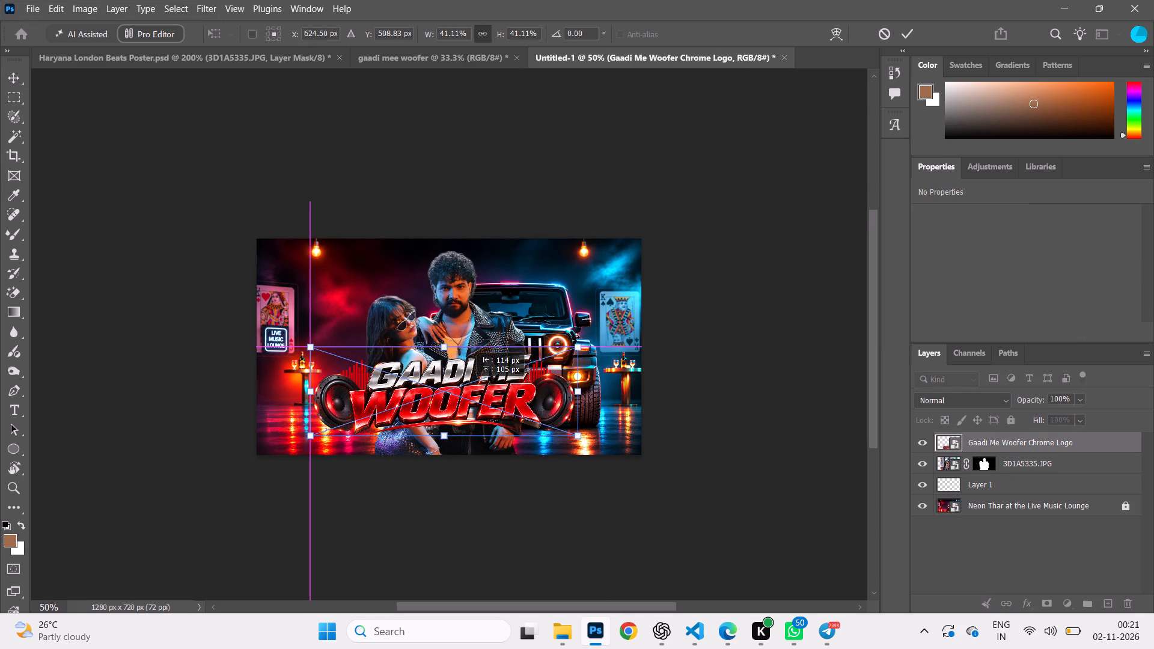
left_click_drag(465, 388, 467, 394)
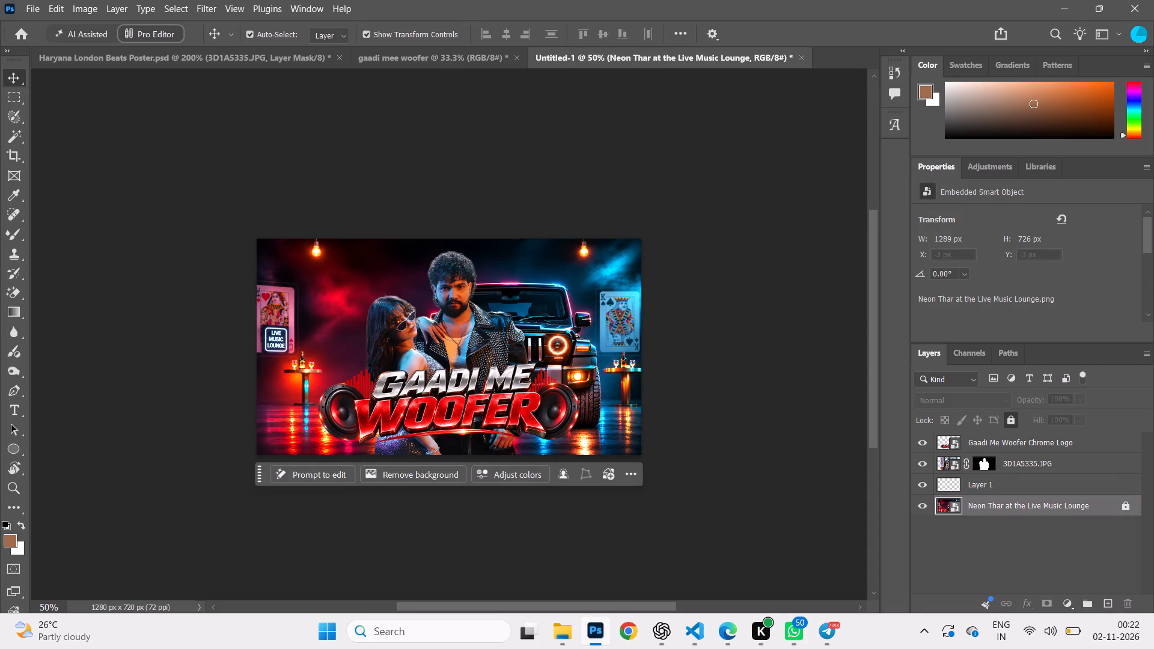
left_click(1111, 601)
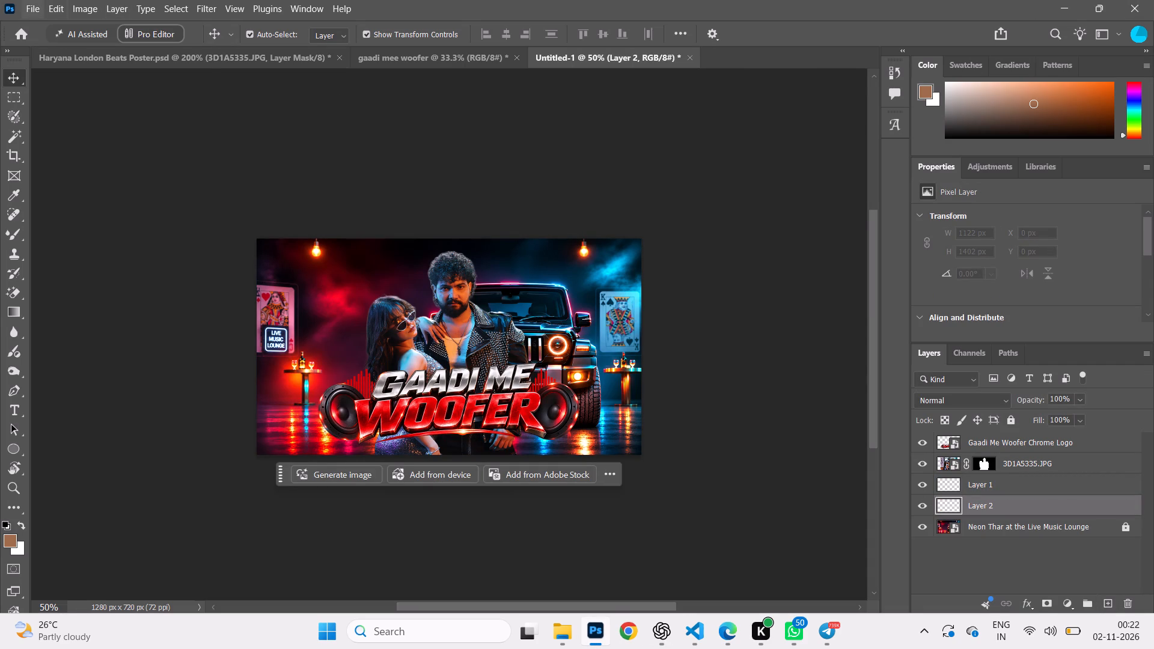
left_click(32, 8)
left_click(109, 308)
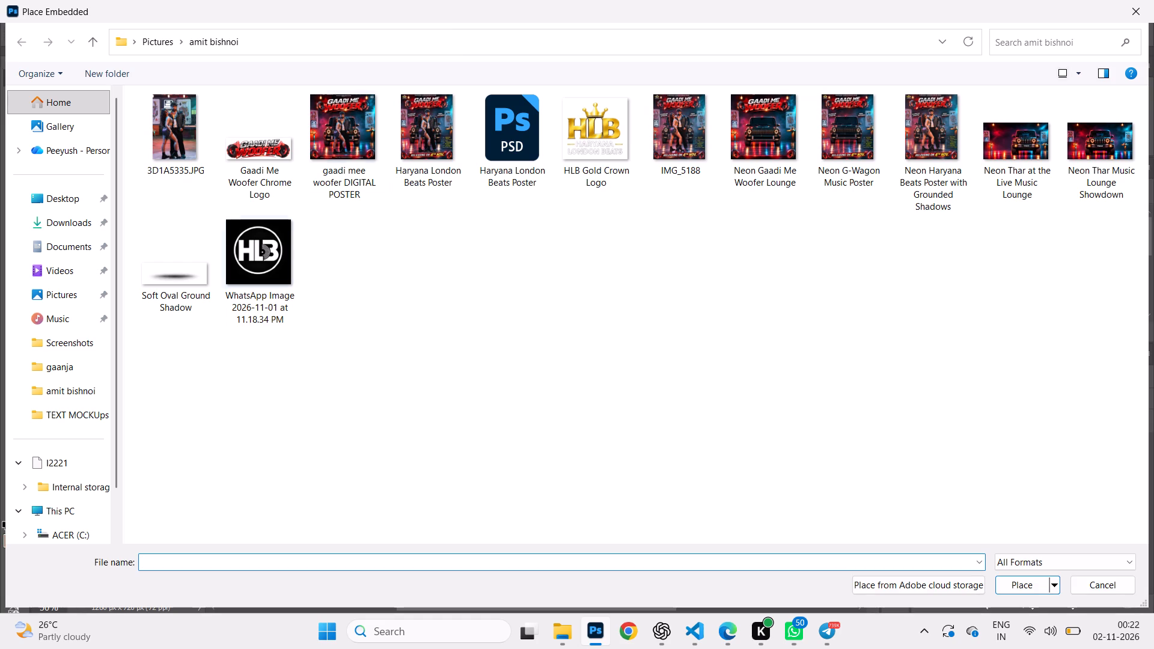
left_click(1077, 151)
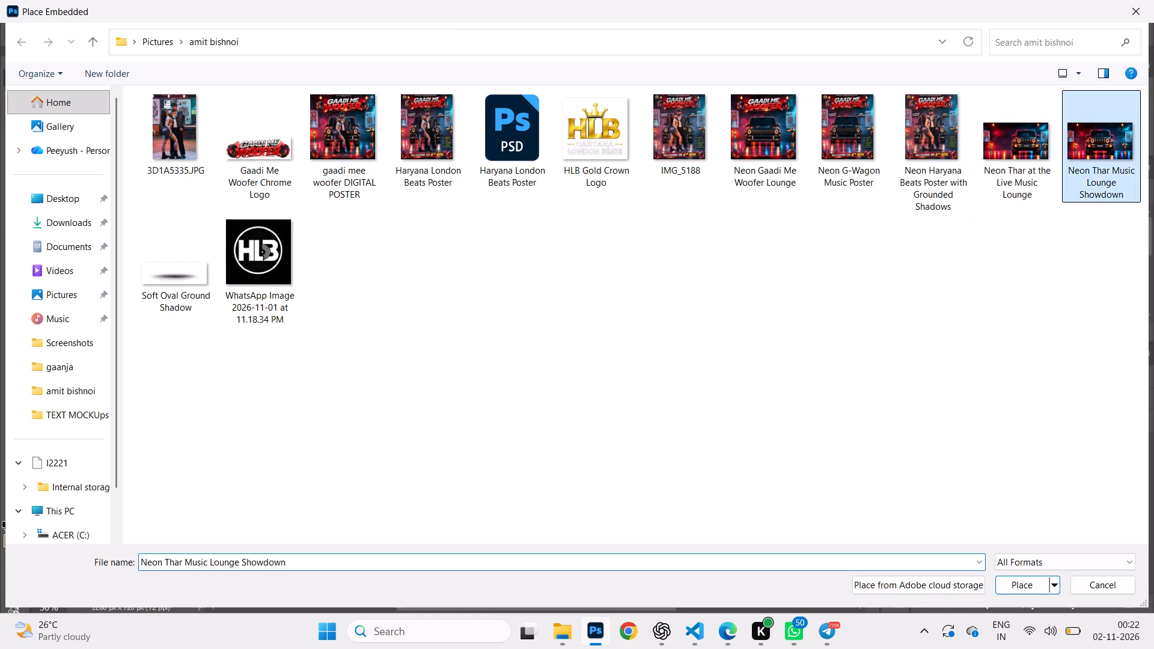
key("Return")
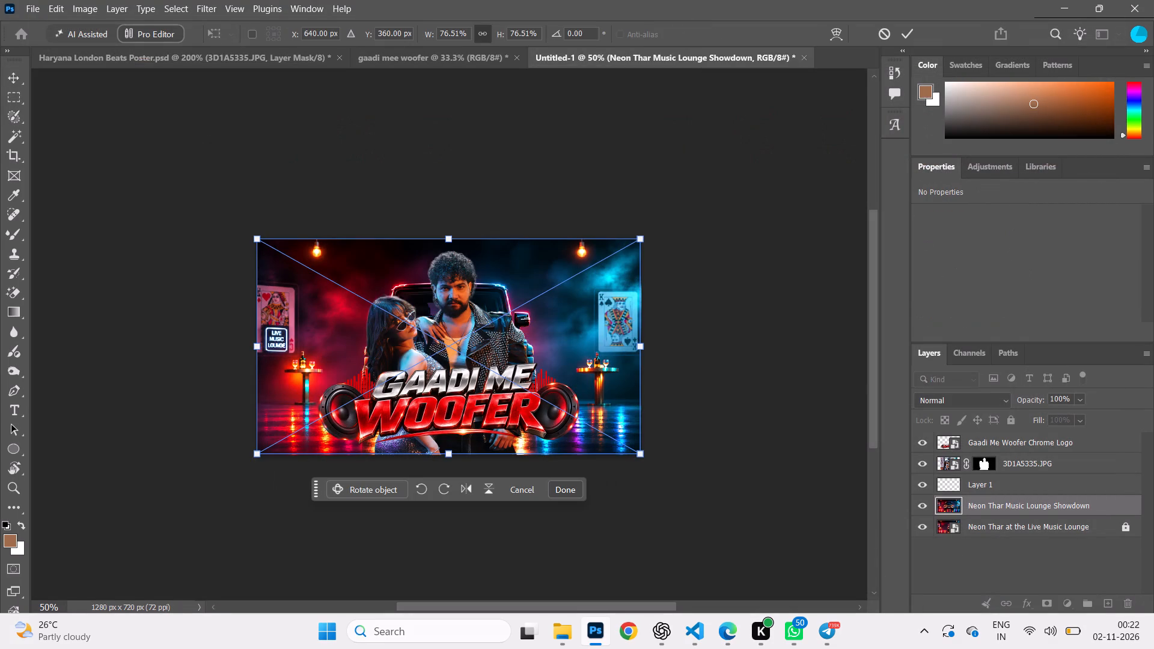
key("Return")
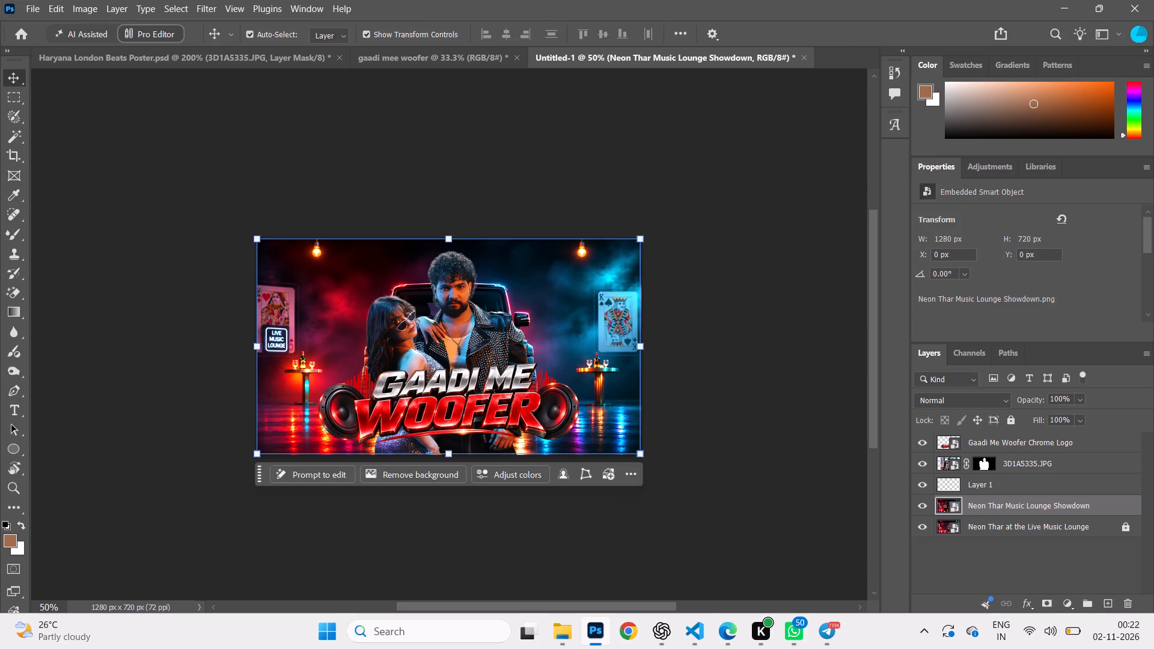
Toggle the Neon Thar Music Lounge Showdown layer to compare both backgrounds, and leave it hidden.
left_click(923, 505)
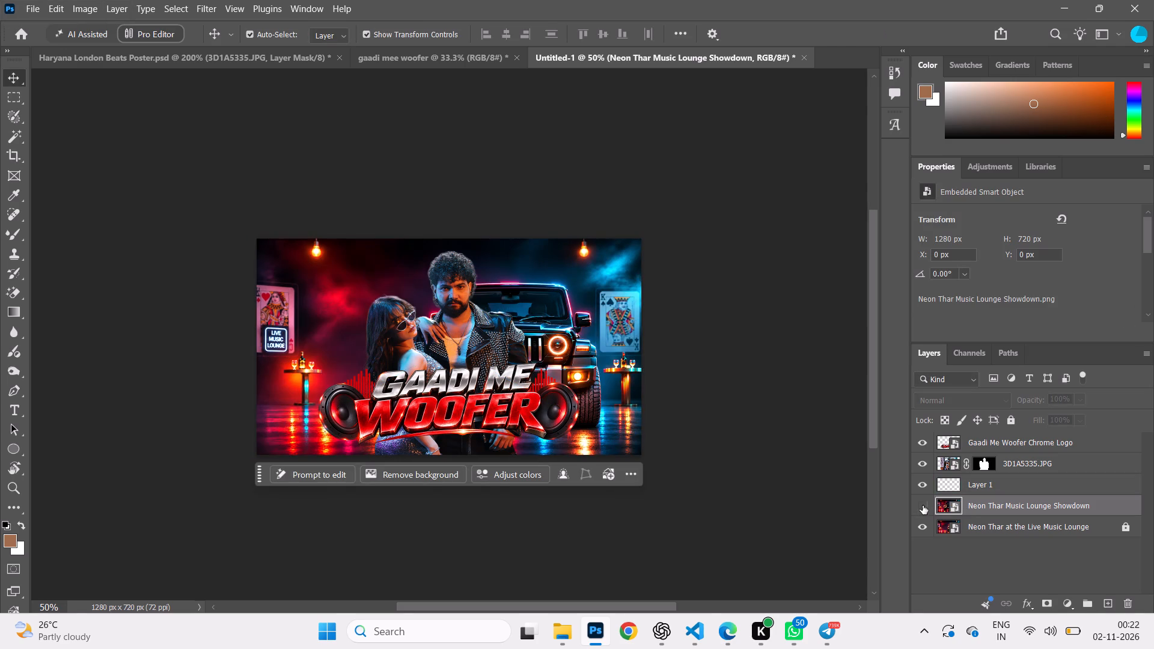
left_click(923, 505)
left_click(923, 505)
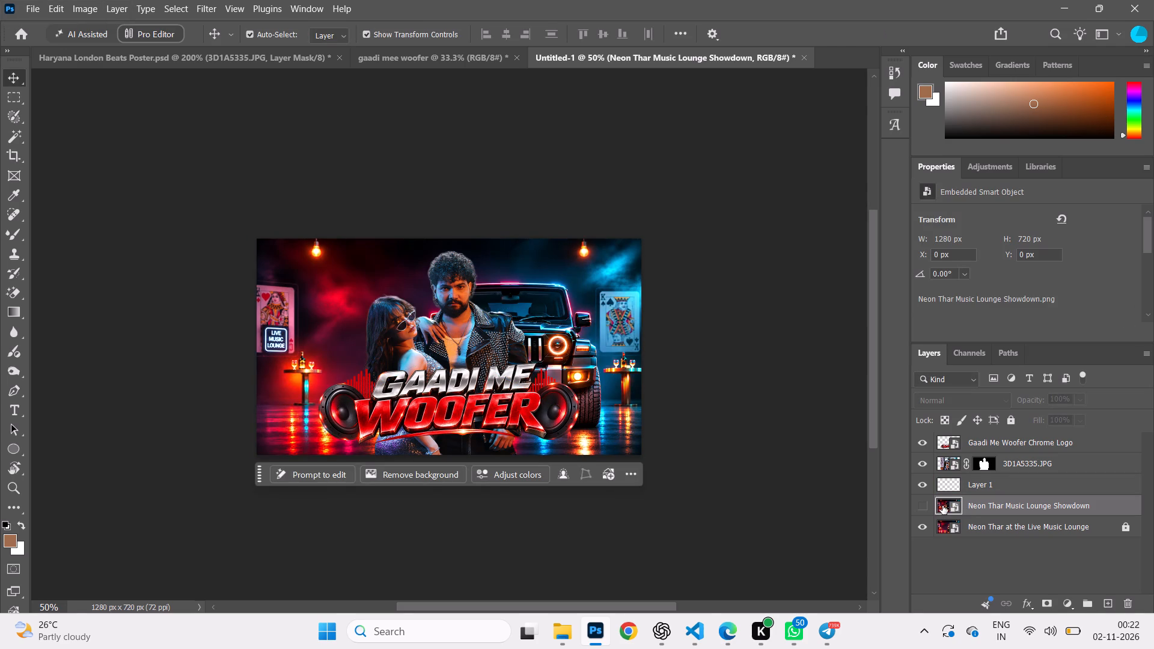
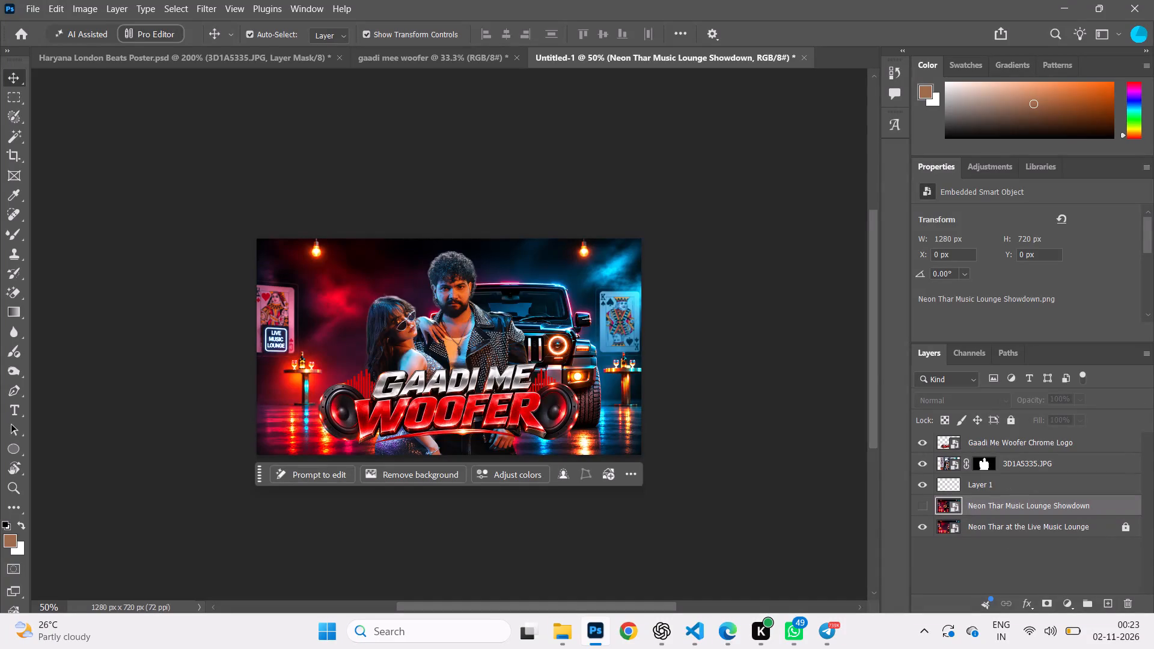
Add a new layer above 3D1A5335.JPG and draw an upward linear gradient from the canvas bottom to just above the logo, about 46% scale.
left_click(1027, 460)
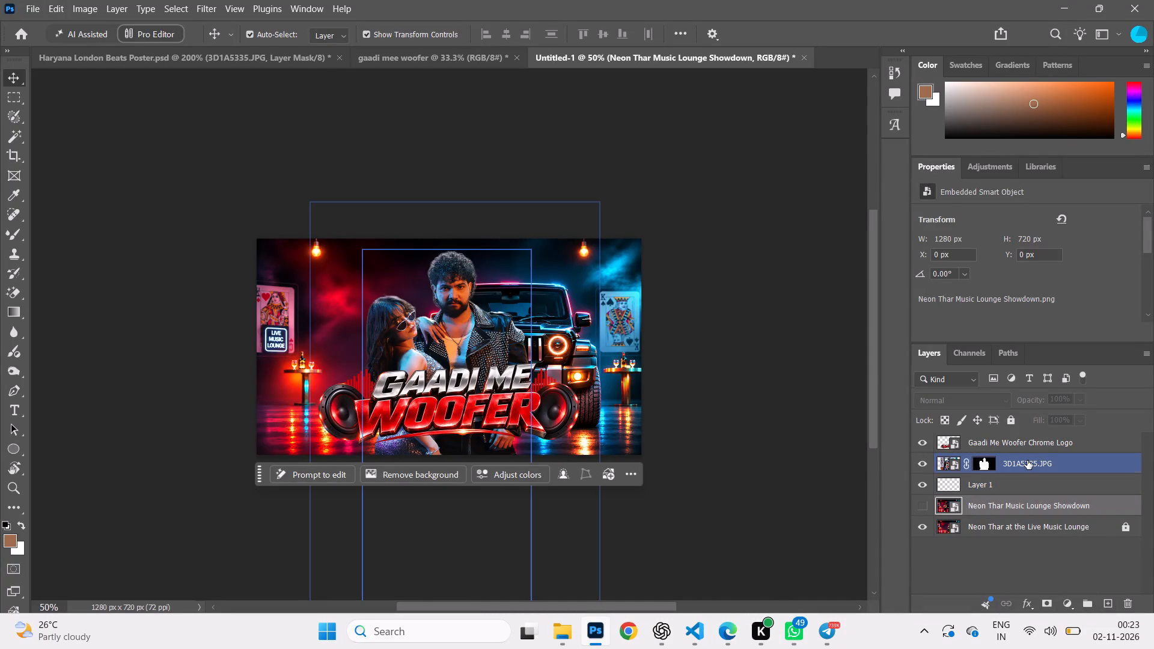
left_click(1113, 597)
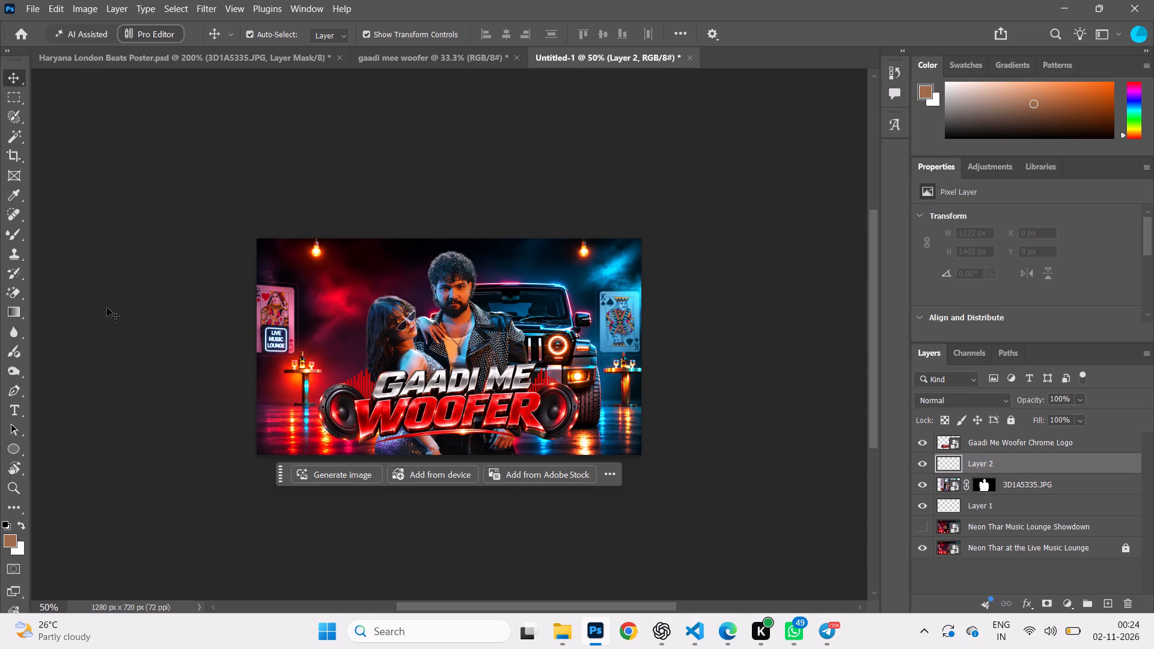
left_click(9, 310)
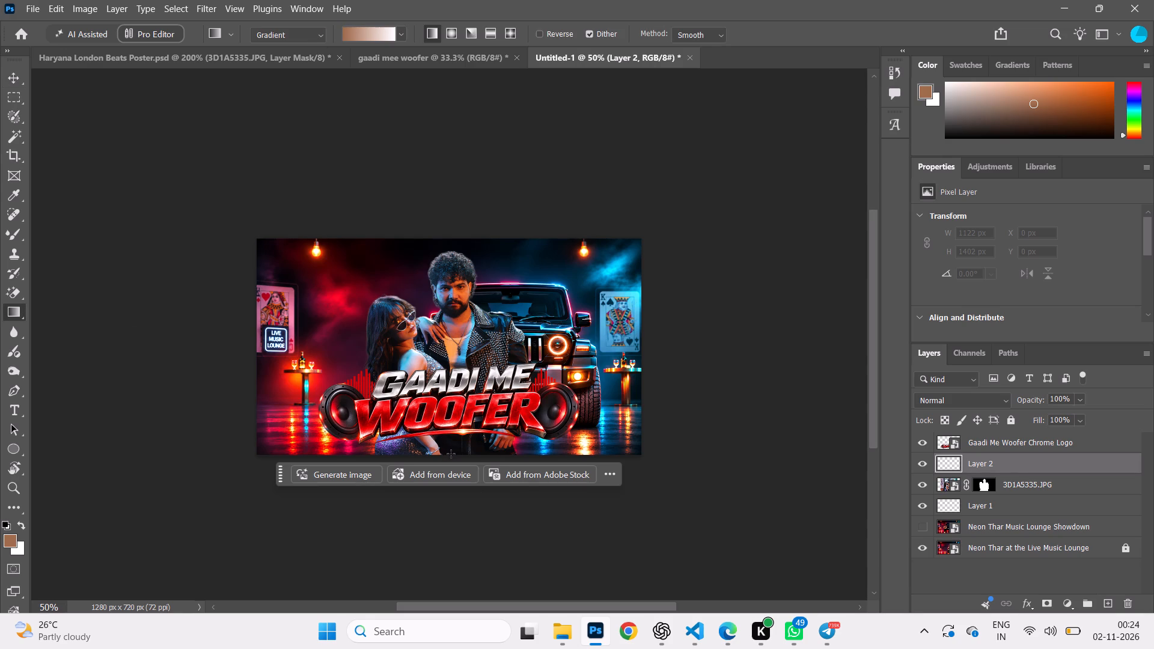
left_click_drag(451, 454, 453, 359)
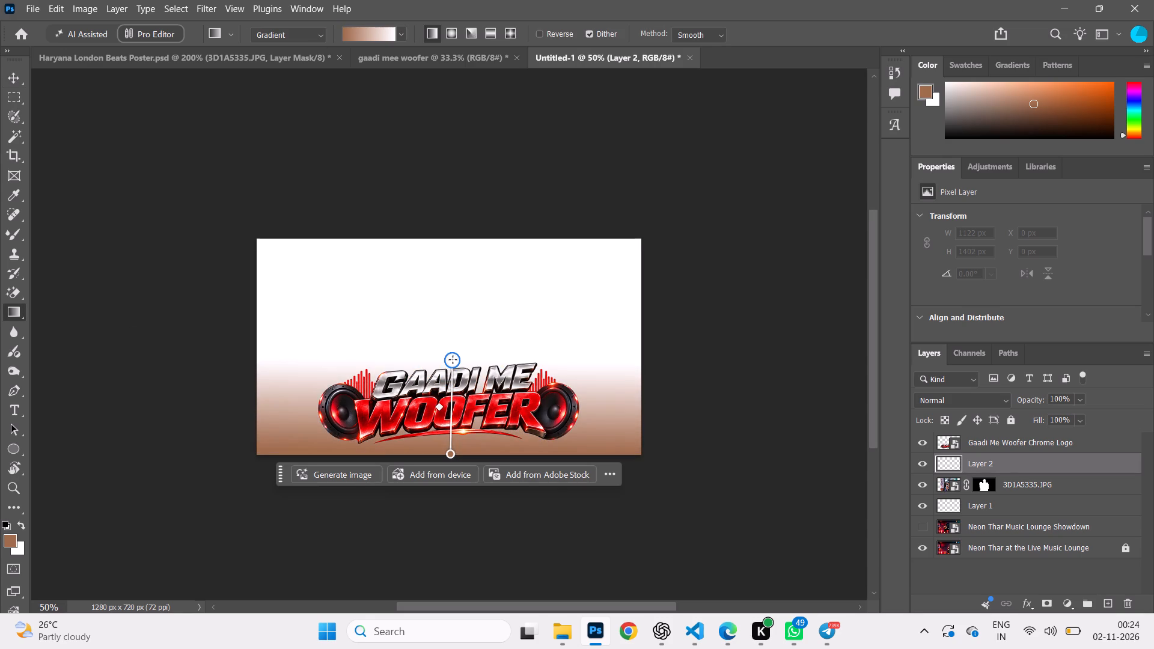
left_click_drag(453, 359, 450, 354)
left_click_drag(450, 354, 452, 354)
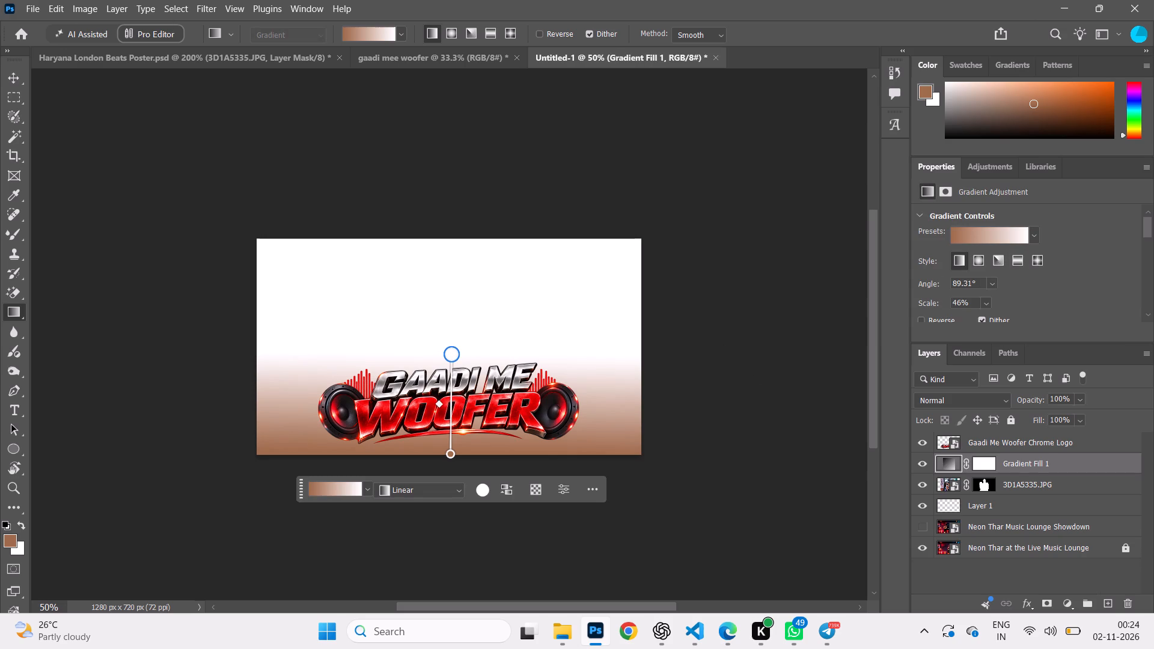
Make the upper end of the gradient fully transparent so it fades out over the couple.
left_click(980, 230)
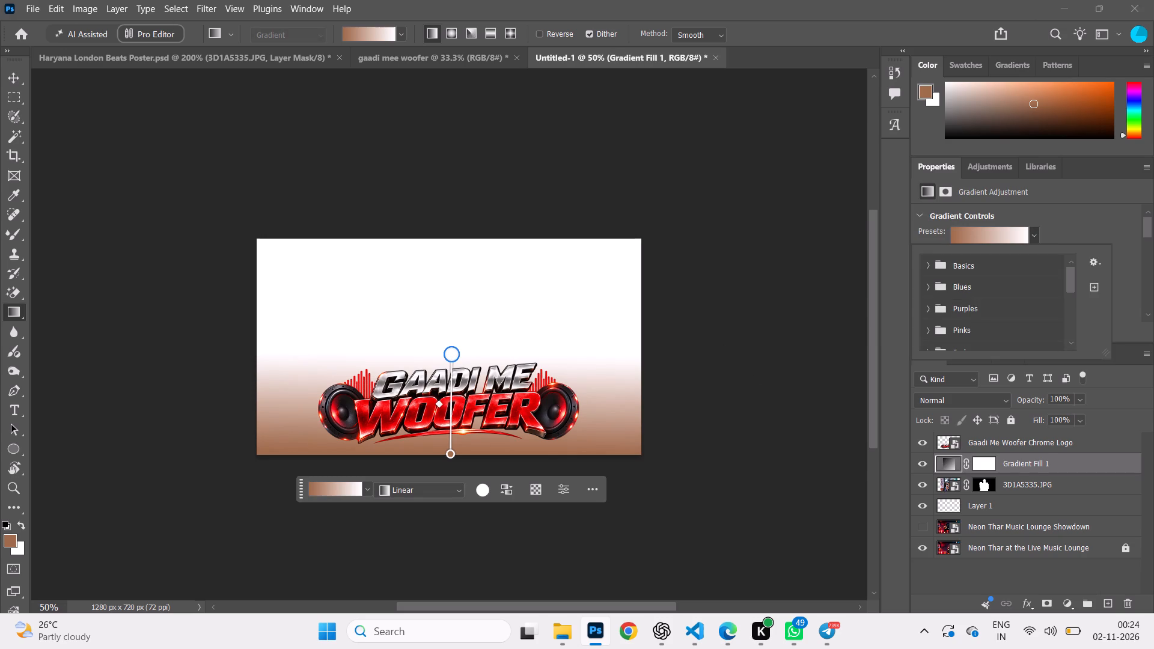
left_click(1063, 228)
scroll(1031, 294, "down", 2)
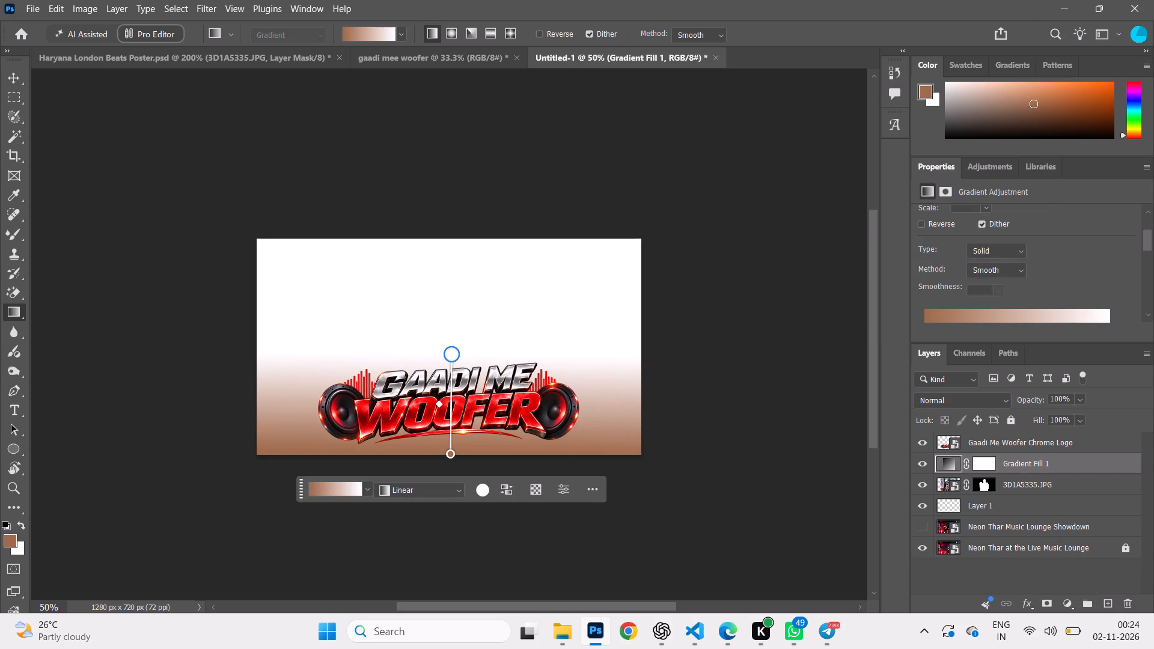
scroll(1031, 294, "down", 1)
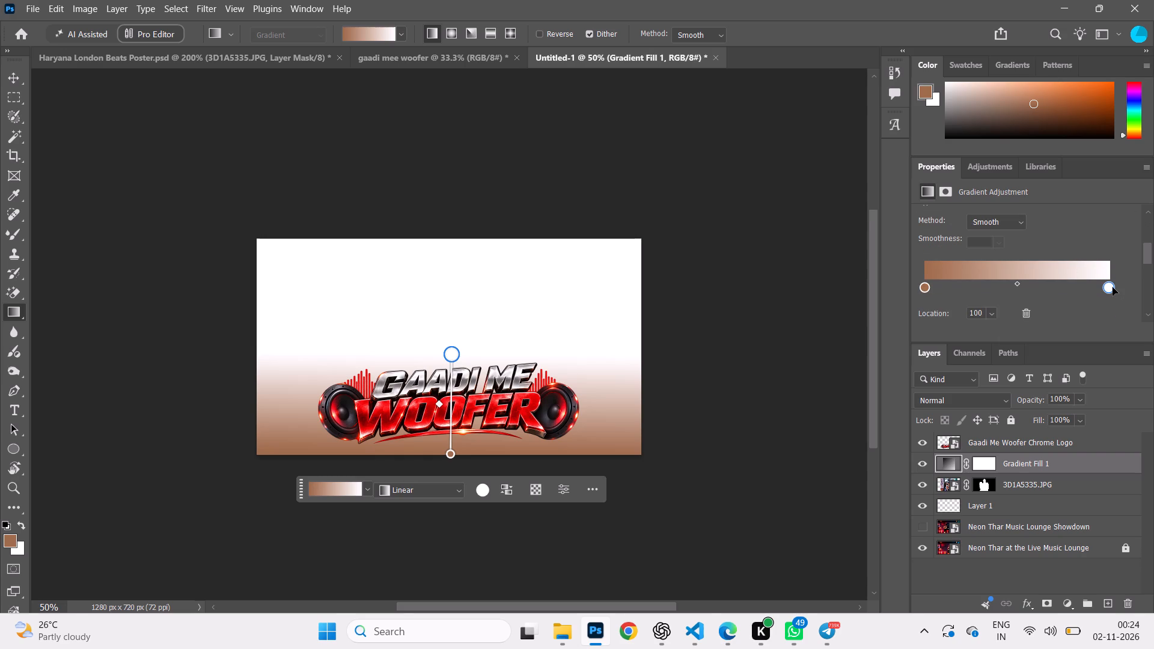
double_click(1113, 287)
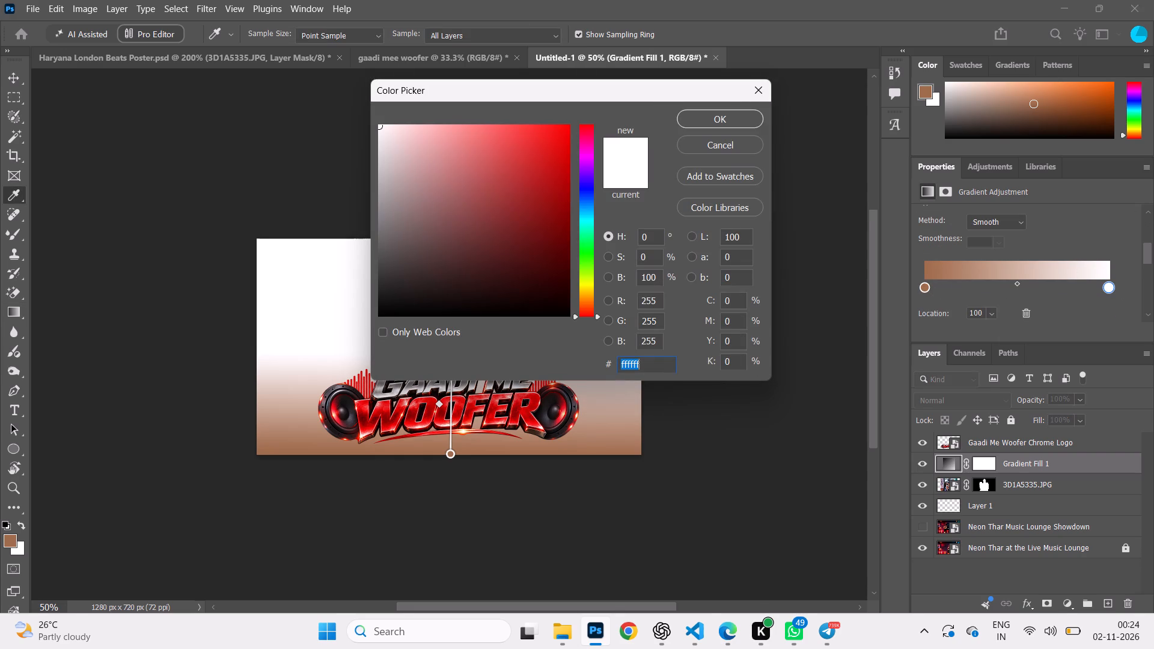
left_click(740, 142)
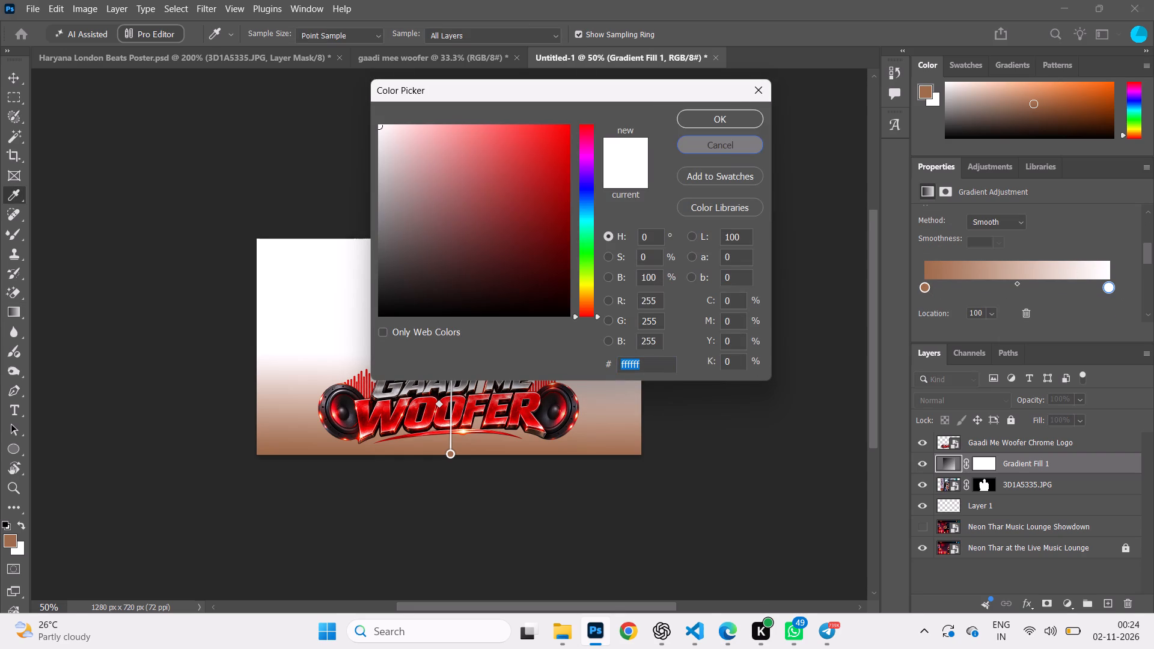
scroll(1049, 282, "down", 2)
double_click(1108, 302)
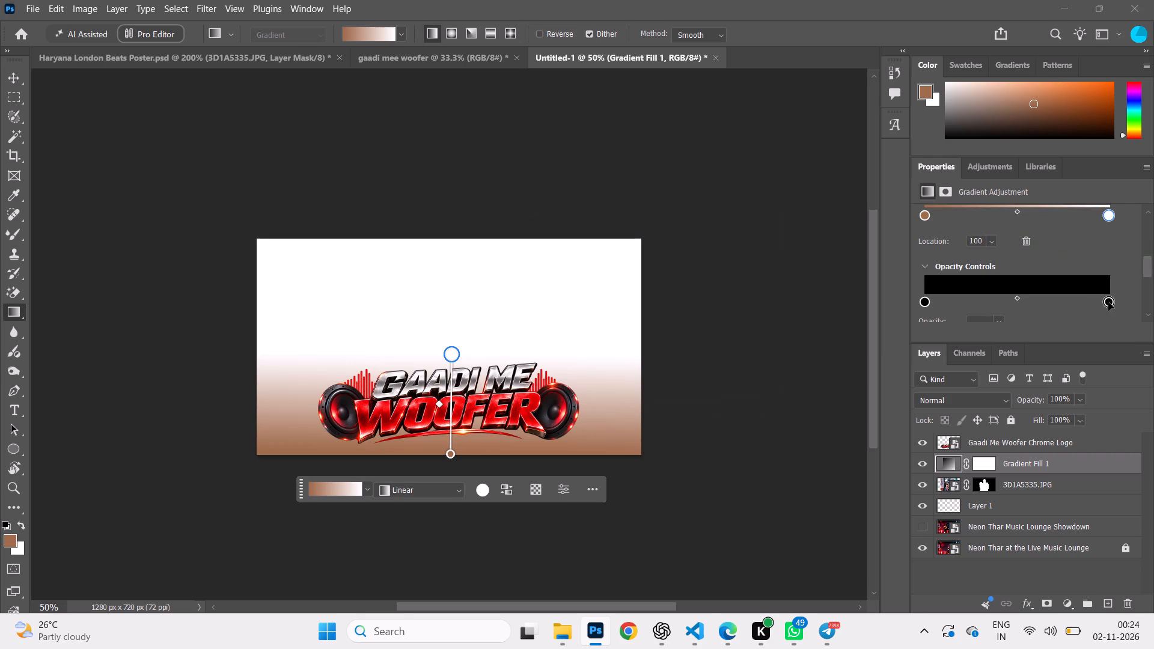
left_click_drag(1119, 281, 1131, 377)
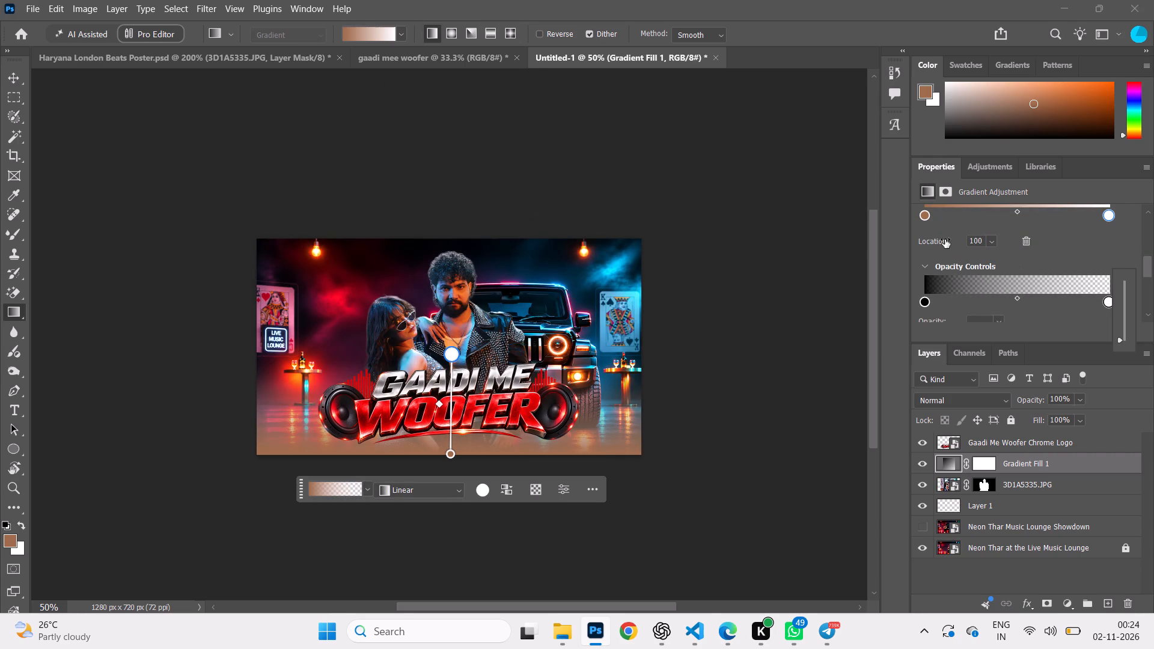
Set the gradient's lower colour stop to dark navy 011624, sampled from the background artwork.
double_click(926, 213)
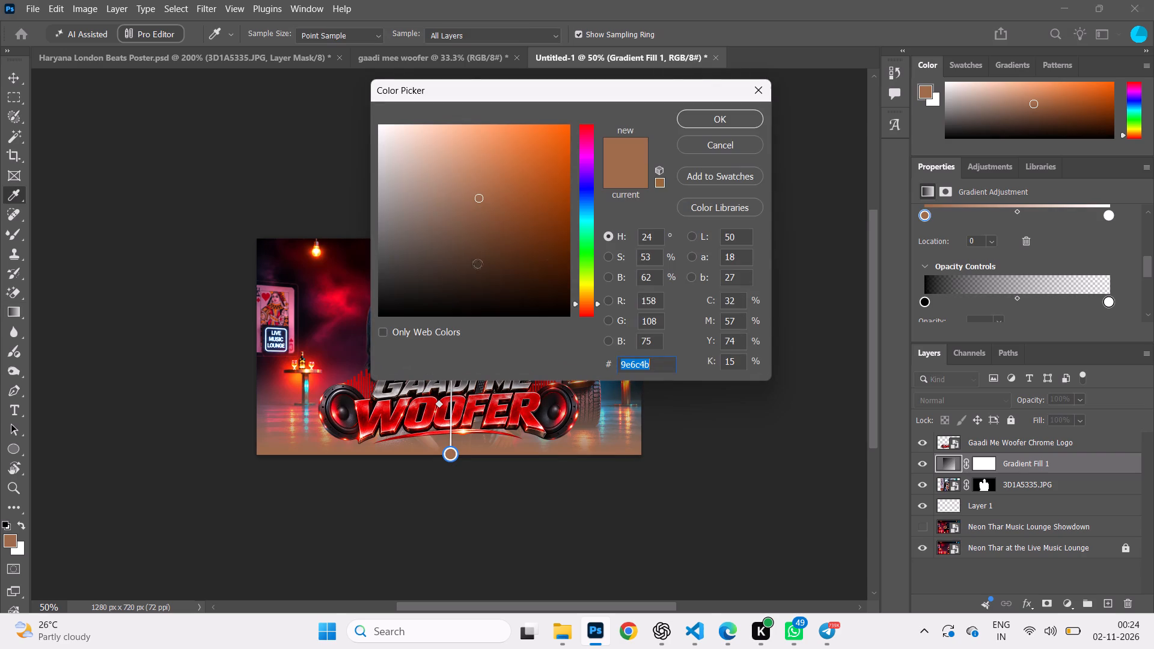
left_click(327, 364)
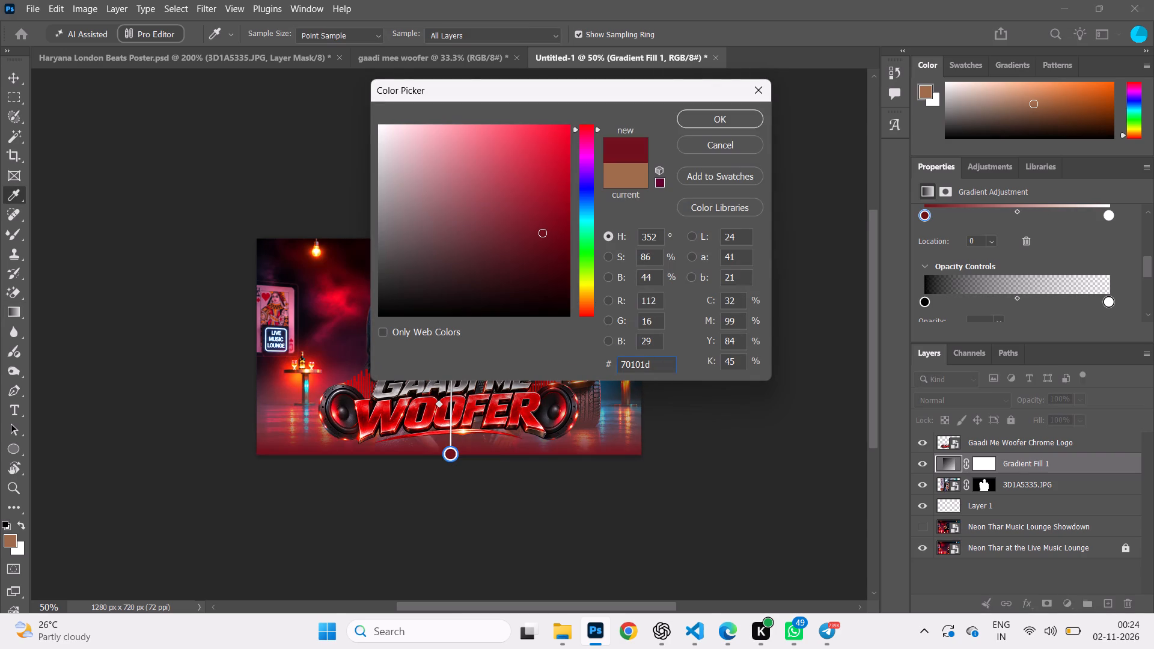
left_click_drag(568, 90, 775, 258)
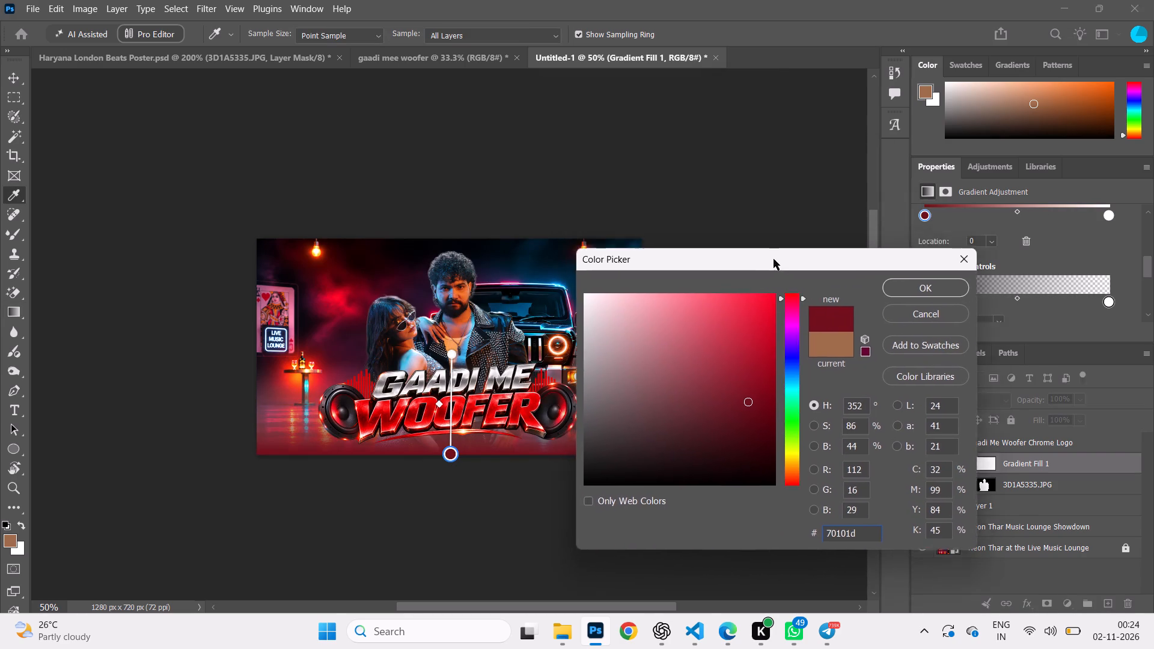
left_click_drag(775, 258, 796, 243)
left_click(537, 249)
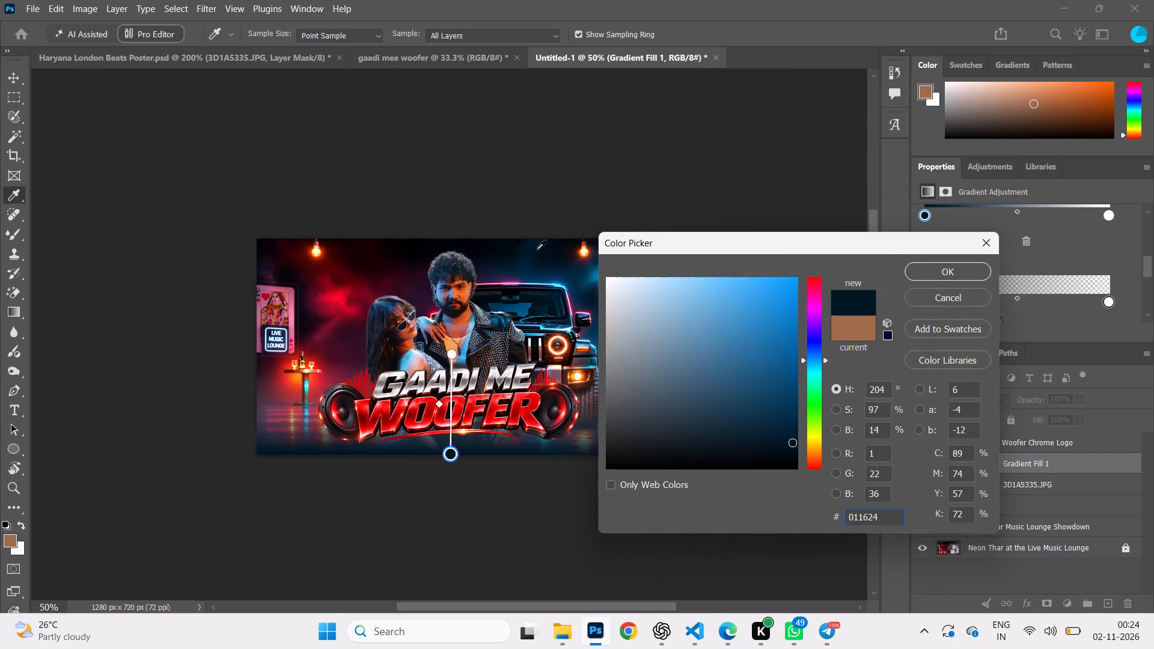
left_click(935, 269)
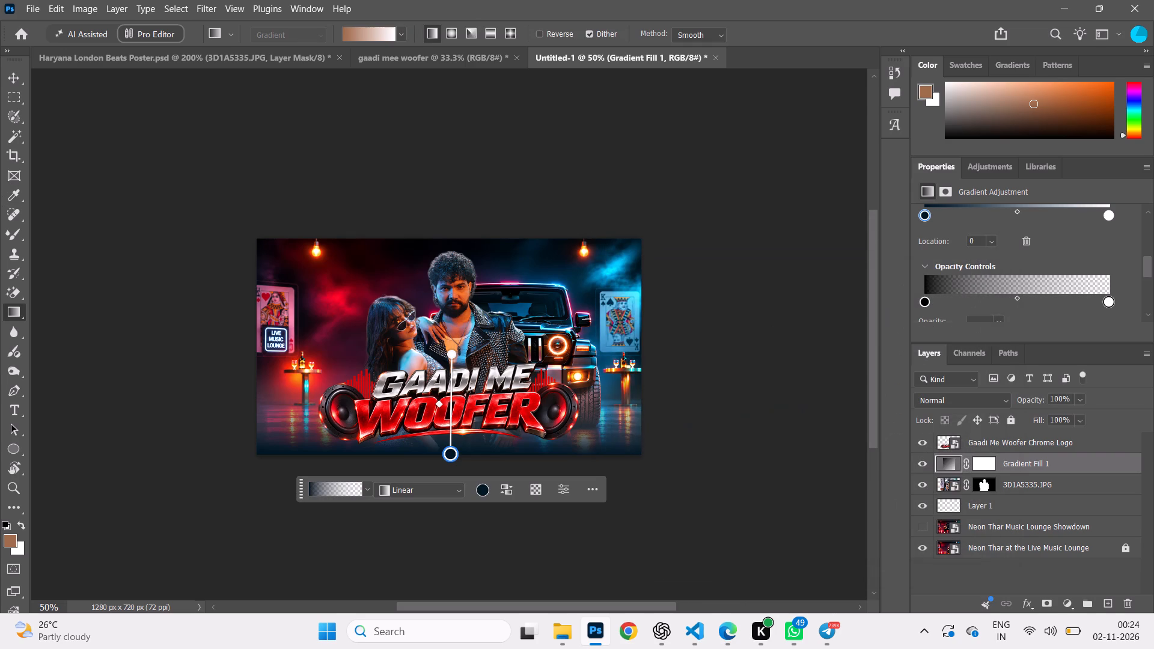
Stretch the gradient from just below the canvas bottom to just above its top edge, about 112% scale.
left_click_drag(452, 354, 453, 234)
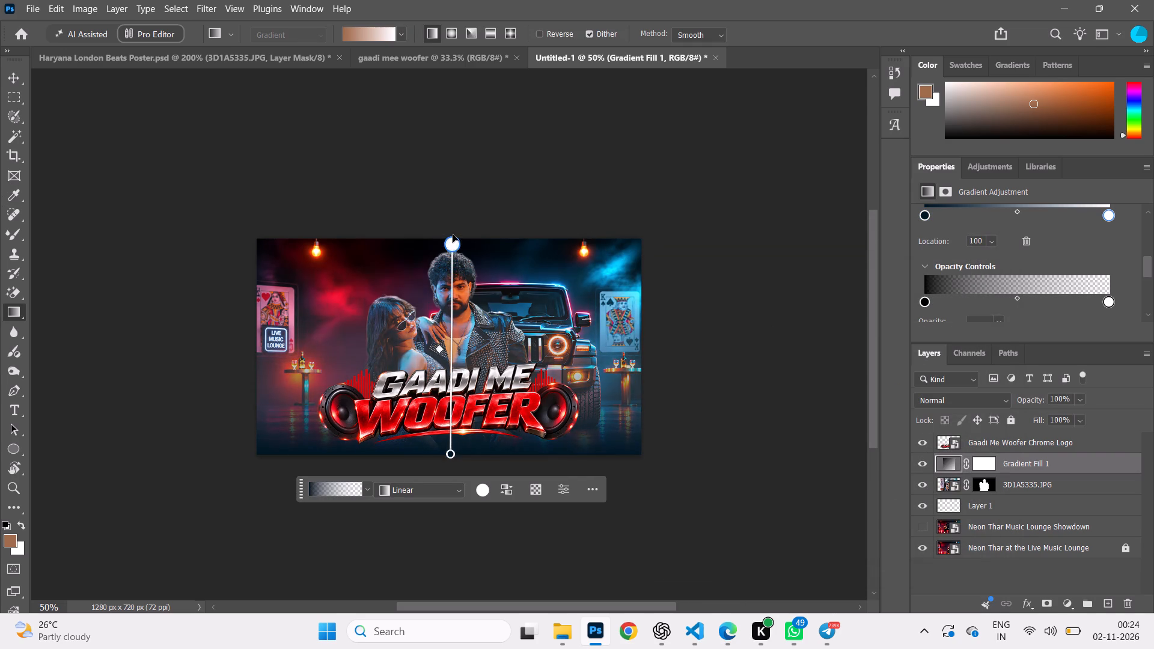
left_click_drag(453, 234, 457, 224)
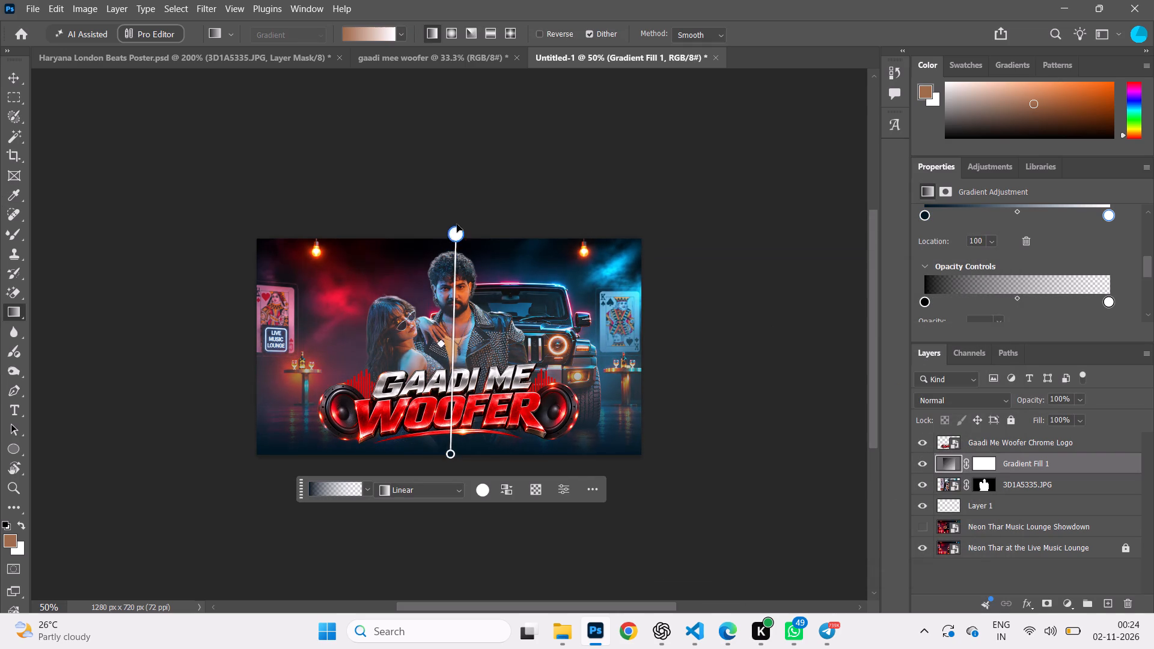
left_click_drag(457, 224, 456, 218)
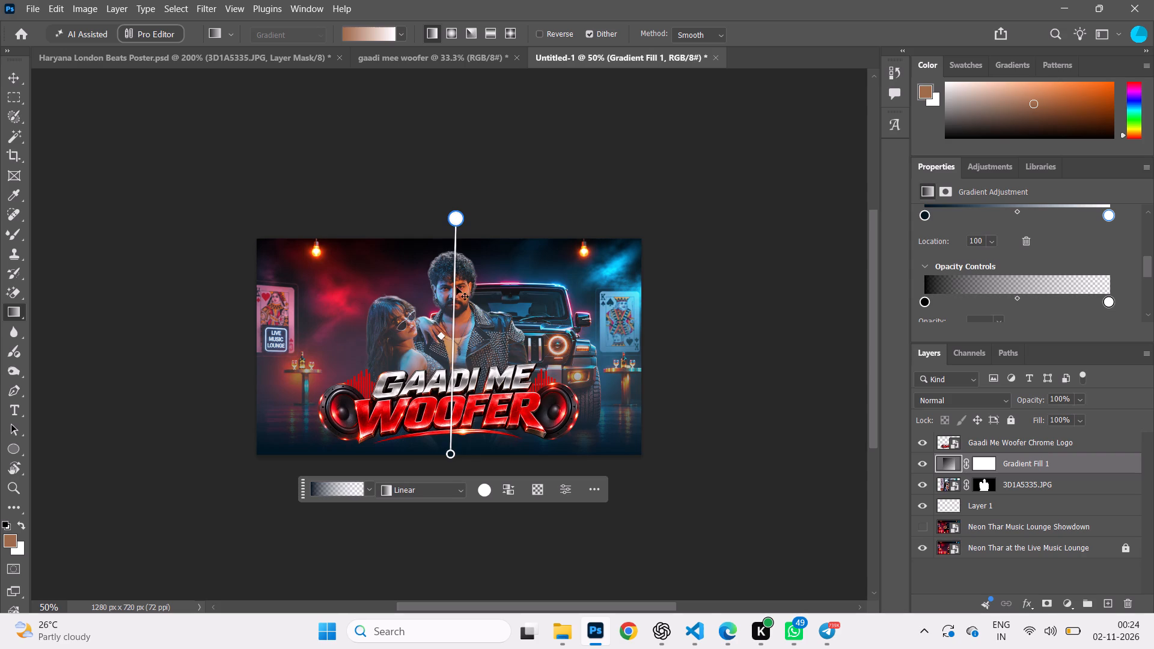
left_click_drag(450, 453, 456, 472)
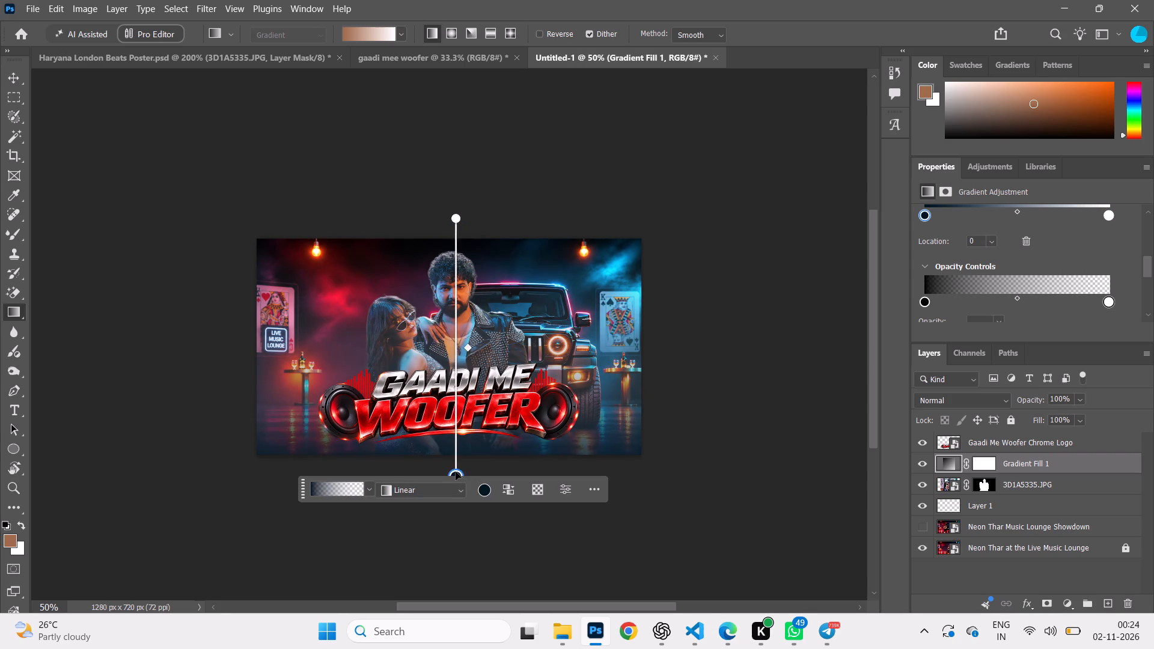
left_click_drag(456, 472, 453, 465)
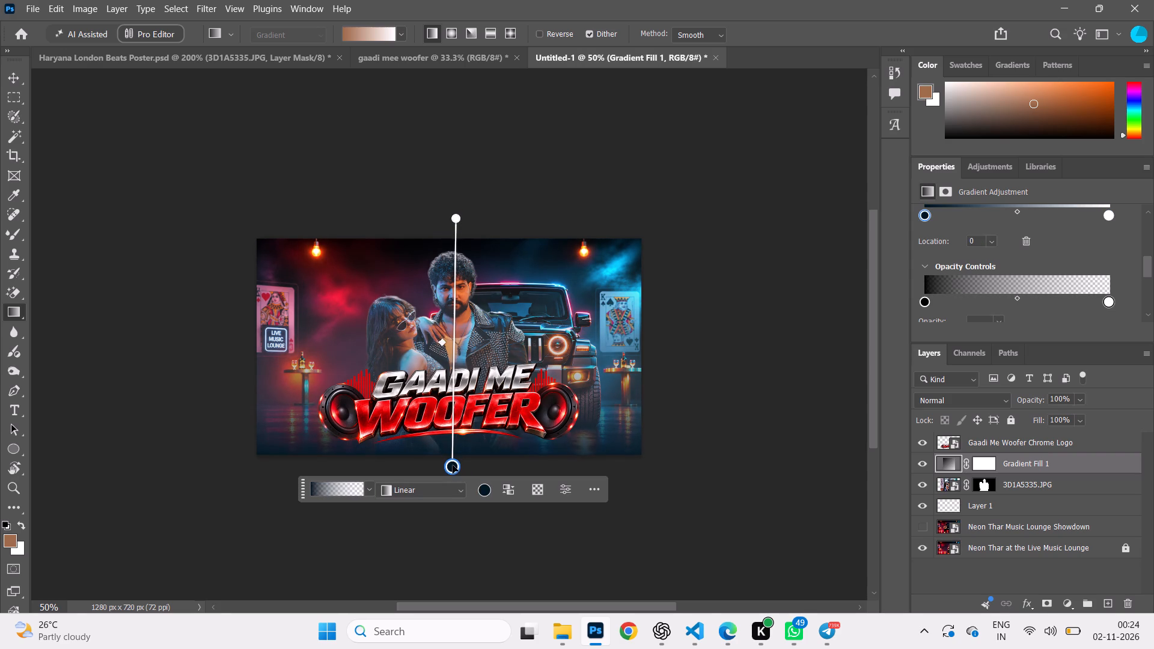
left_click_drag(453, 465, 453, 460)
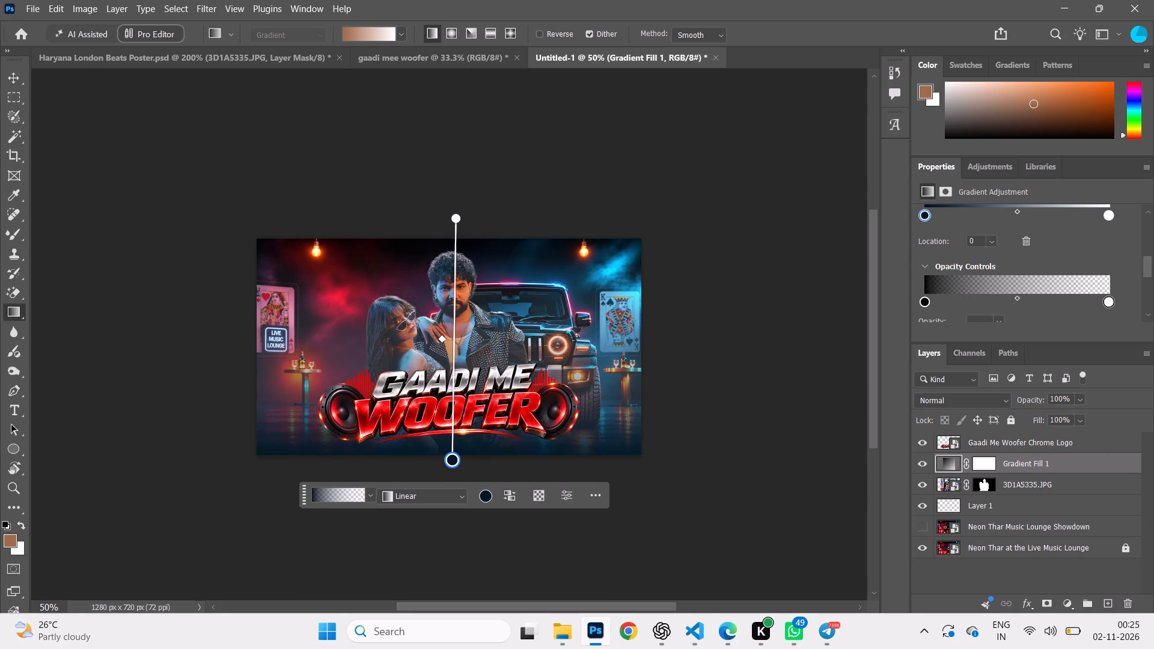
Set the gradient's upper colour stop to dark blue 00141e, sampled from the background artwork.
double_click(1111, 214)
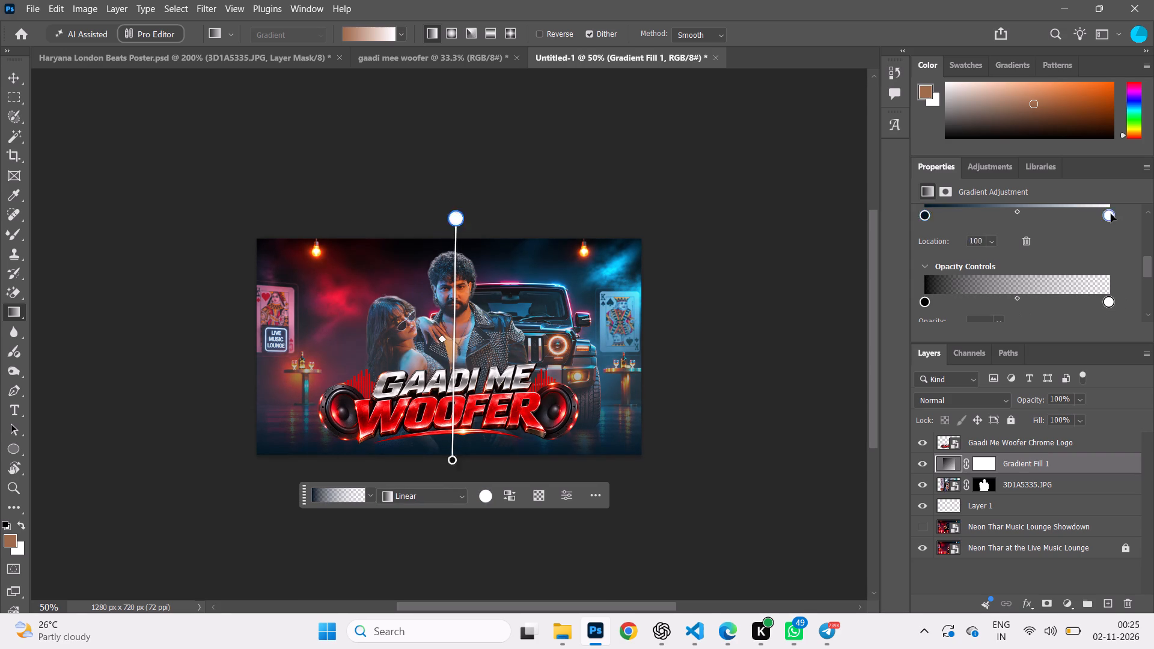
left_click(335, 324)
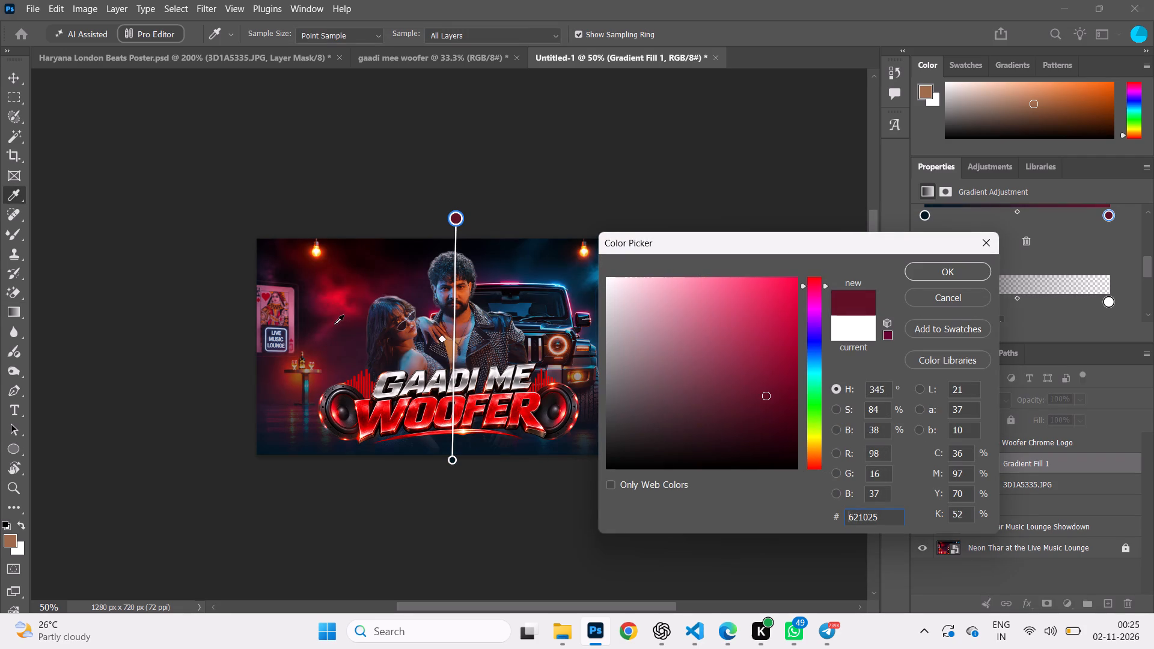
left_click(552, 261)
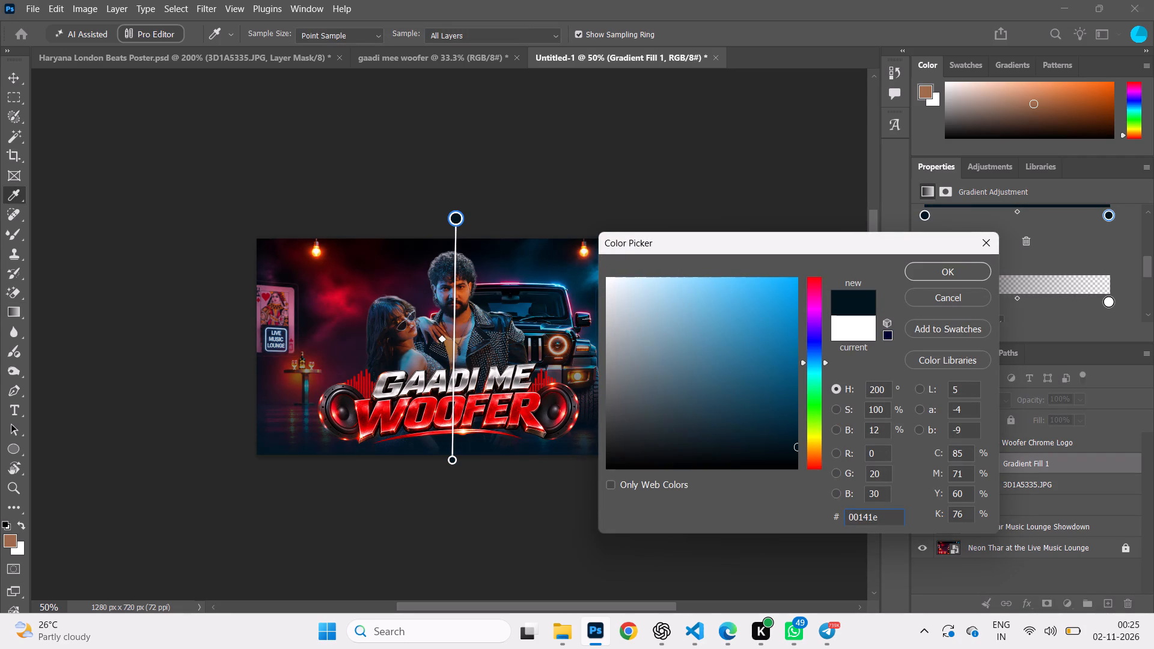
left_click(921, 265)
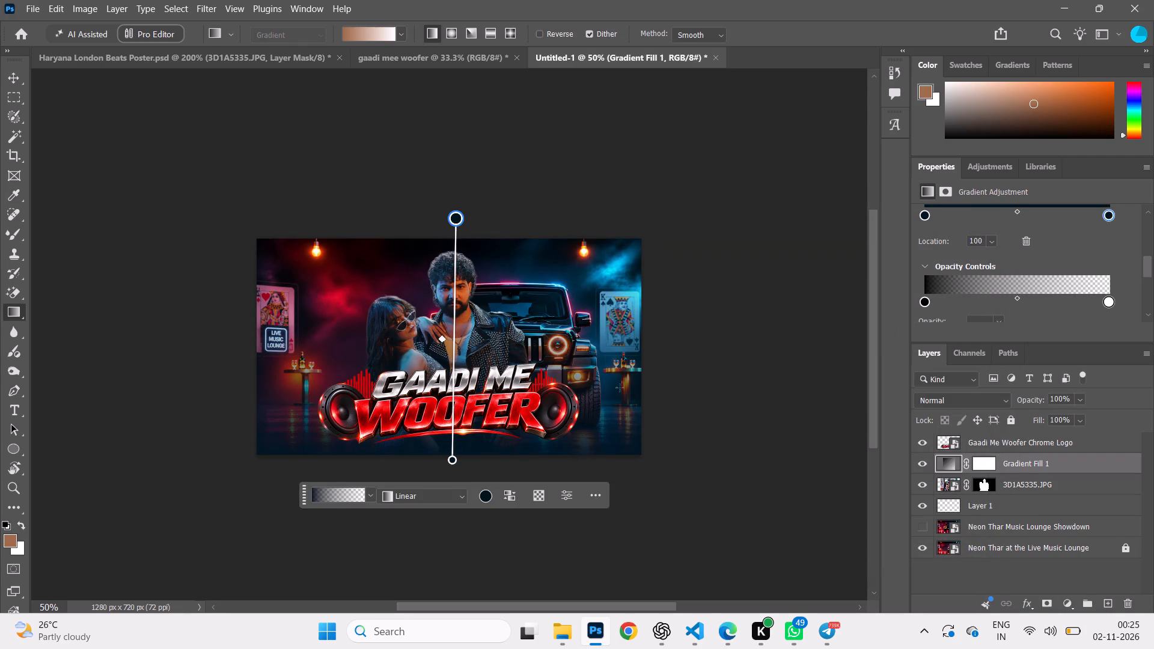
Toggle the gradient fill to compare, and lower its upper end to the man's face, about 76% scale.
left_click(921, 464)
left_click(921, 464)
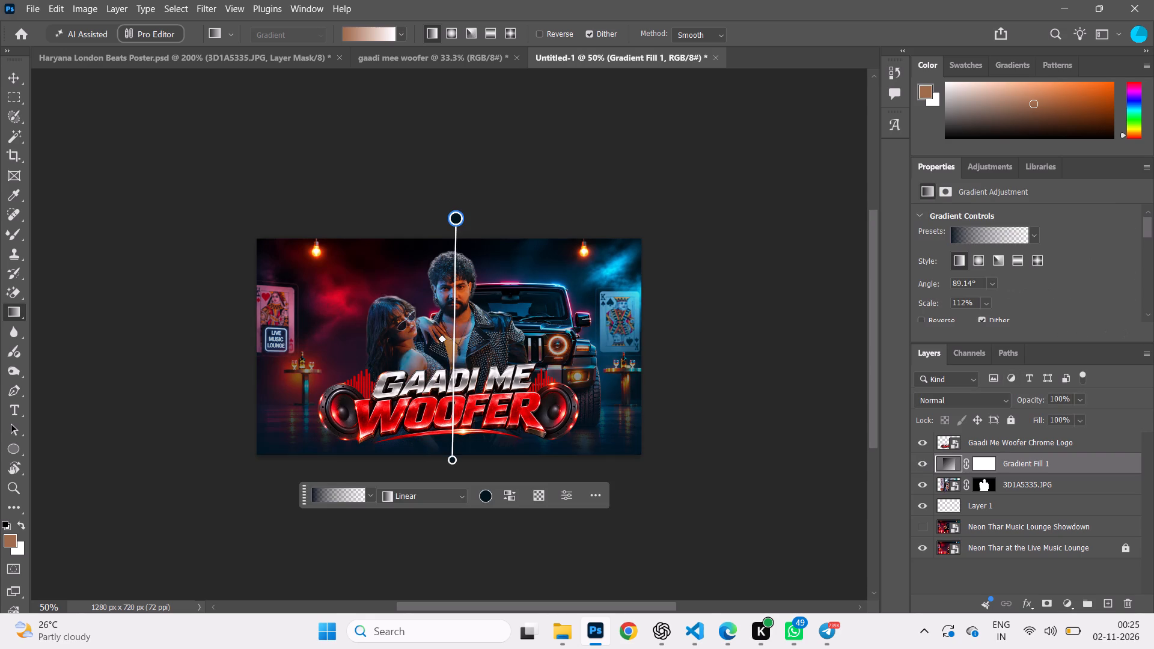
left_click_drag(455, 212, 453, 292)
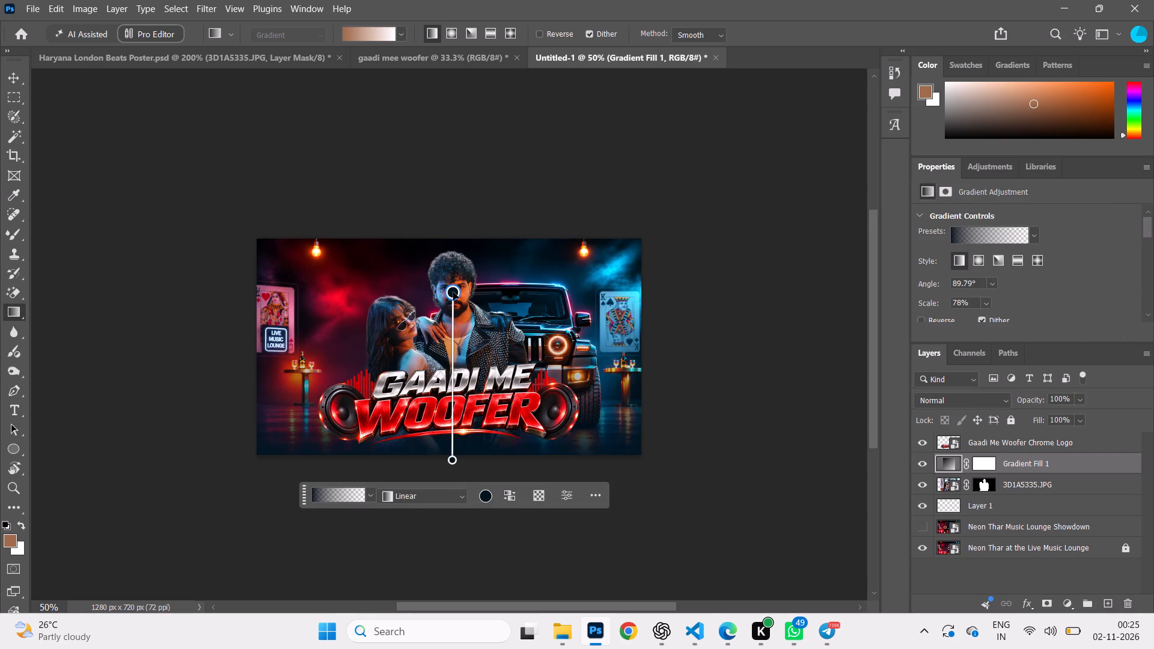
left_click_drag(453, 292, 453, 294)
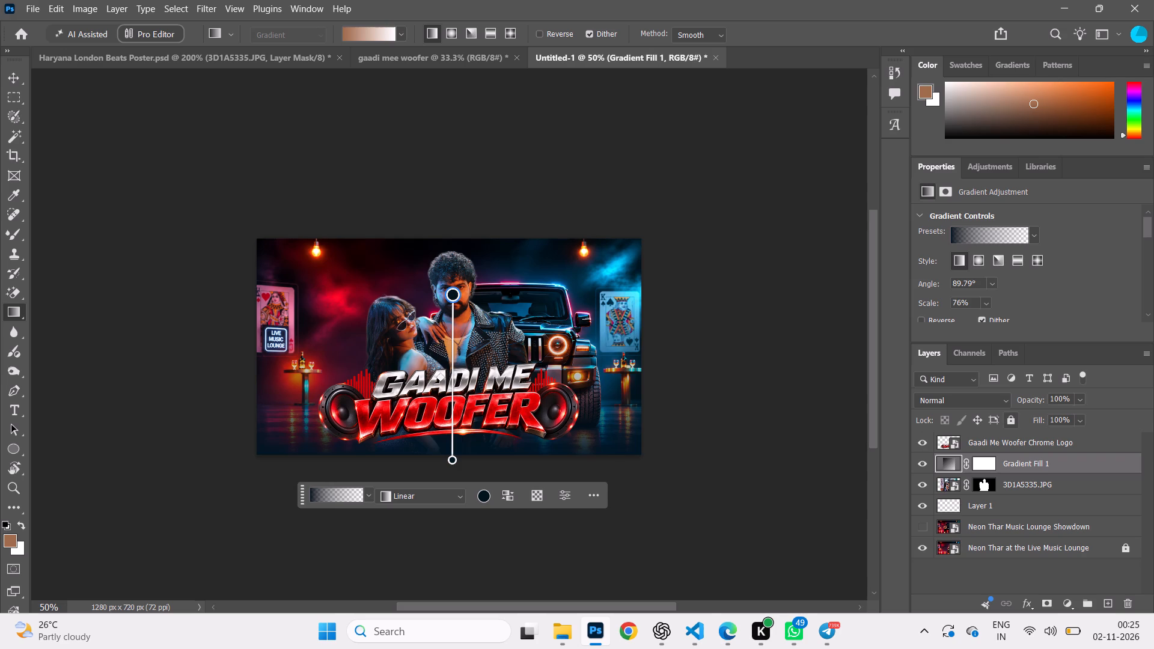
Lock the Gradient Fill 1 layer and the 3D1A5335.JPG layer.
left_click(1009, 420)
left_click(1022, 483)
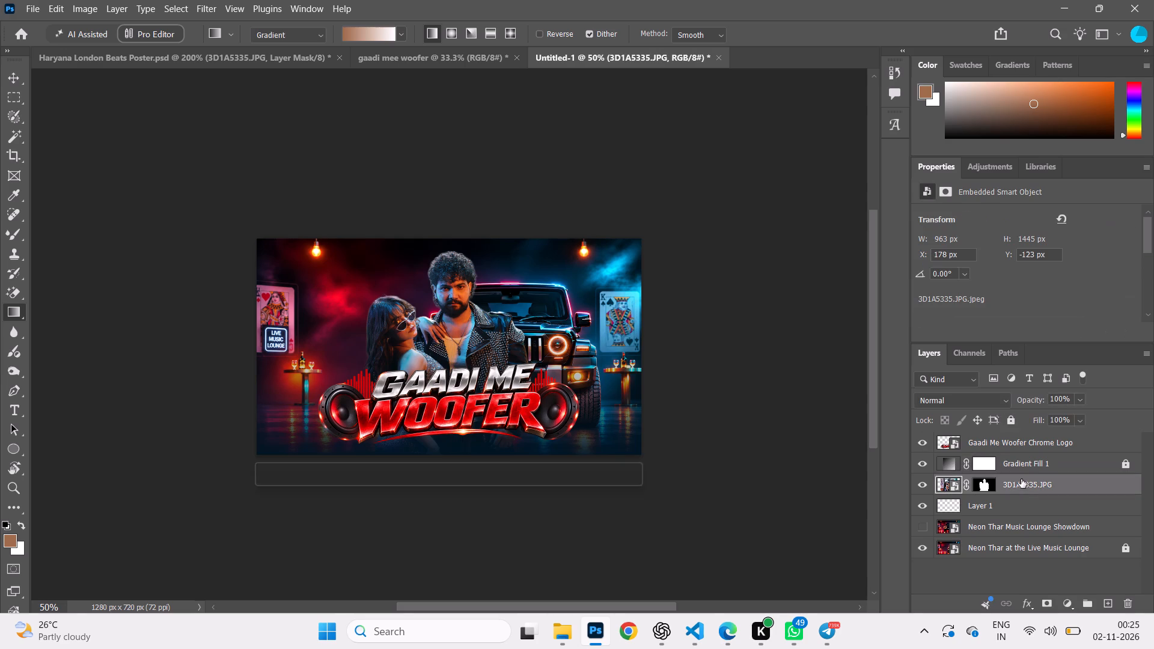
left_click(1009, 421)
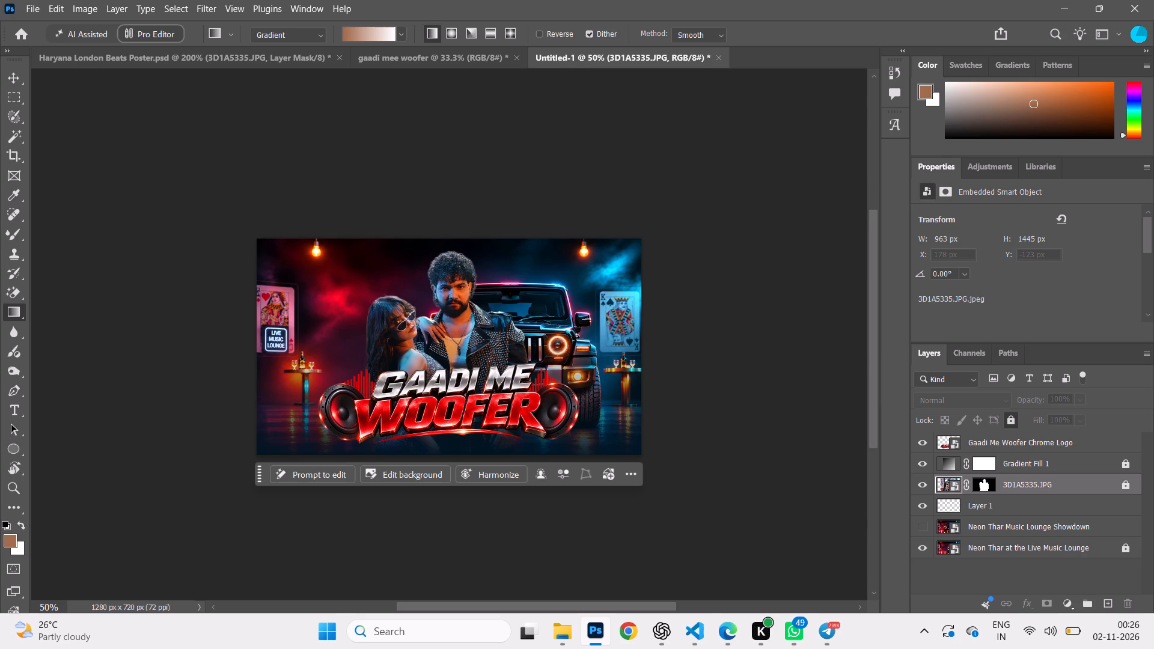
Add a new empty layer above Gradient Fill 1 and another directly above the 3D1A5335.JPG layer.
left_click(992, 464)
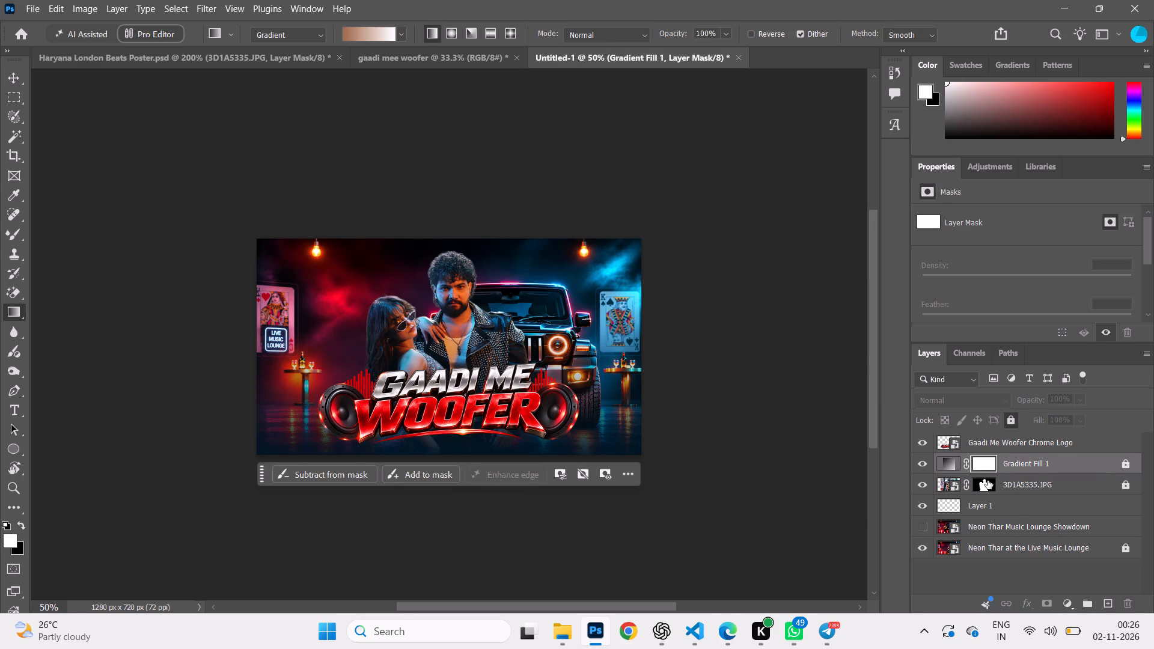
left_click(1109, 609)
left_click(1003, 519)
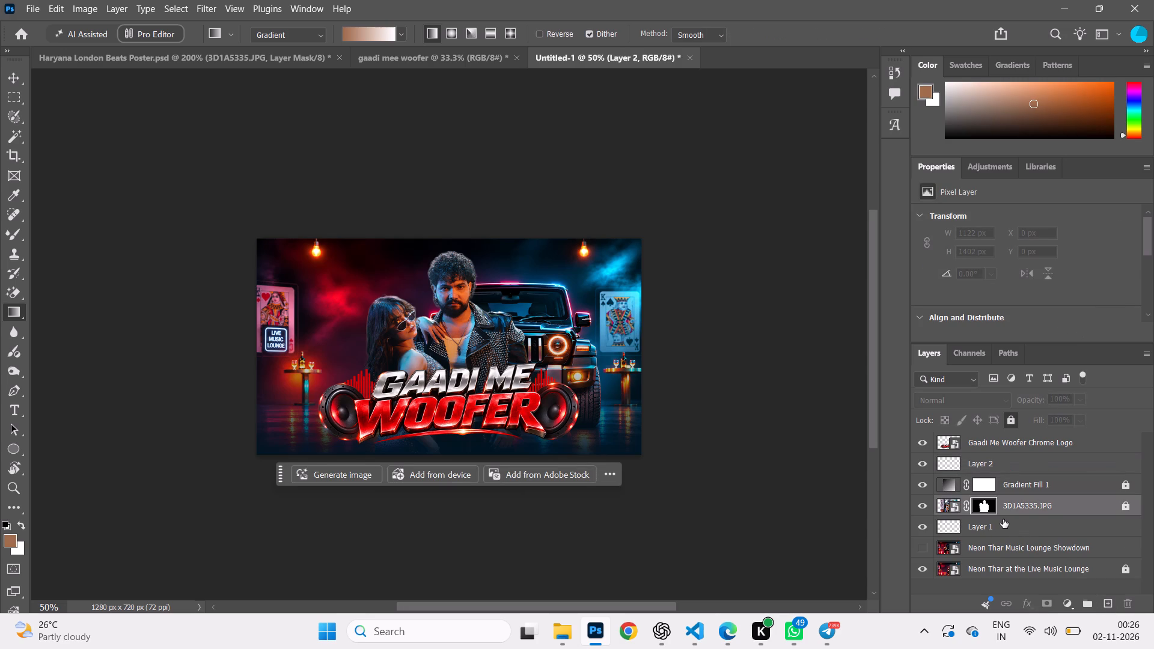
left_click(1107, 605)
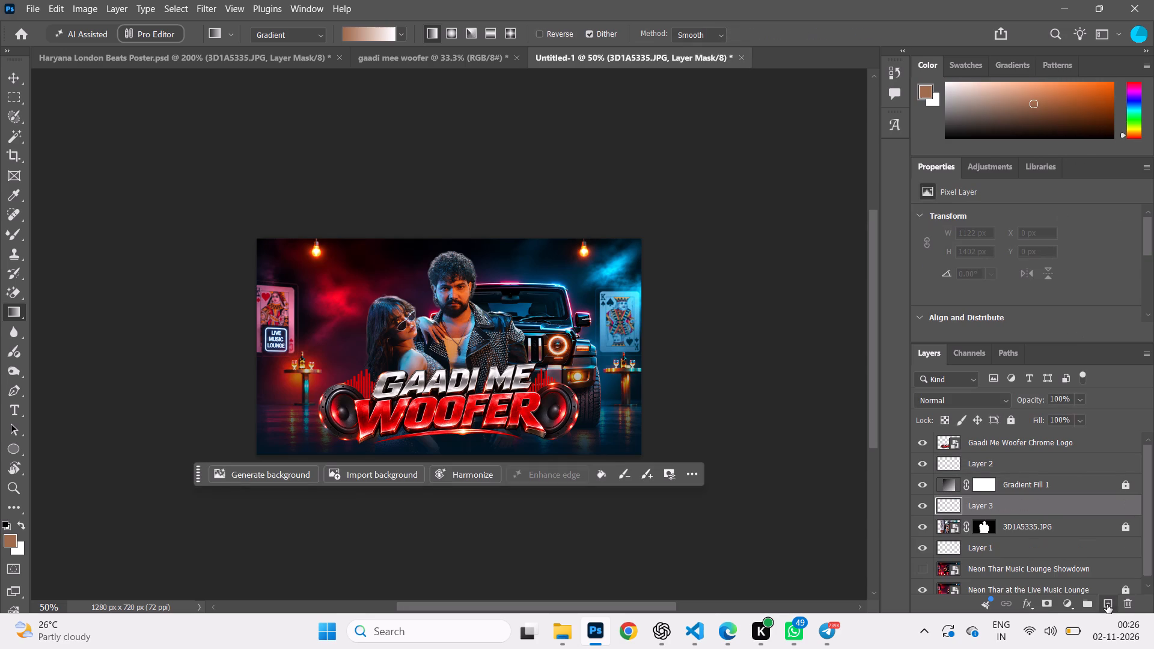
Draw a linear gradient on Layer 1 from the canvas's right edge to just left of the woman, about 137% scale.
left_click(989, 550)
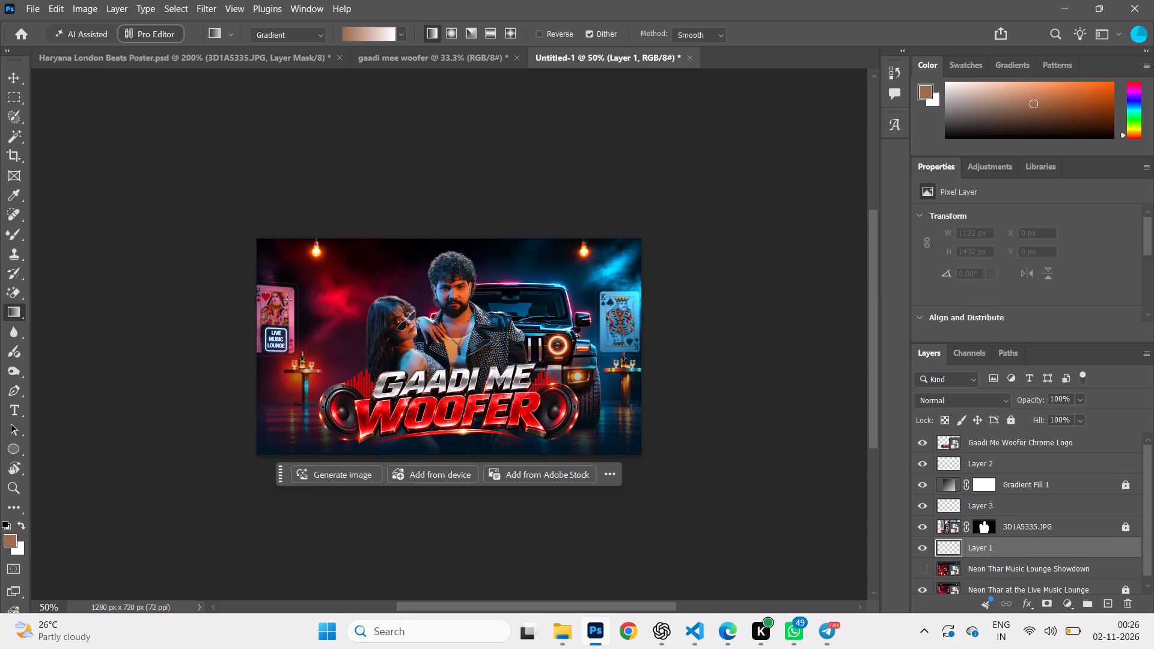
left_click_drag(646, 336, 406, 325)
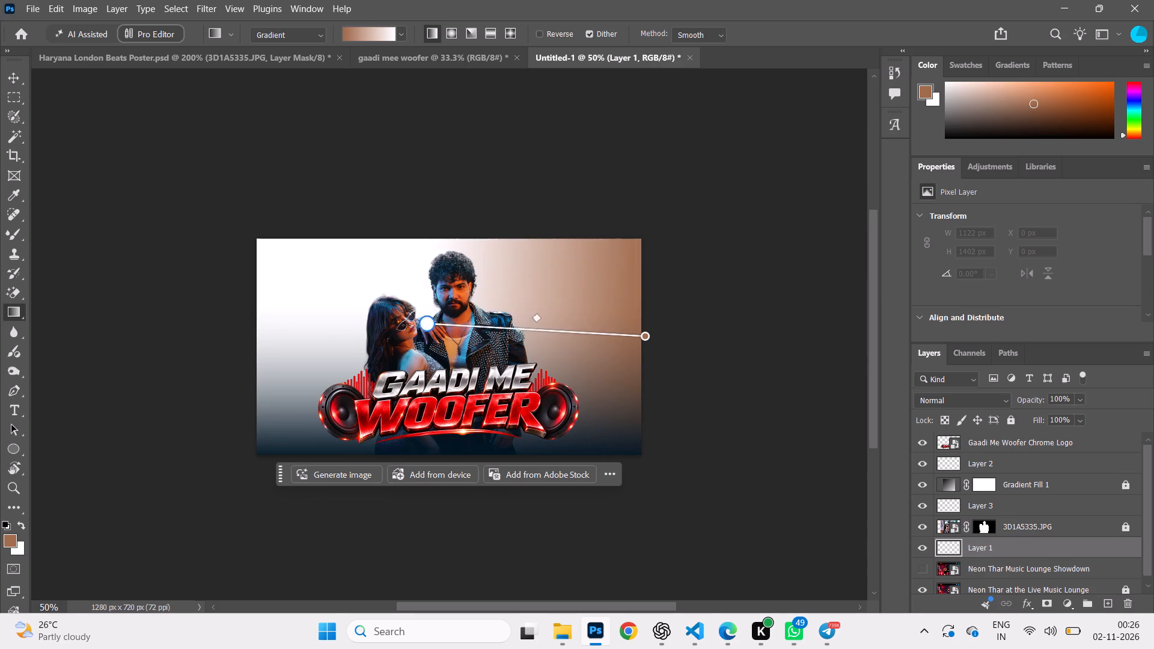
left_click_drag(406, 325, 350, 338)
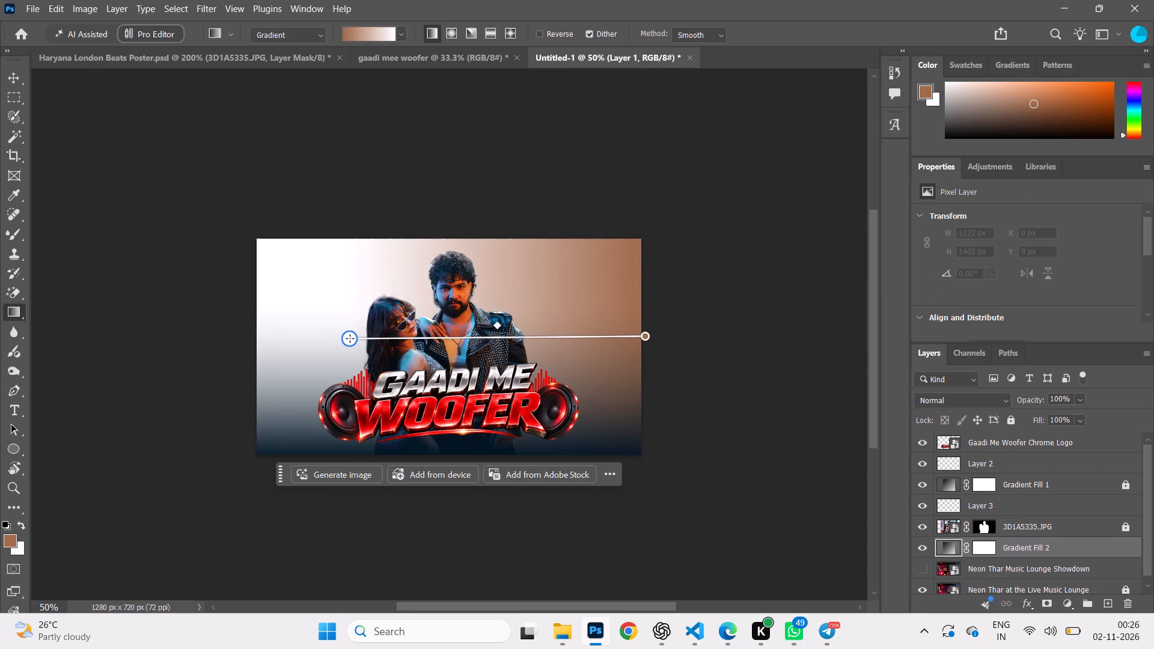
Make the new gradient fully transparent at its left end by lowering the opacity stop at the white end.
scroll(1067, 252, "down", 1)
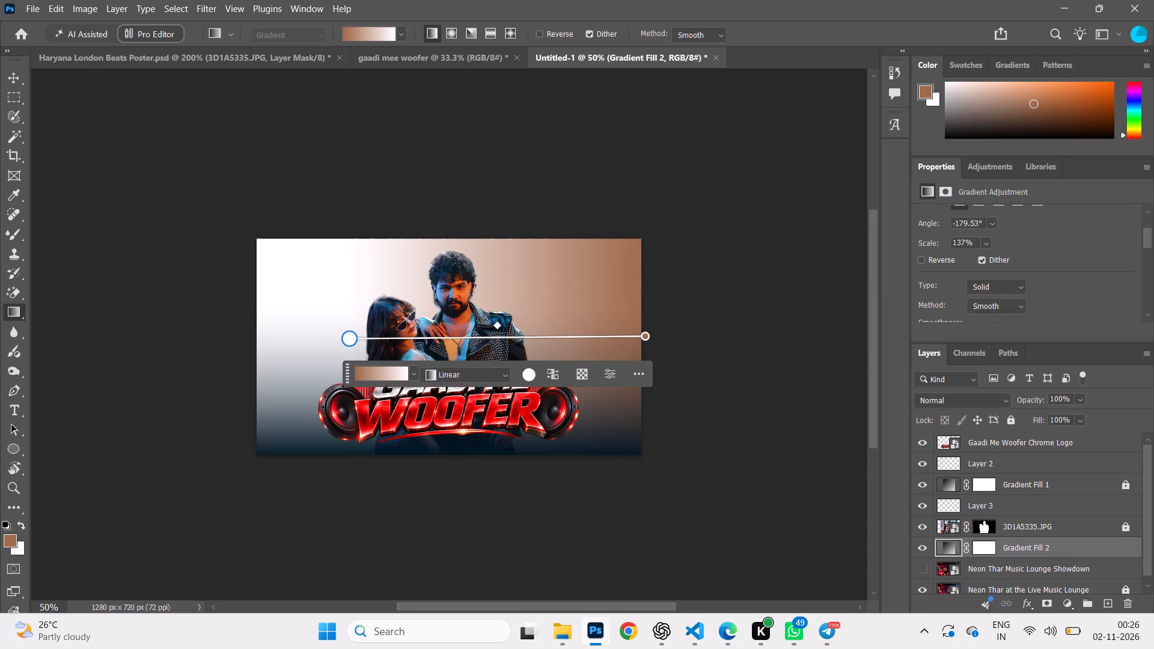
scroll(1067, 252, "down", 1)
scroll(1057, 267, "up", 1)
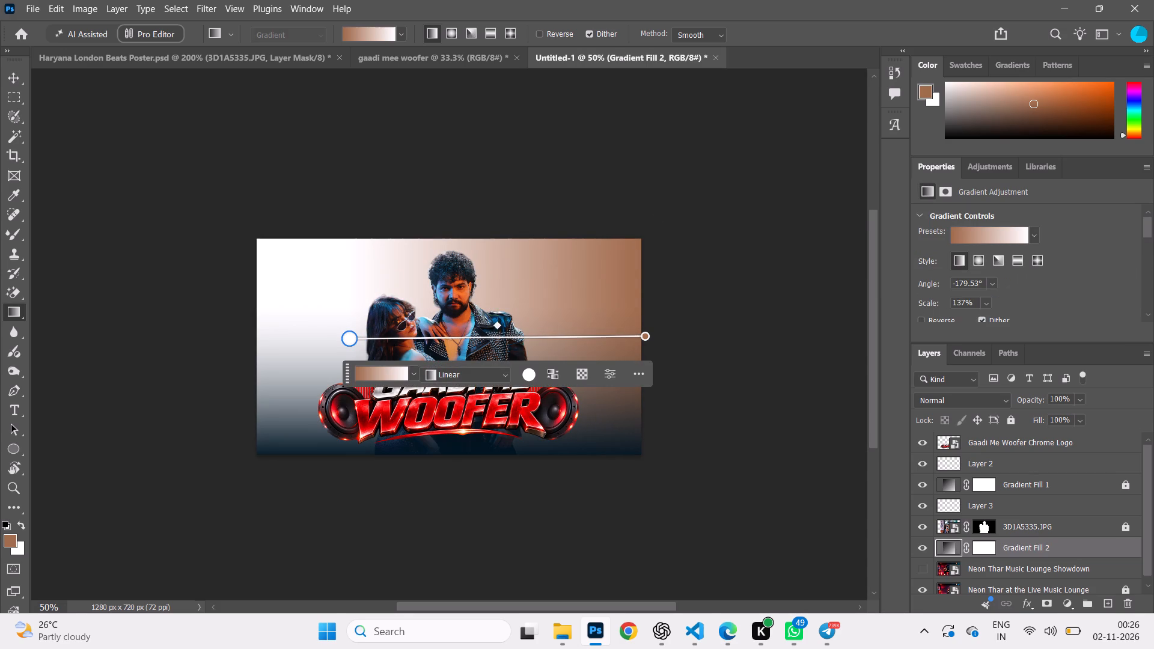
left_click(993, 227)
left_click(1073, 228)
scroll(1062, 241, "down", 4)
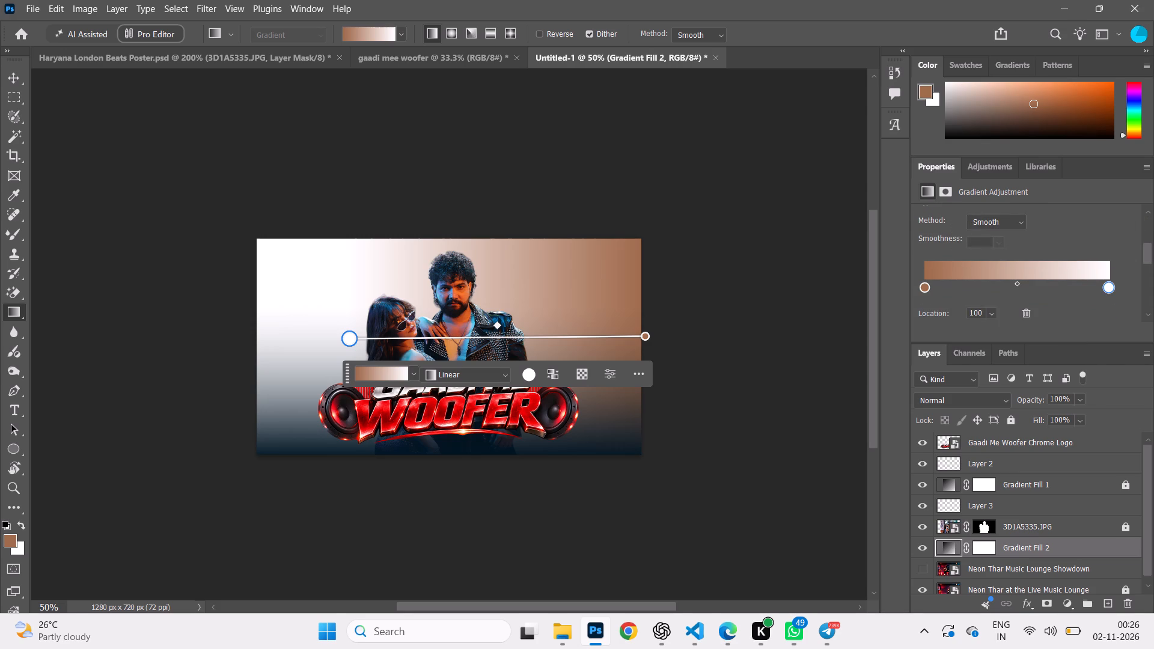
scroll(1047, 236, "down", 1)
scroll(1005, 278, "down", 1)
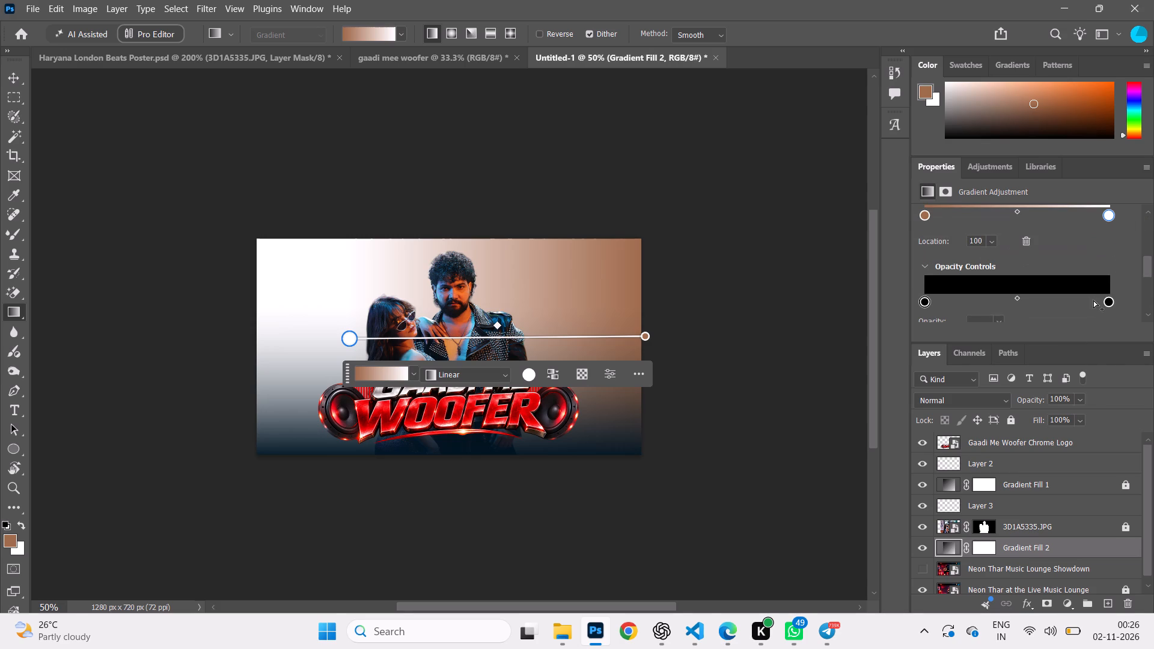
left_click(1108, 304)
double_click(1108, 304)
left_click_drag(1117, 285, 1125, 382)
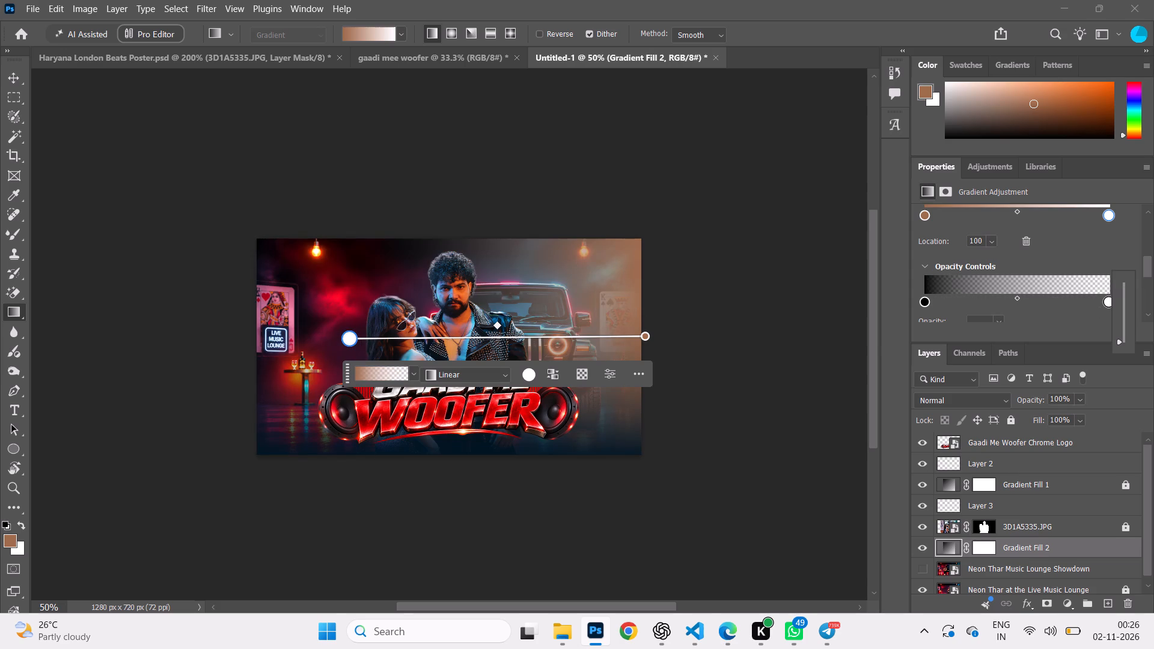
Set the gradient's white colour stop to red b0031c, sampled from the red smoke in the background.
double_click(1109, 215)
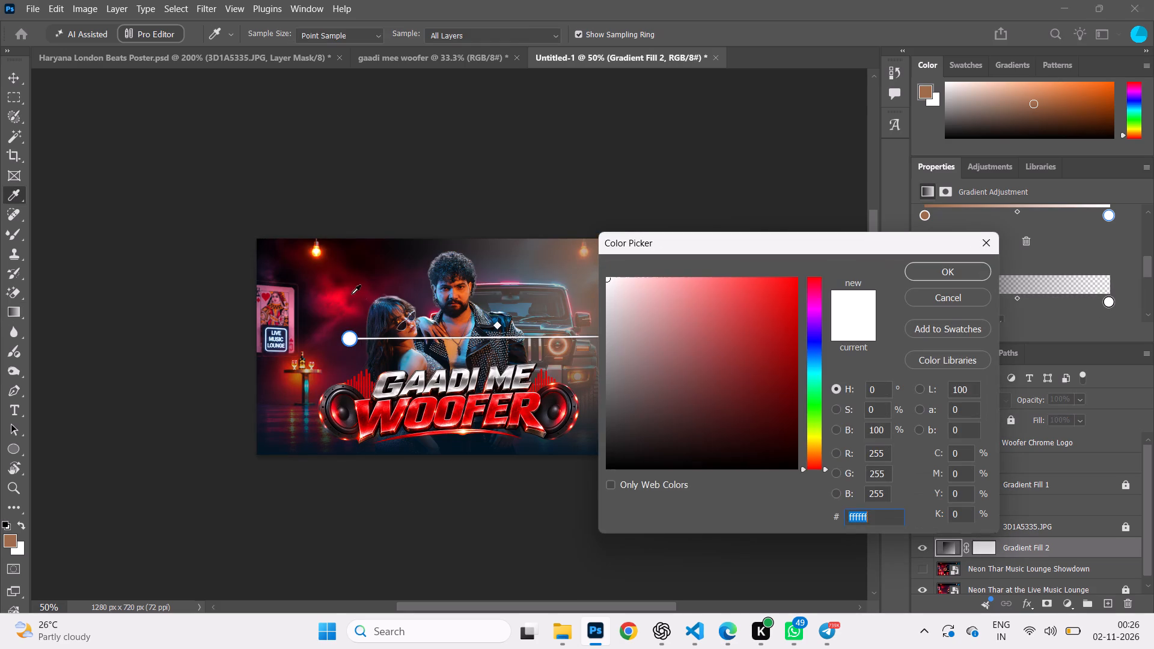
left_click(348, 293)
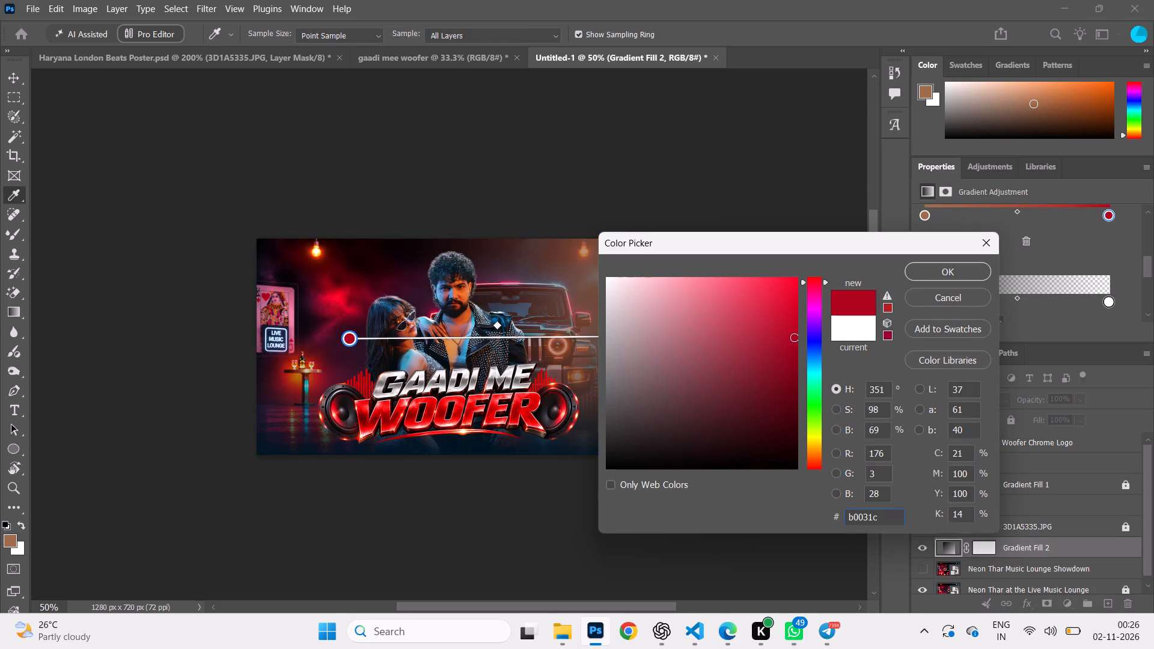
left_click(932, 273)
Set the gradient's brown colour stop to dark navy 071523, sampled from the artwork's lower-left corner.
left_click(926, 219)
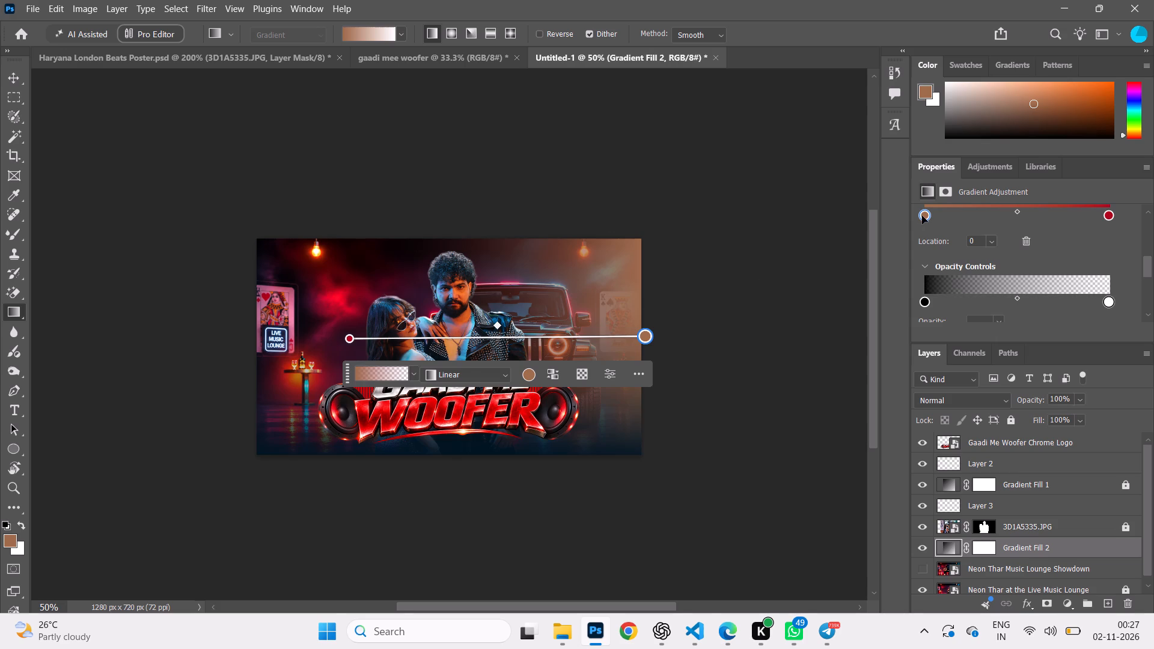
double_click(922, 216)
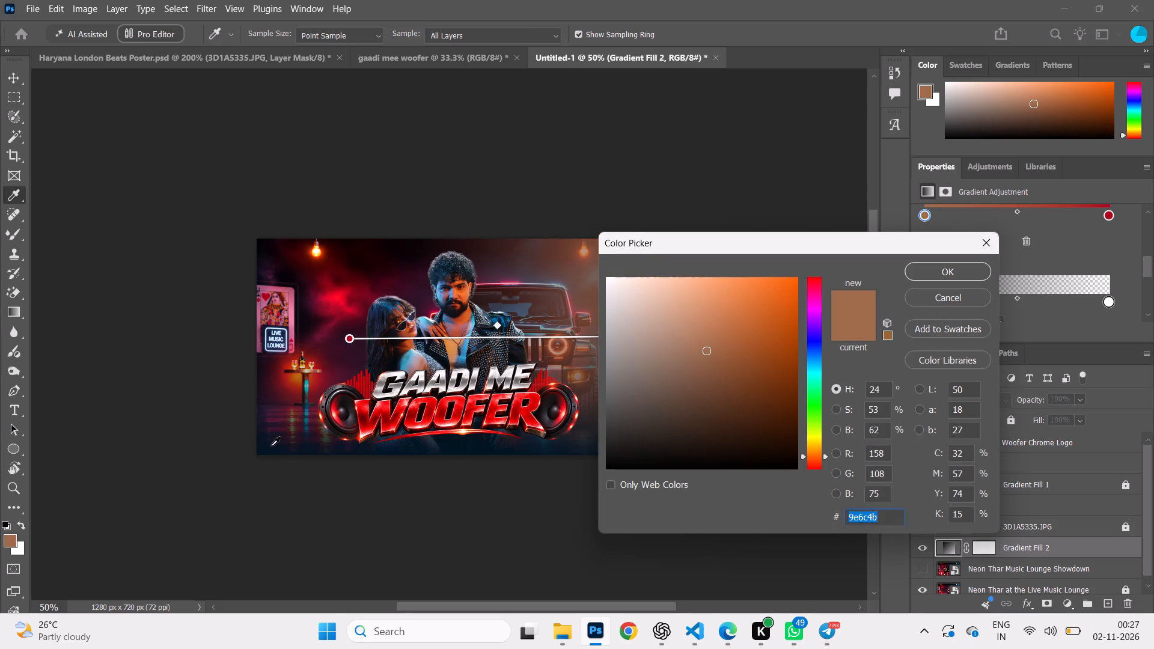
left_click(270, 446)
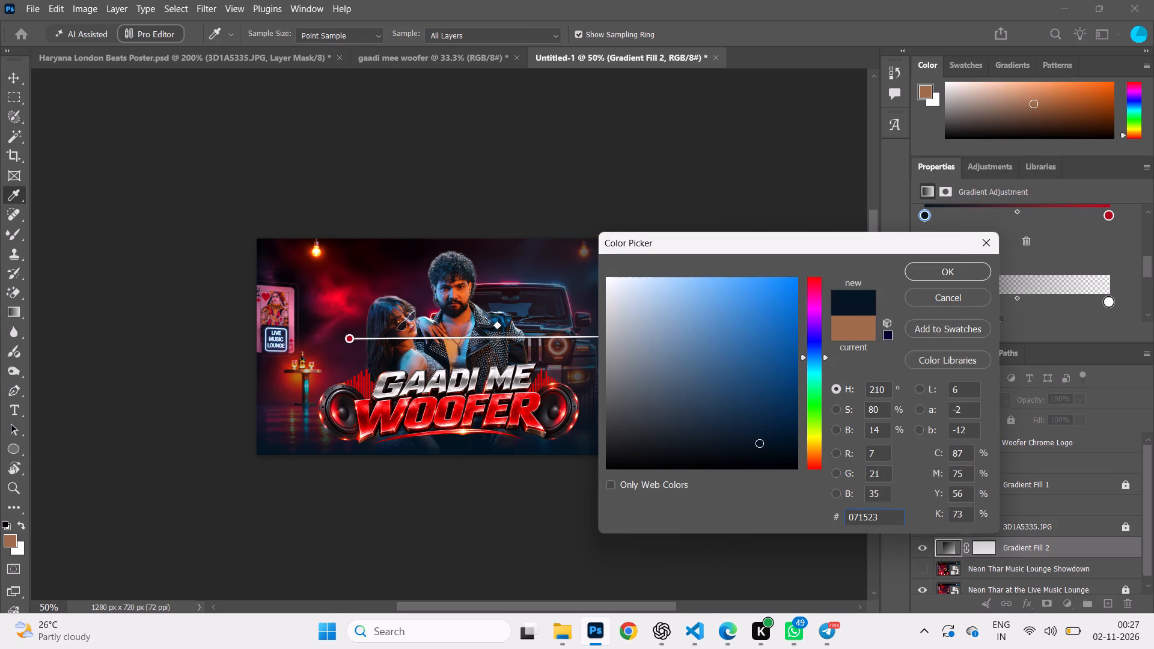
left_click(954, 268)
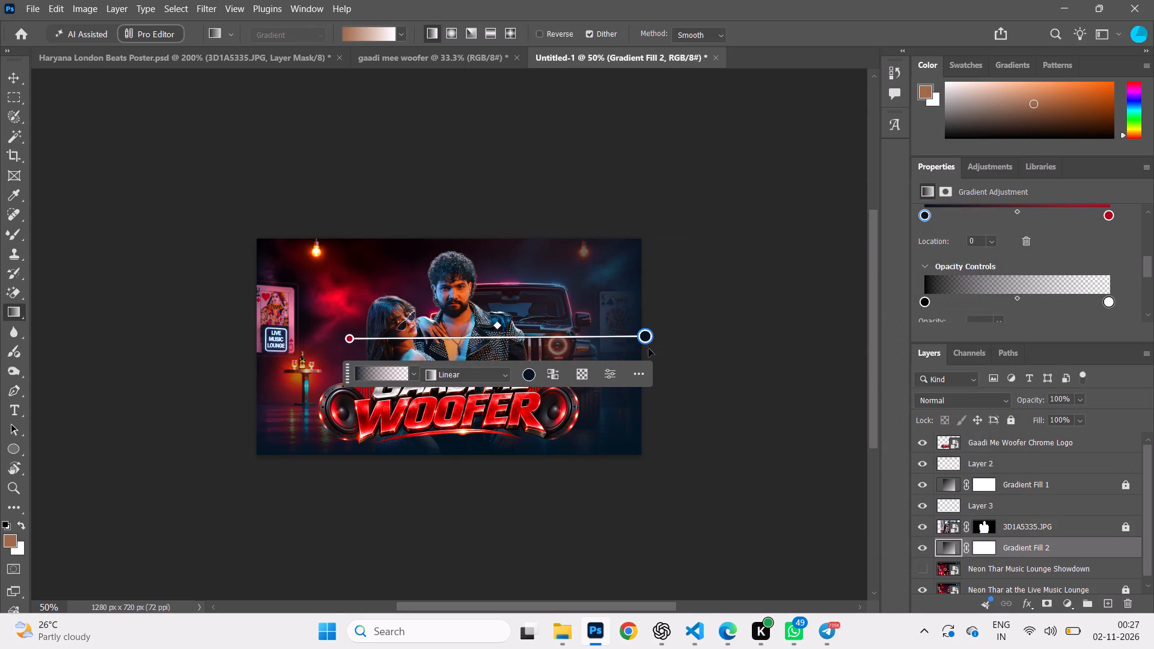
Level the gradient line and shift its colour midpoint close to the red end, at location 91.
left_click(644, 338)
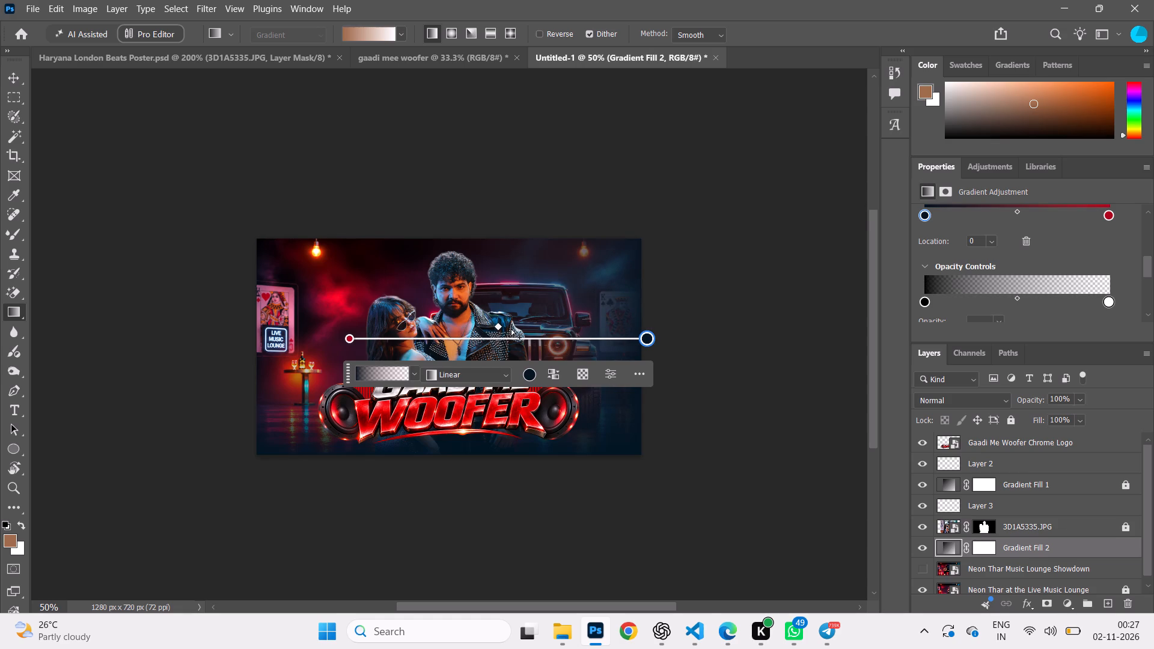
left_click_drag(500, 329, 580, 324)
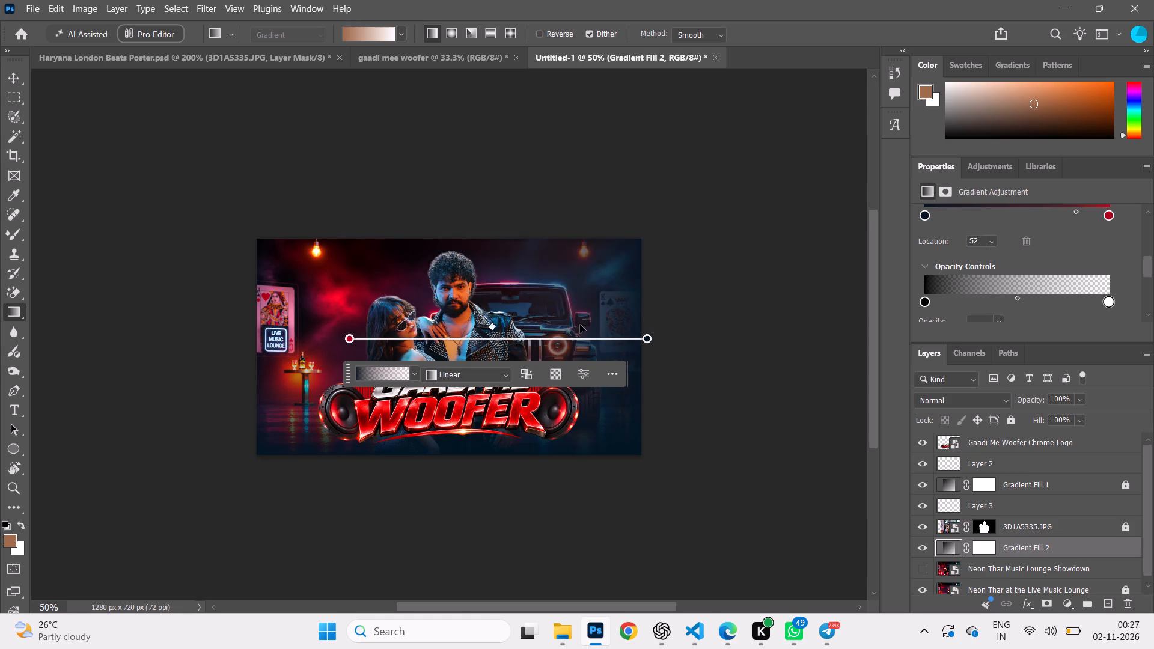
left_click_drag(580, 324, 397, 355)
left_click_drag(397, 355, 374, 355)
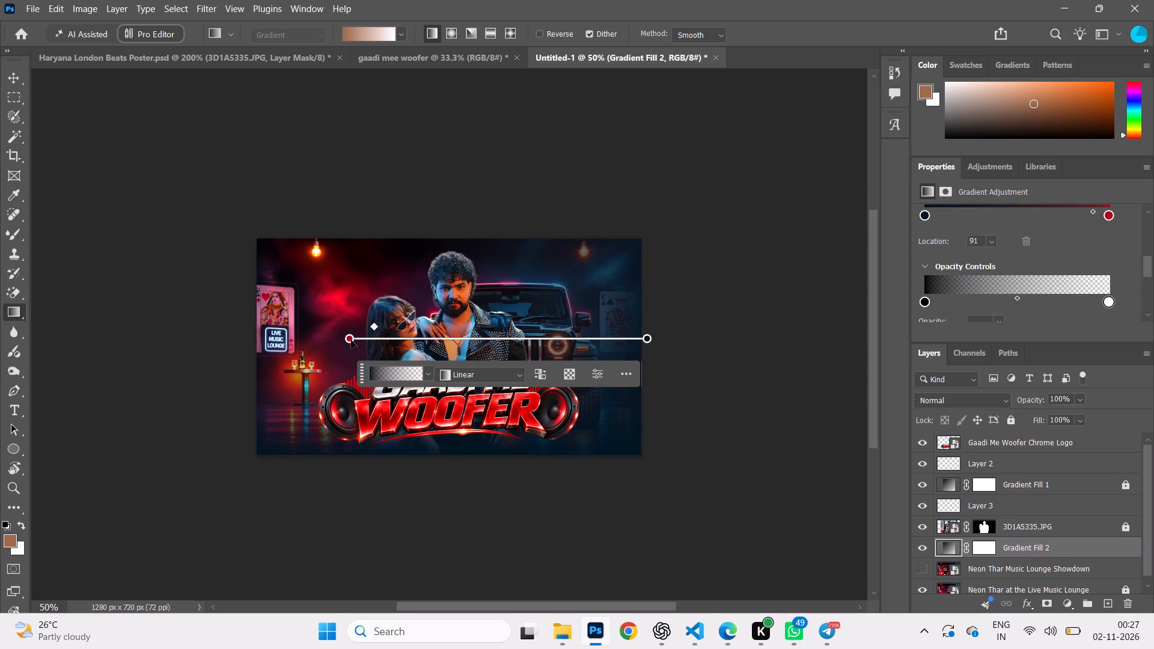
Extend the gradient's red end slightly farther left, between the drinks table and the woman.
left_click_drag(351, 340, 261, 355)
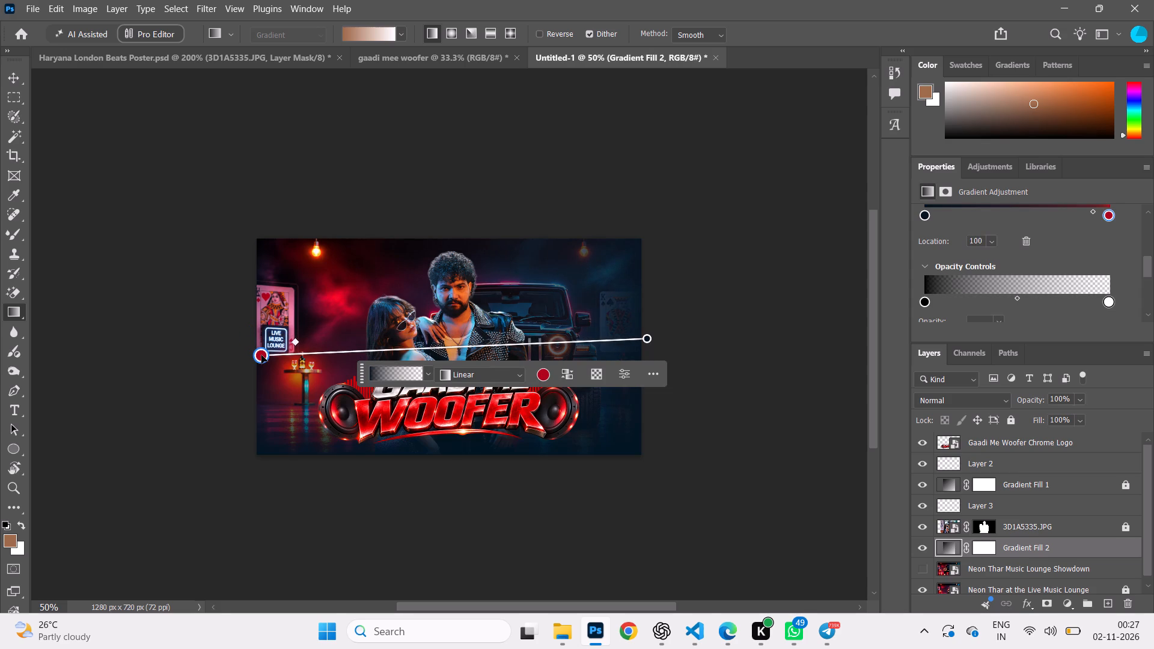
left_click_drag(261, 355, 325, 346)
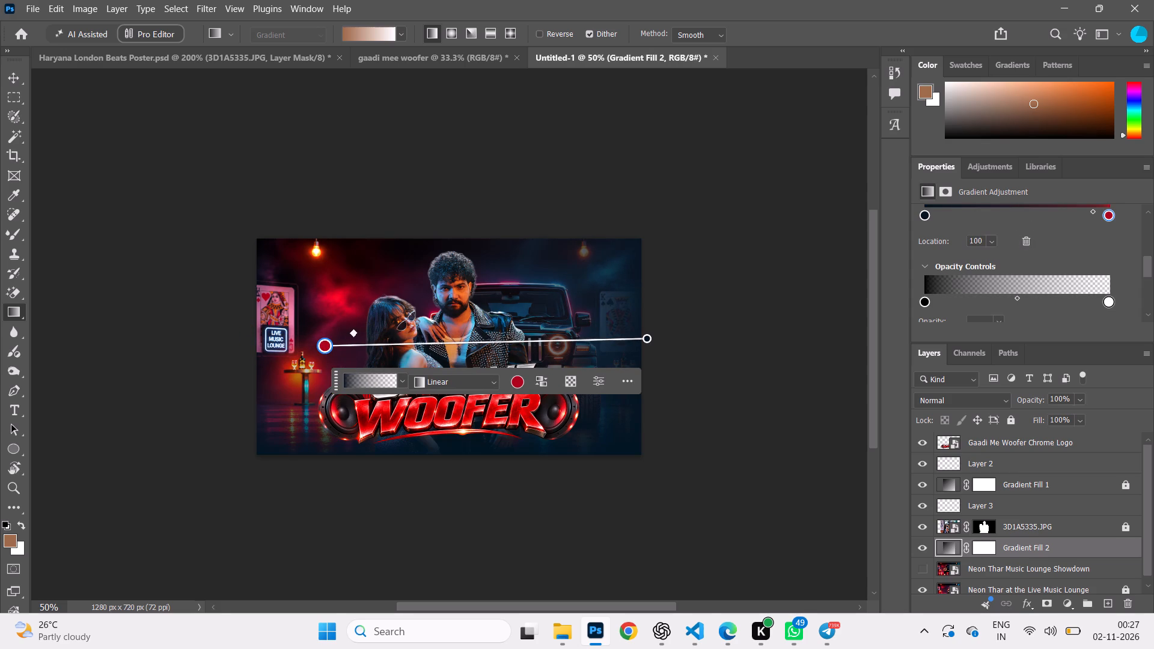
Duplicate the Gradient Fill 2 layer and set the copy's opacity to 68%.
key("ctrl+j")
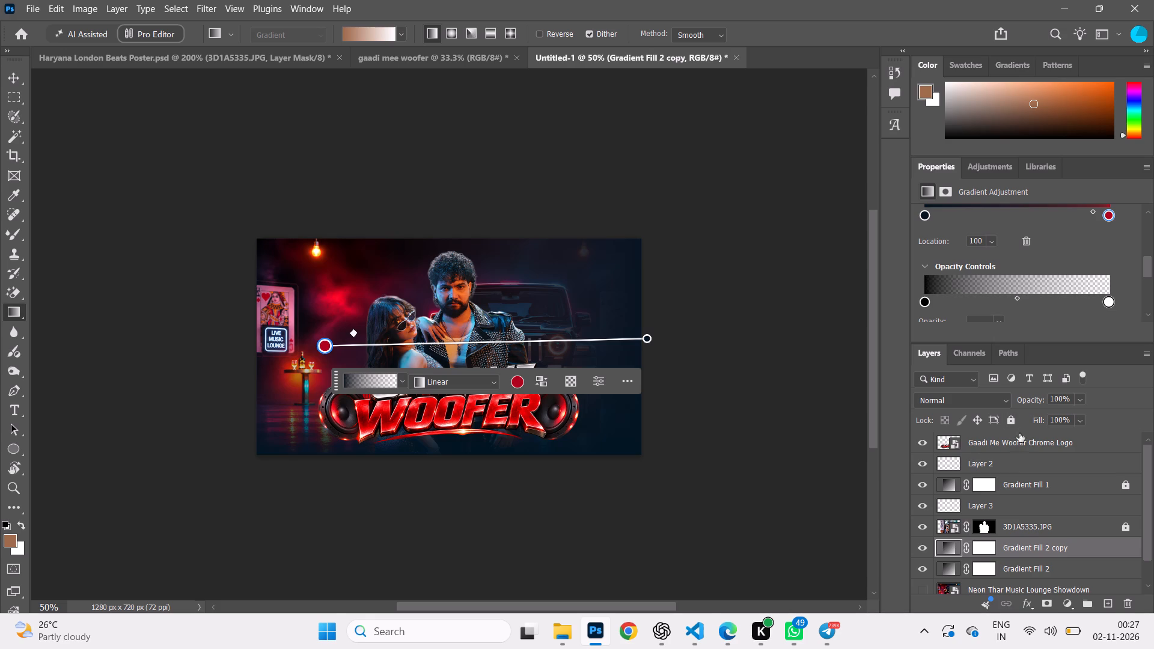
left_click(1078, 400)
left_click(1074, 414)
left_click(808, 461)
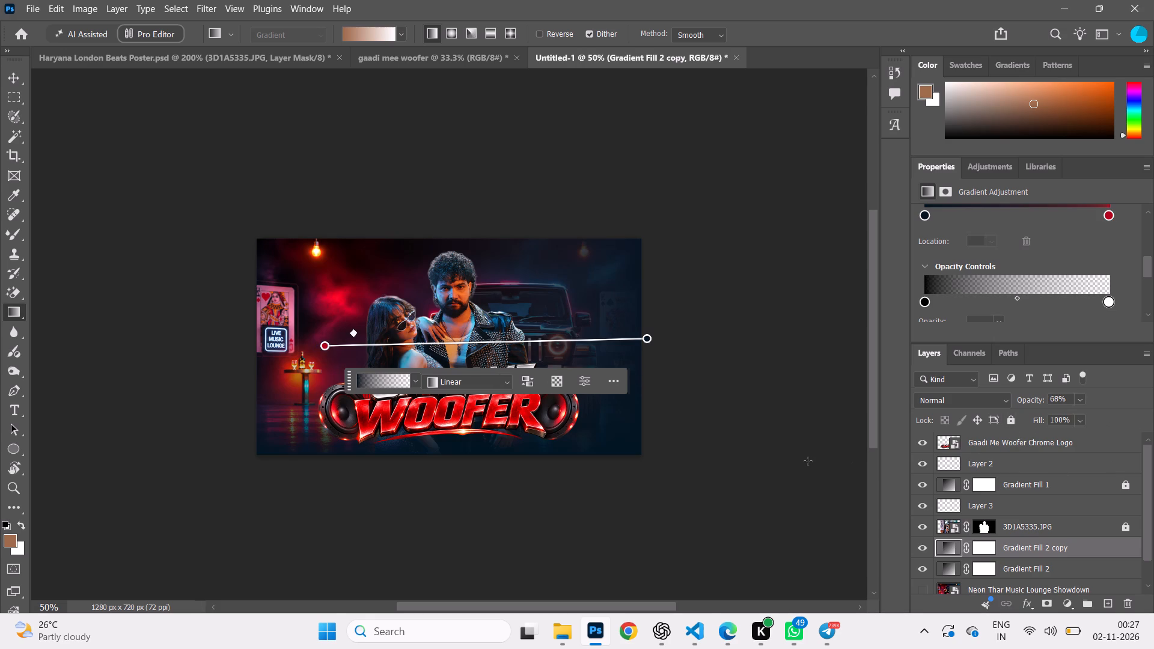
Lock the Gaadi Me Woofer Chrome Logo layer.
left_click(16, 75)
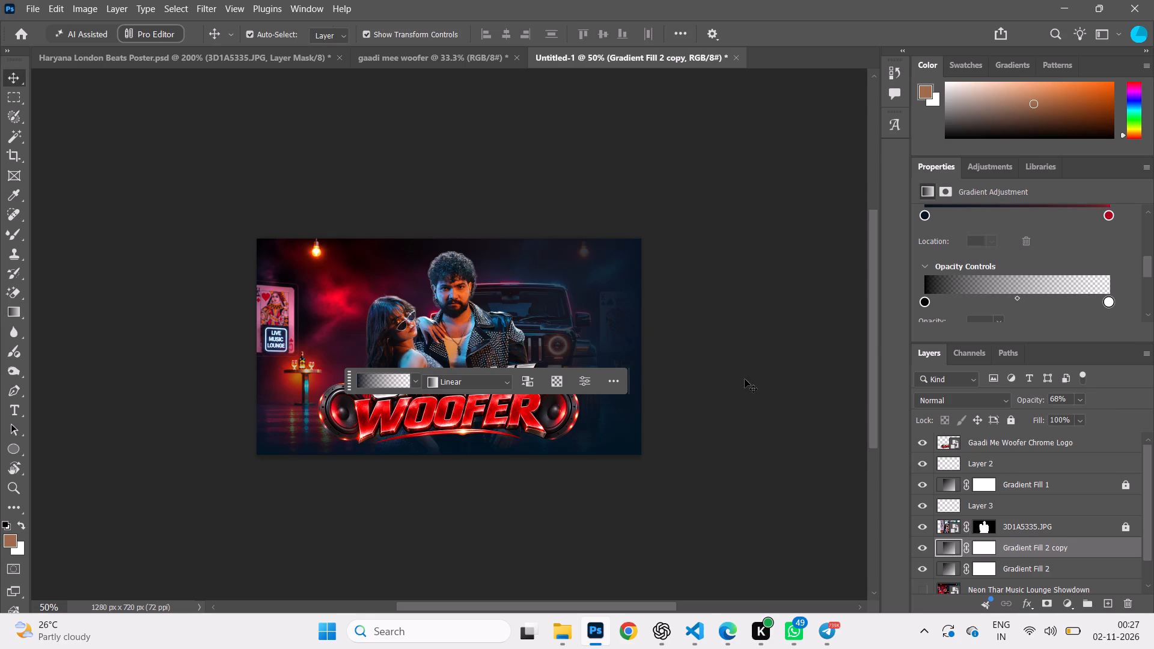
scroll(989, 459, "up", 5)
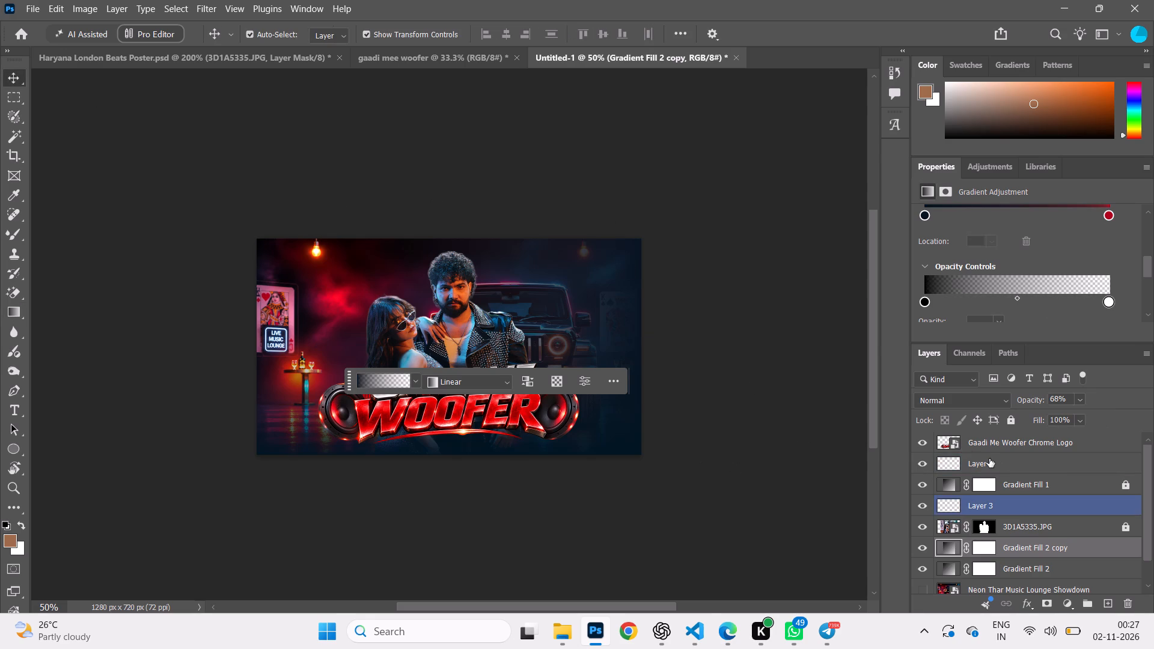
left_click(1006, 445)
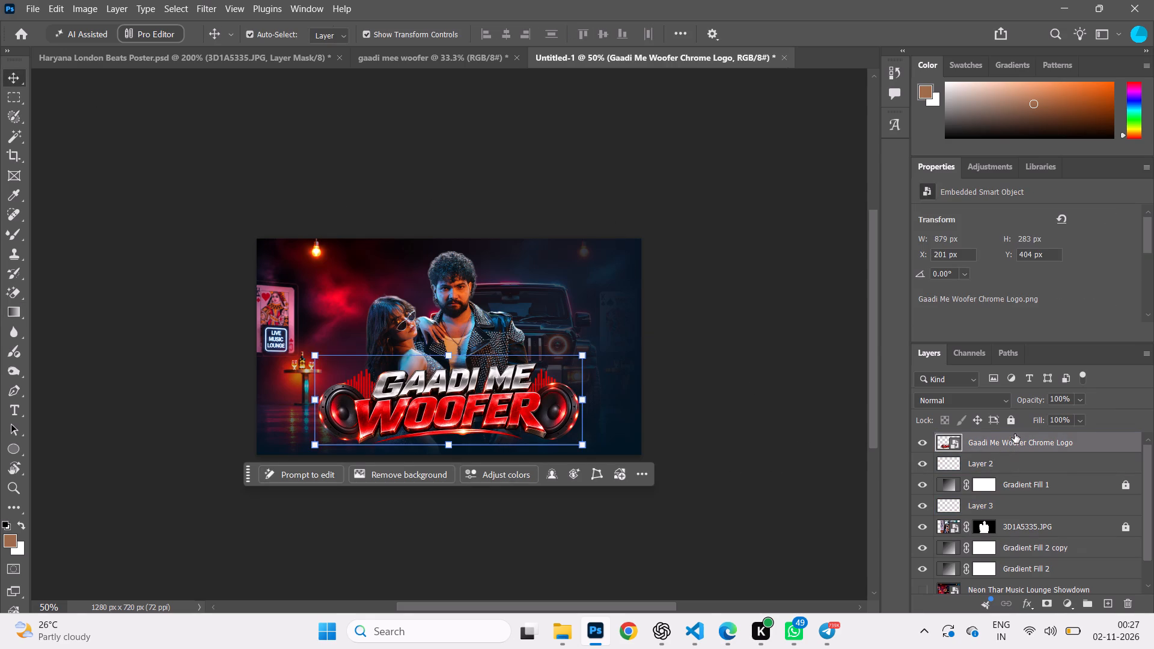
left_click(1016, 419)
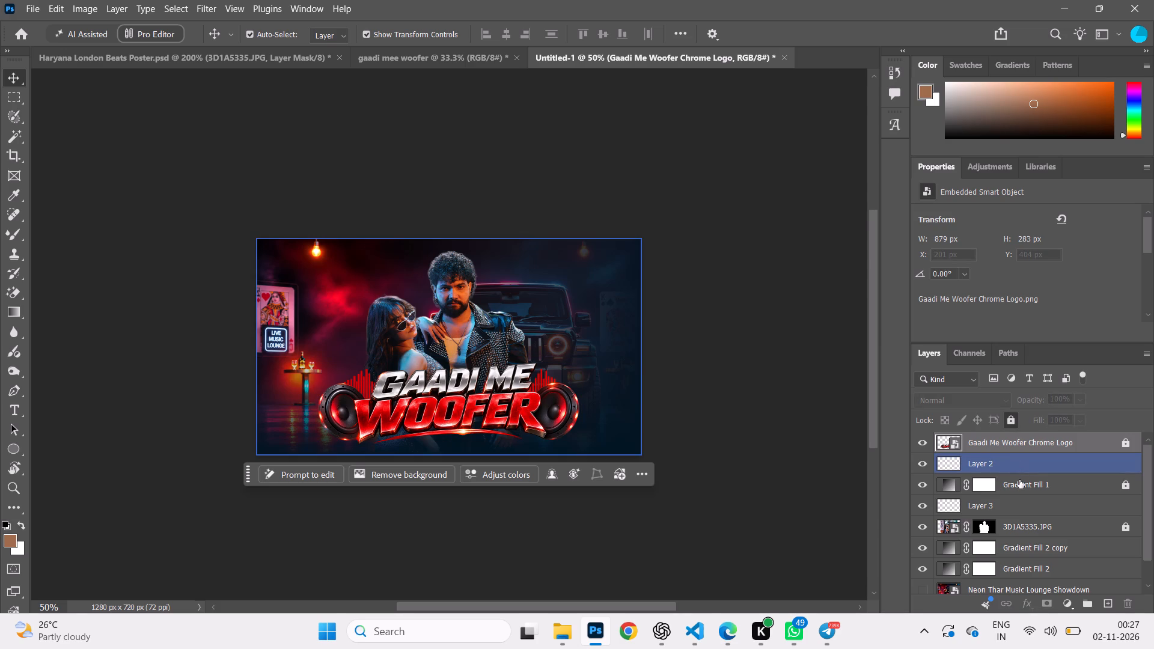
Run Harmonize on the 3D1A5335.JPG couple layer to match it to the background.
left_click(1019, 480)
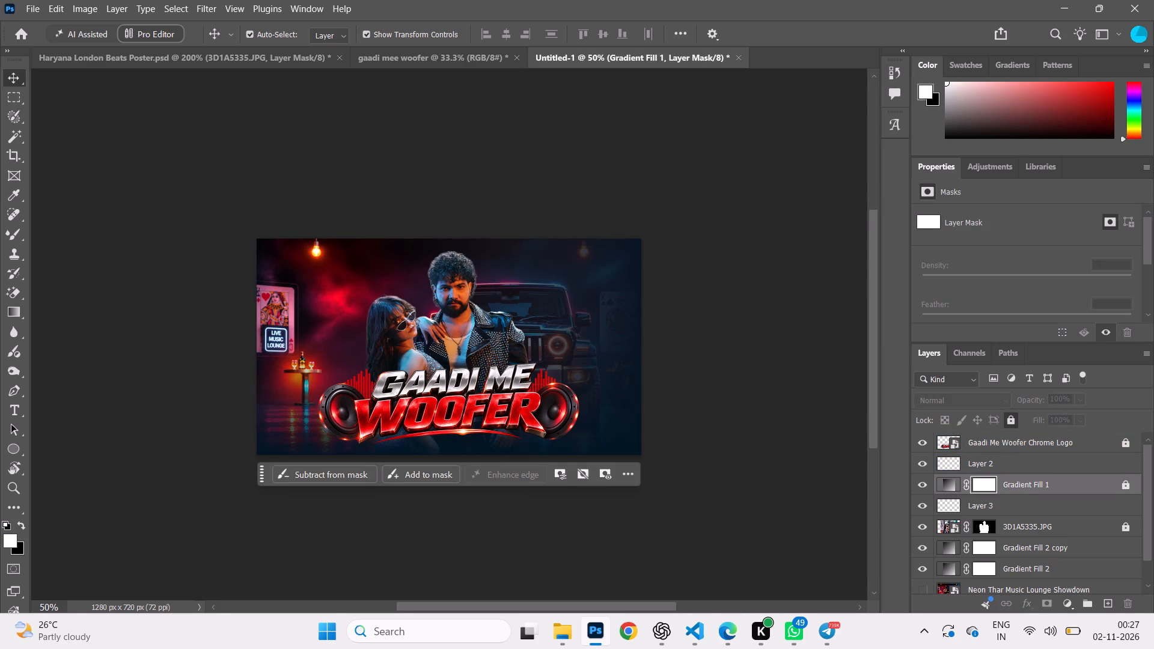
left_click(986, 522)
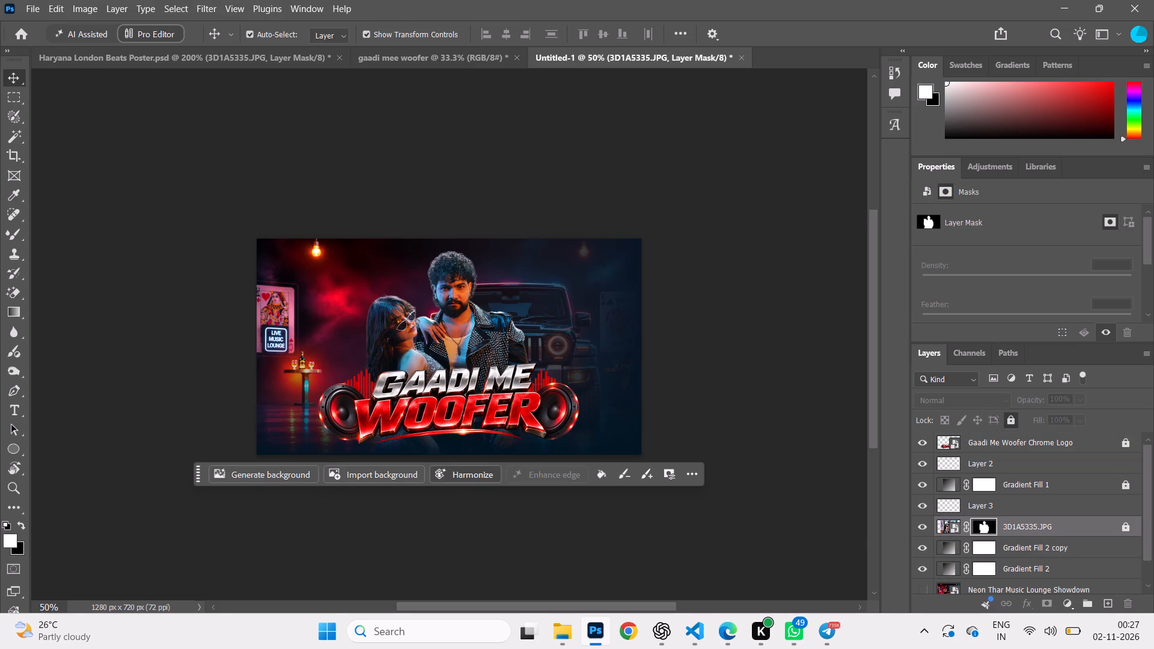
left_click(458, 476)
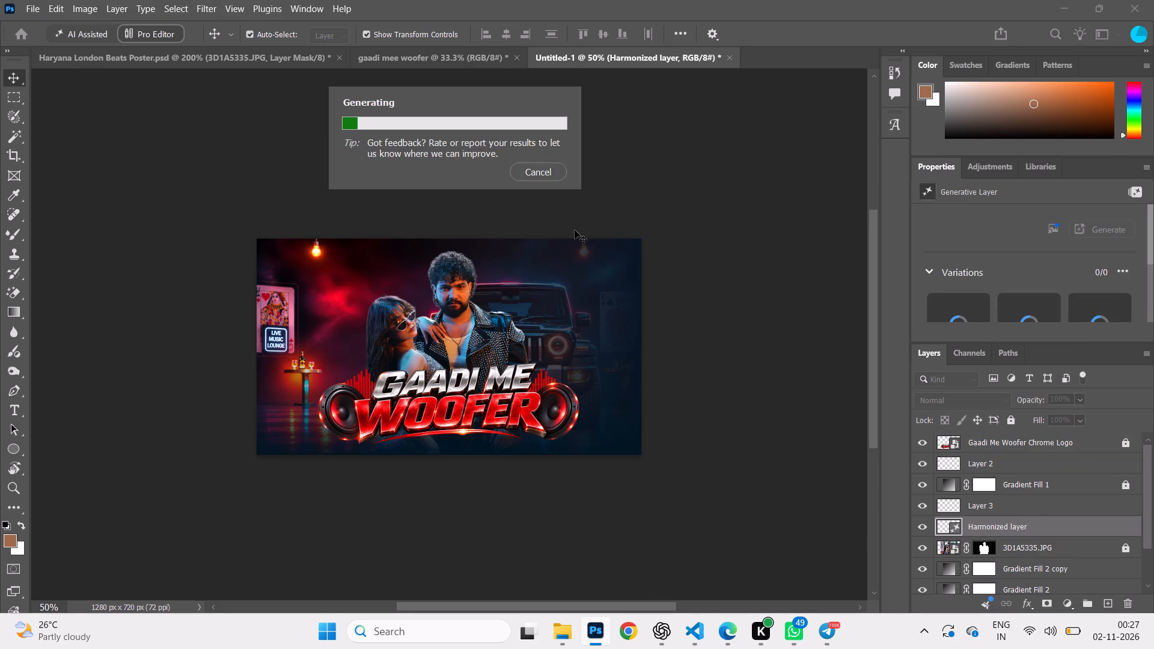
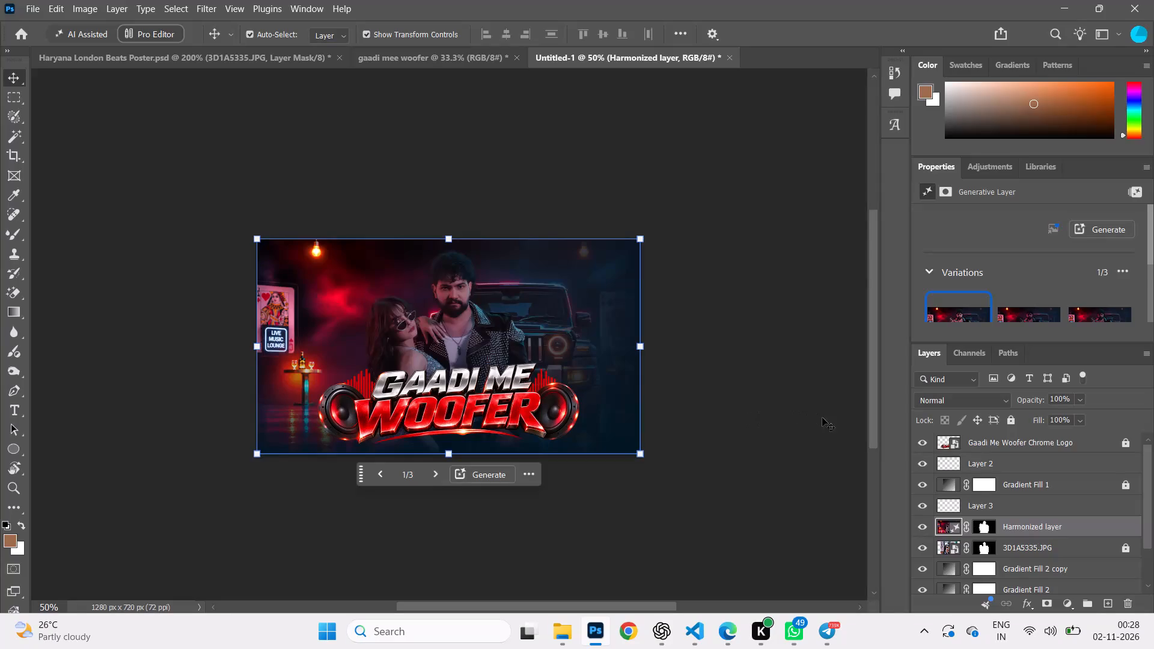
Compare the couple with and without the Harmonized layer, and choose its third generated variation.
left_click(921, 525)
left_click(921, 525)
left_click(921, 525)
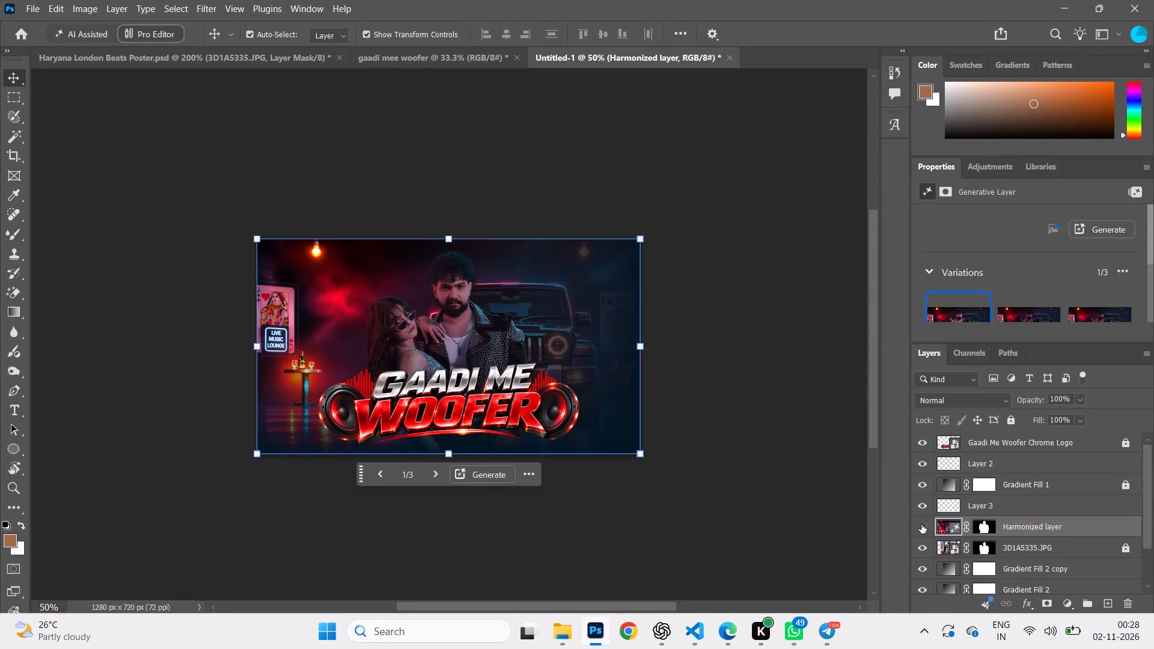
left_click(921, 525)
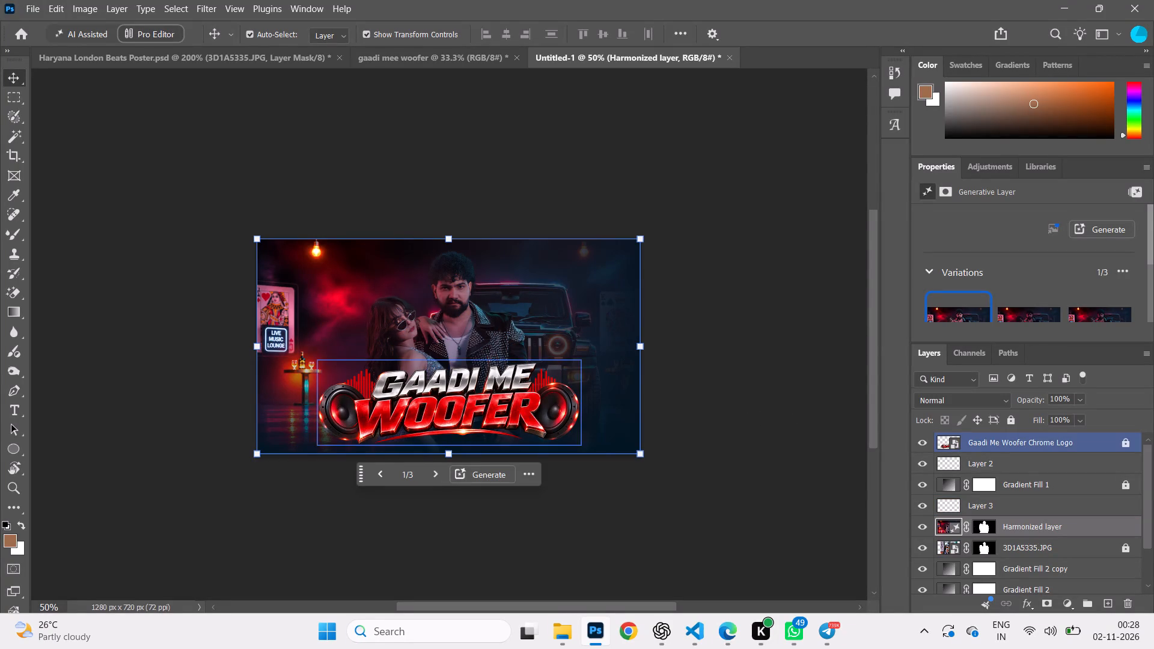
left_click(1024, 318)
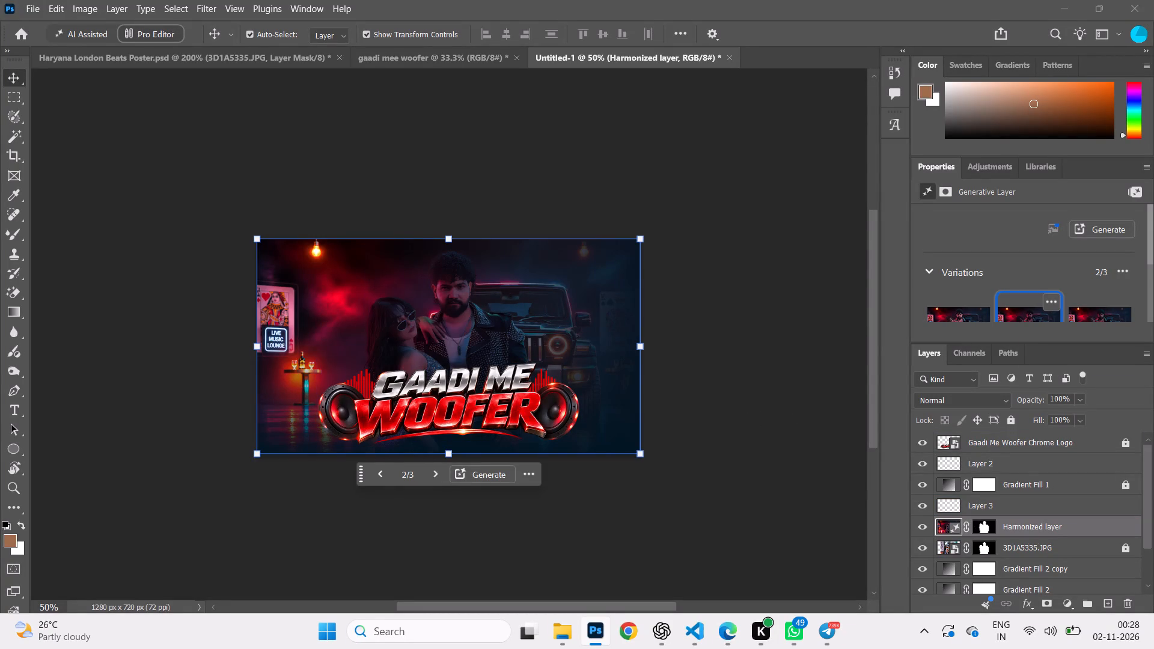
left_click(1090, 311)
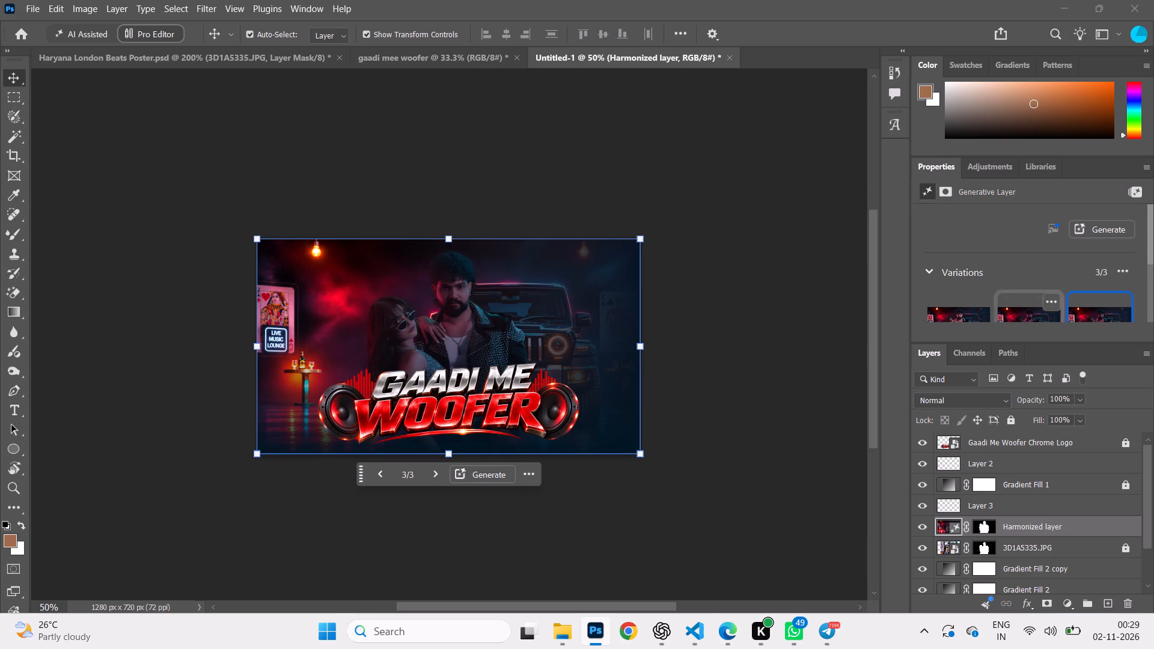
Set the Harmonized layer's opacity to 14% and compare the couple with the layer hidden and shown.
left_click(1082, 396)
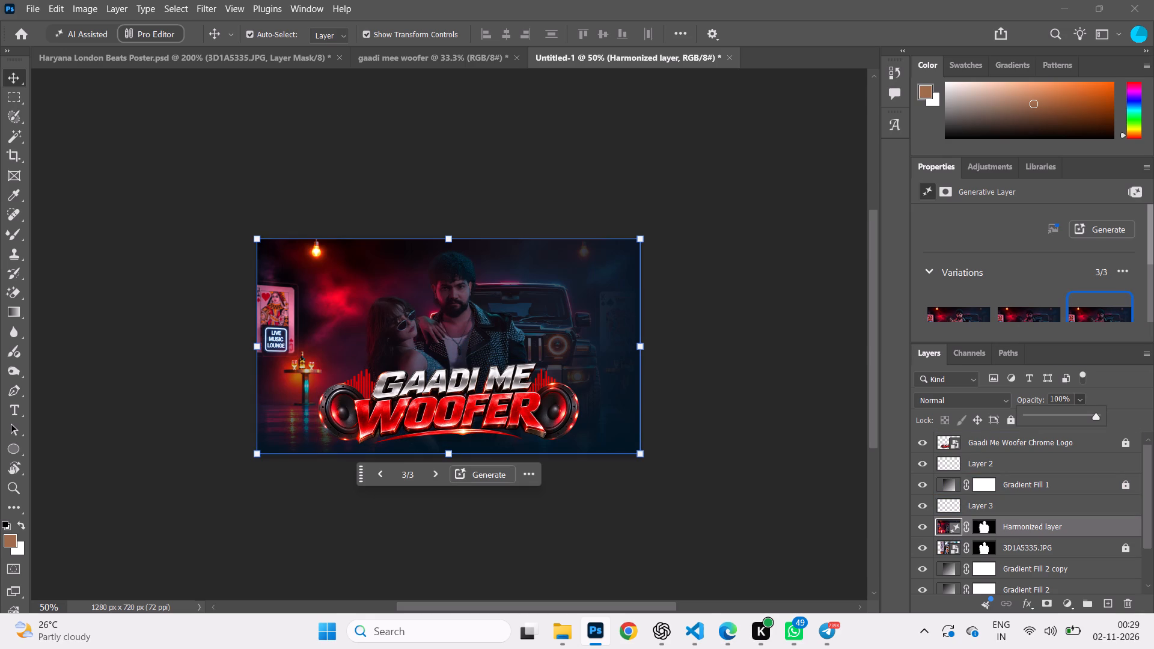
left_click(1040, 413)
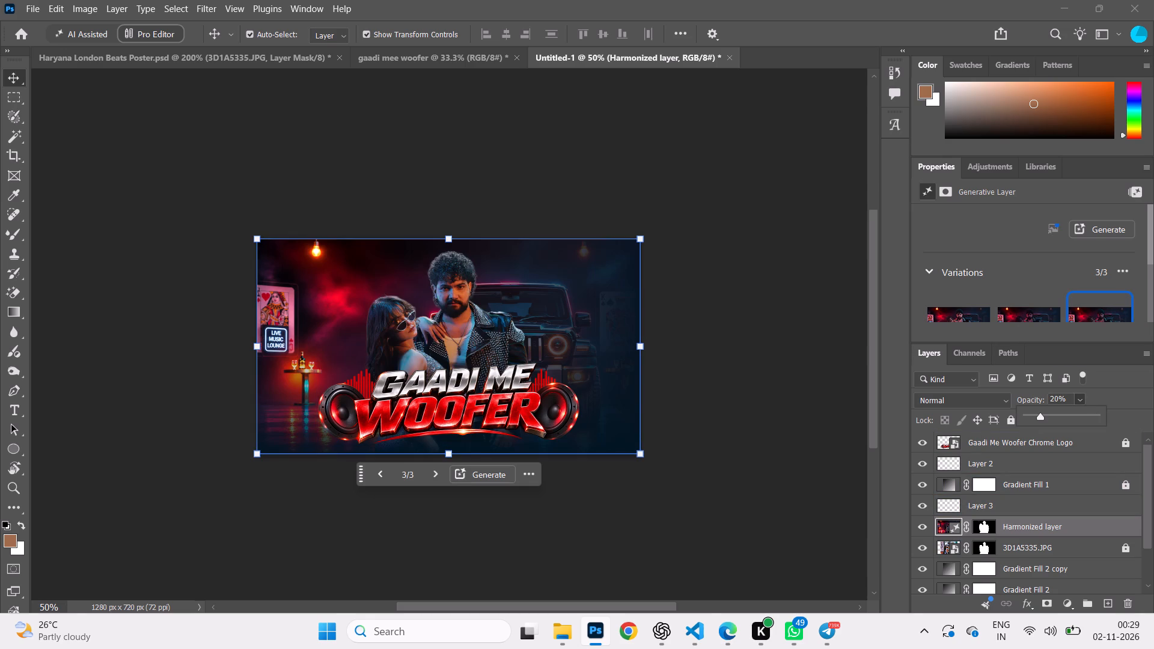
left_click(1054, 412)
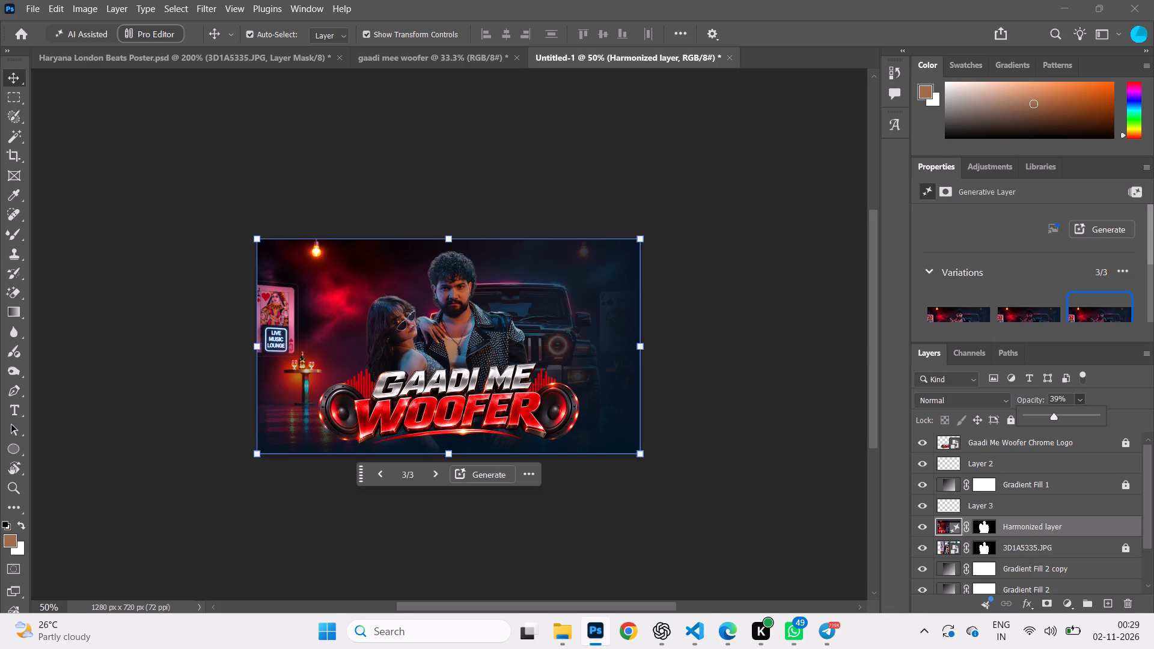
left_click(1042, 412)
left_click(1037, 413)
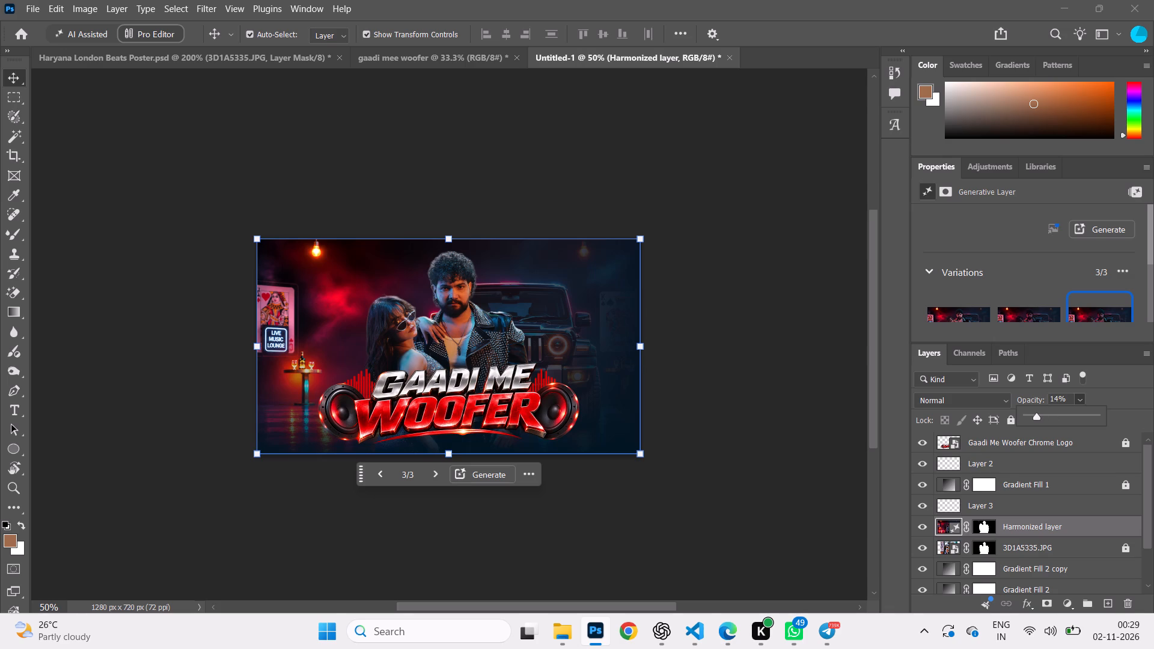
left_click(925, 528)
left_click(925, 528)
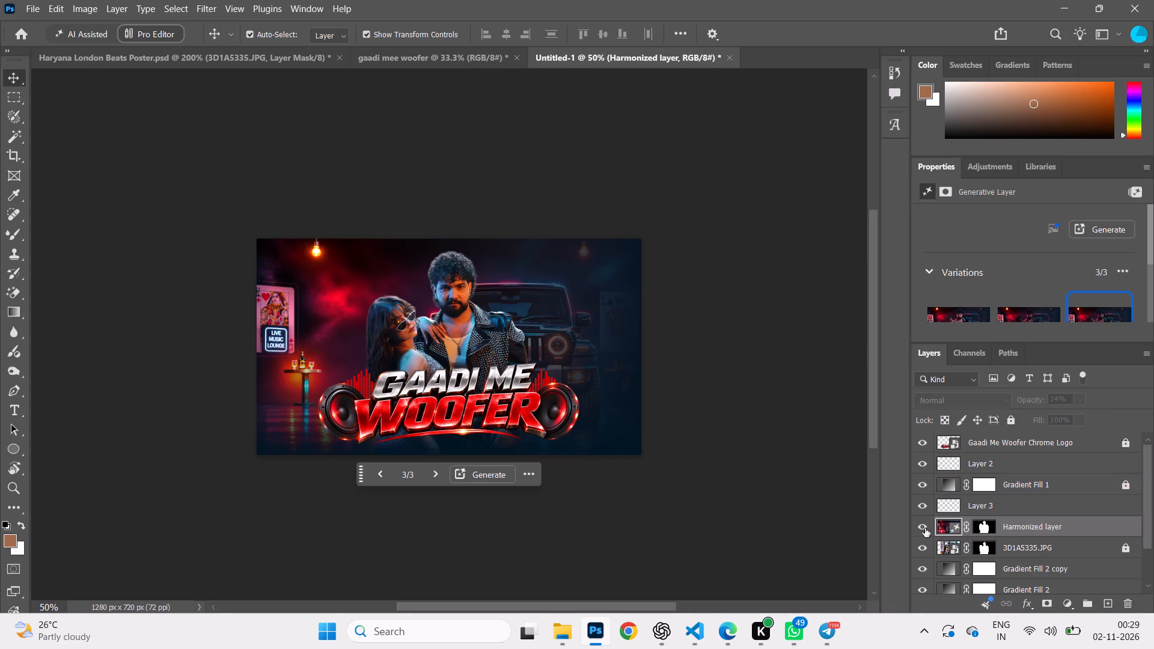
Lock the Harmonized layer and deselect all layers.
left_click(1010, 416)
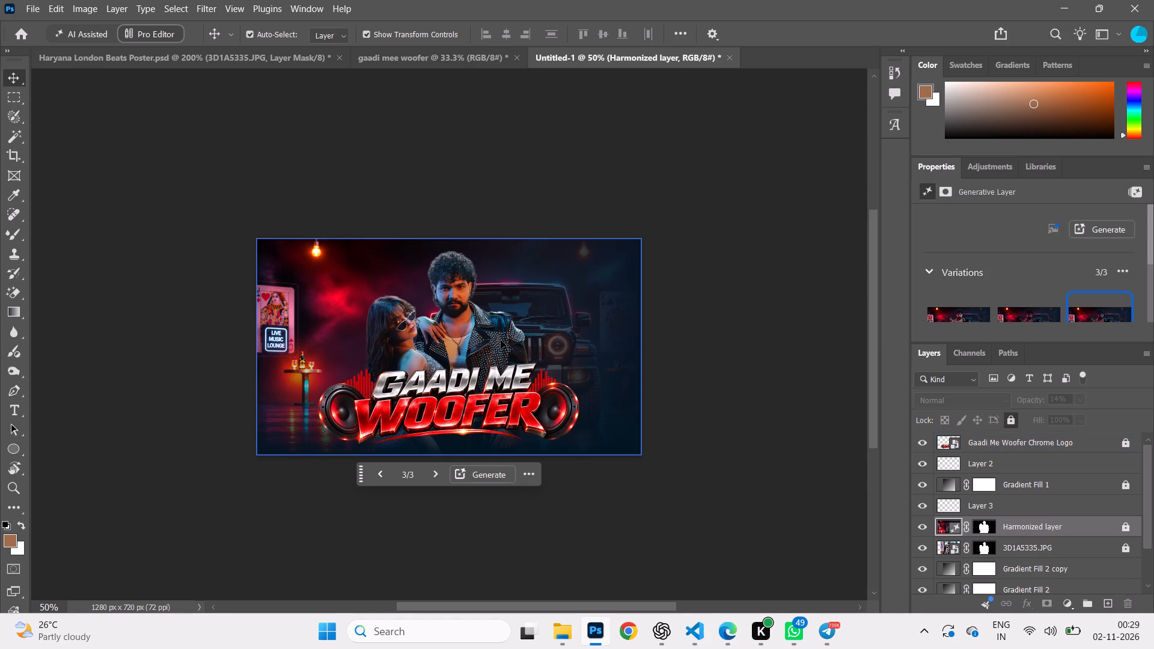
left_click(749, 365)
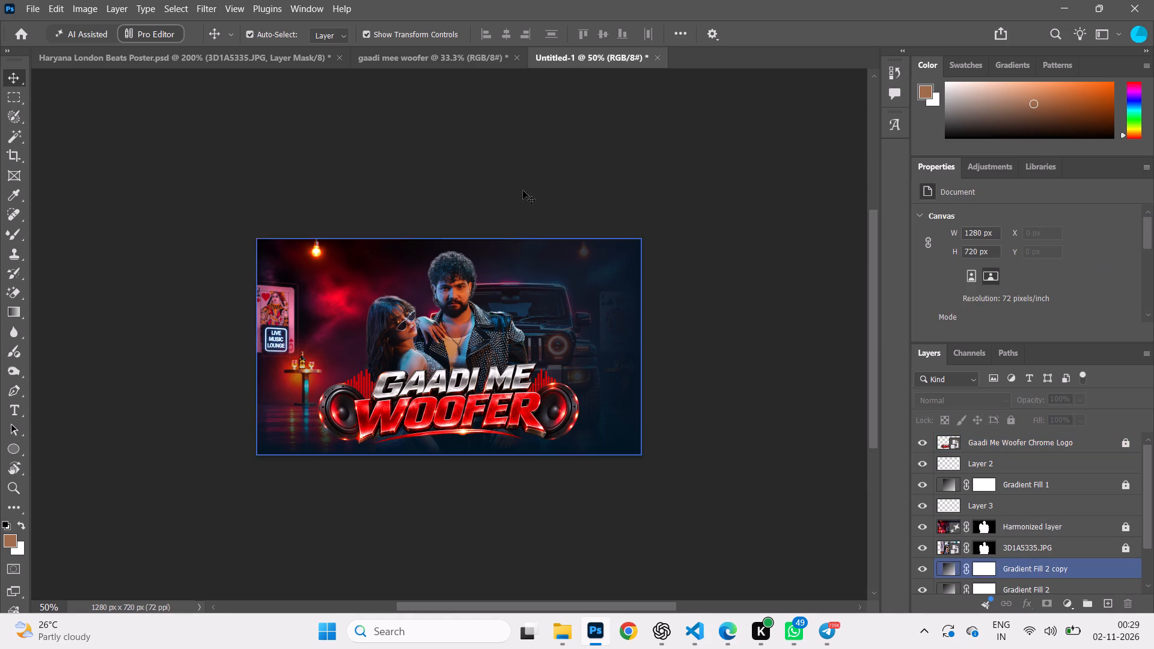
Export the thumbnail with Export As as a 1280 x 720 px PNG at 100% scale, named Untitled-1.
left_click(25, 3)
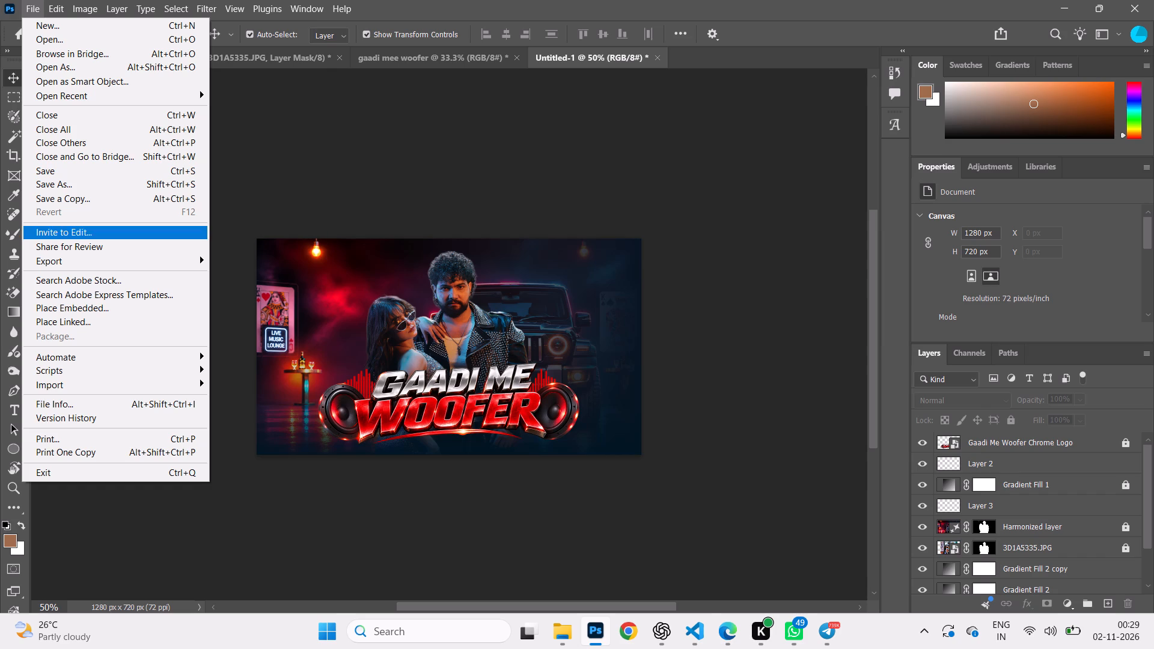
left_click(103, 260)
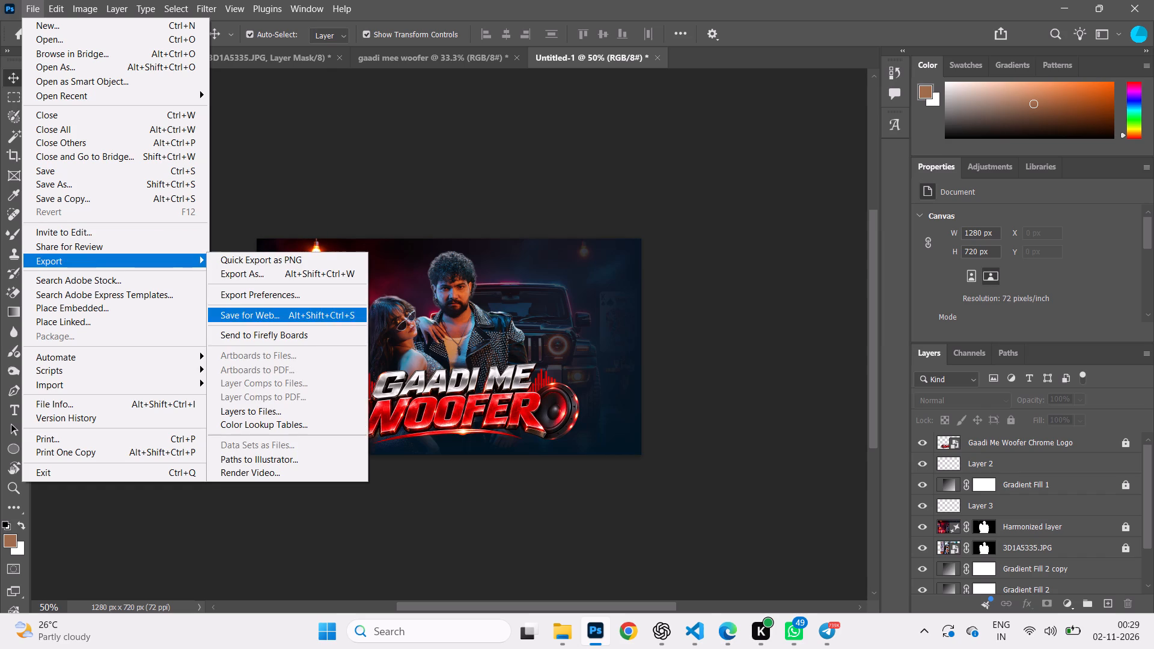
left_click(248, 273)
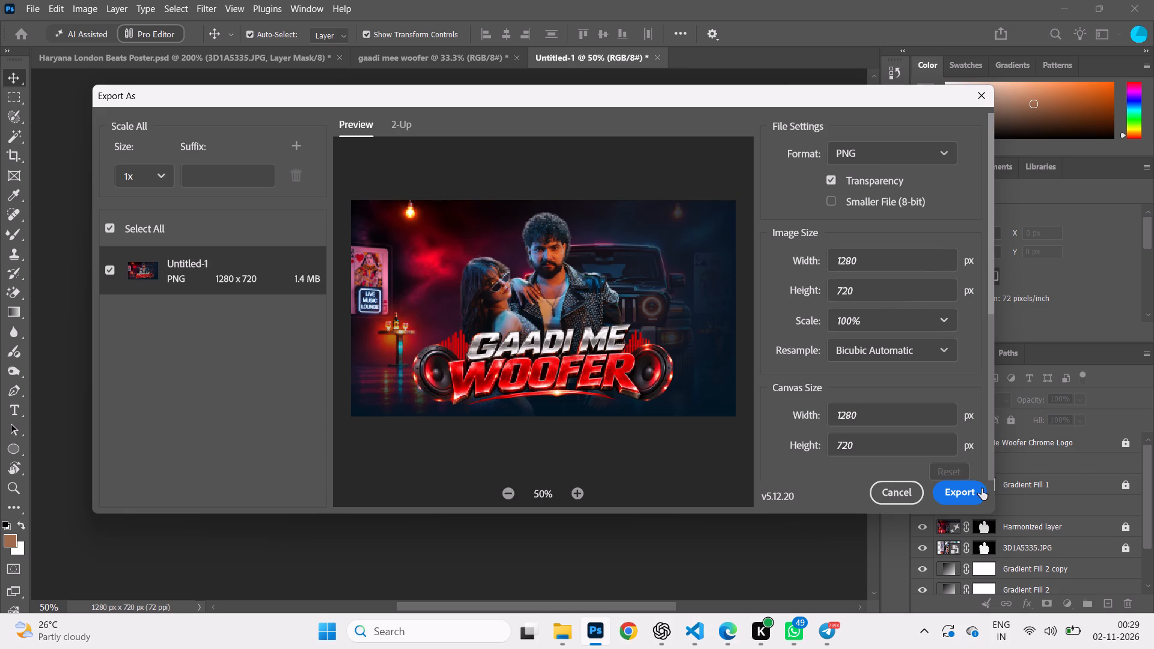
left_click(960, 495)
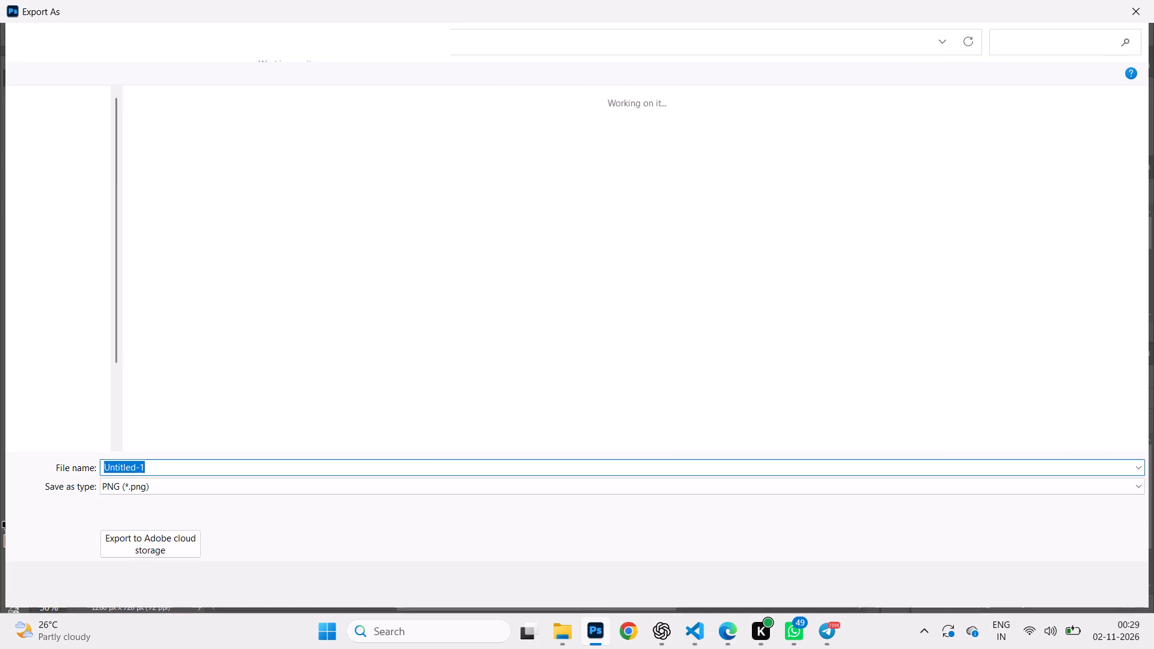
key("Return")
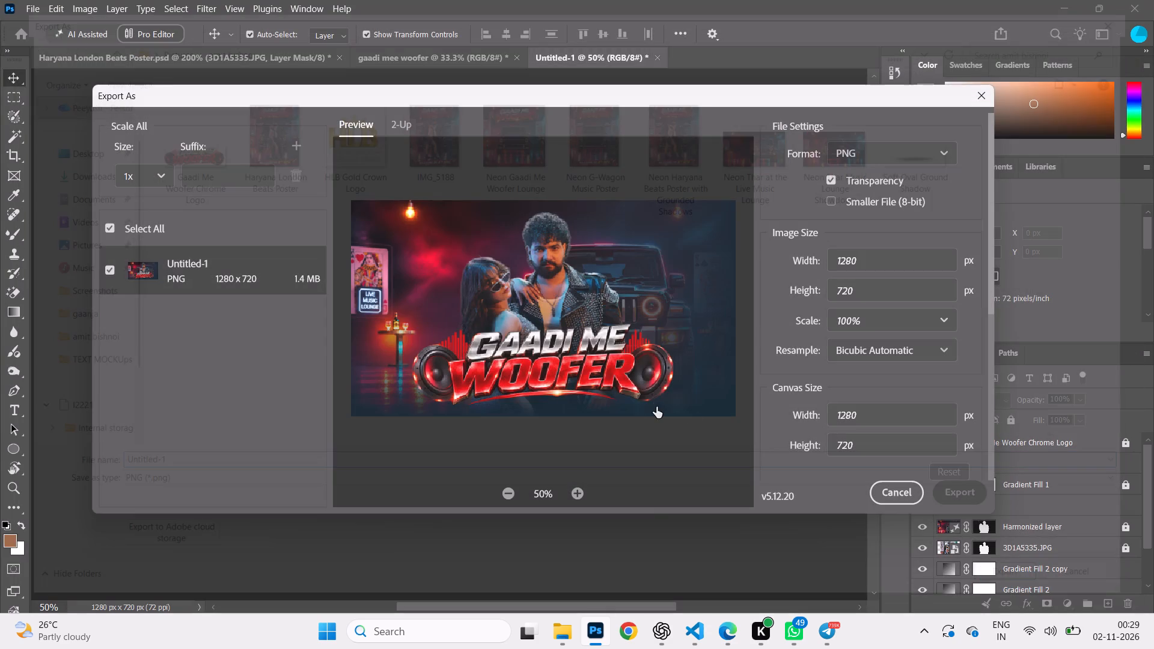